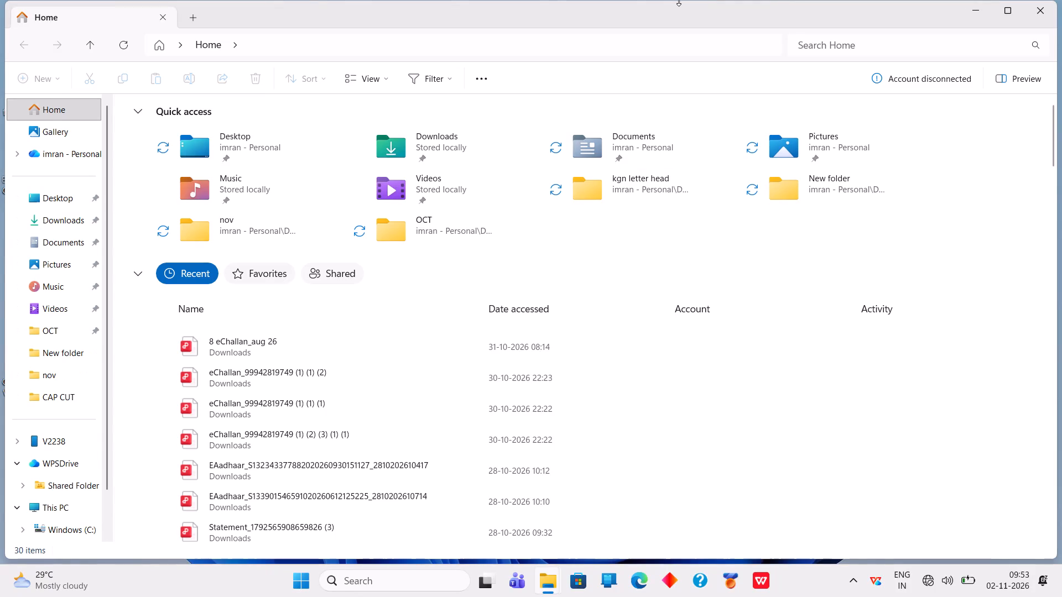
Open the OCT BILL ANKLESHWAR workbook from the OCT folder inside the desktop folder financial year 26-27.
{"action": "left_click", "coordinate": [979, 12]}
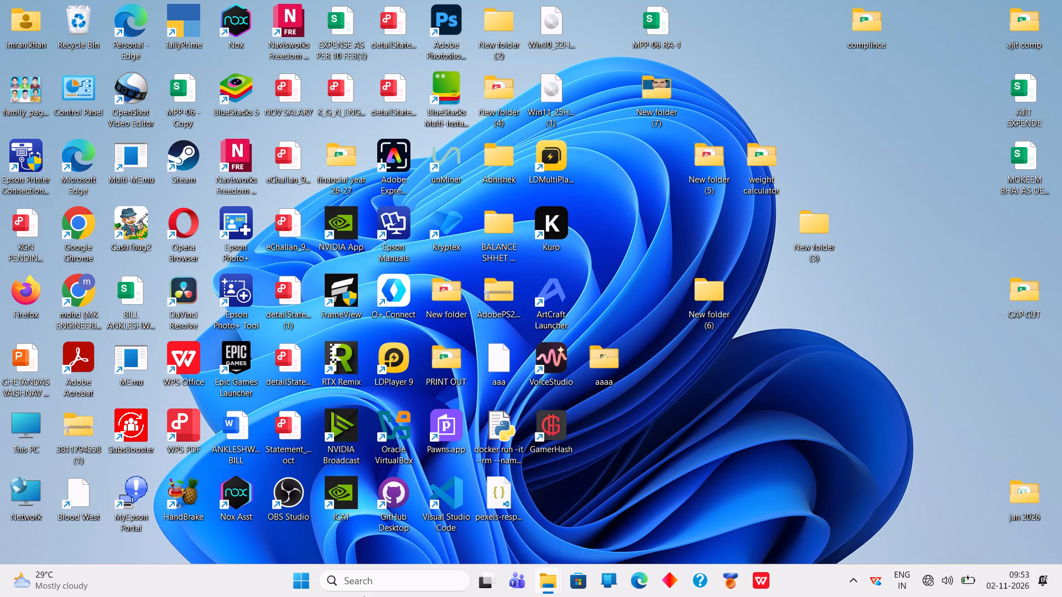
{"action": "double_click", "coordinate": [335, 164]}
{"action": "double_click", "coordinate": [382, 204]}
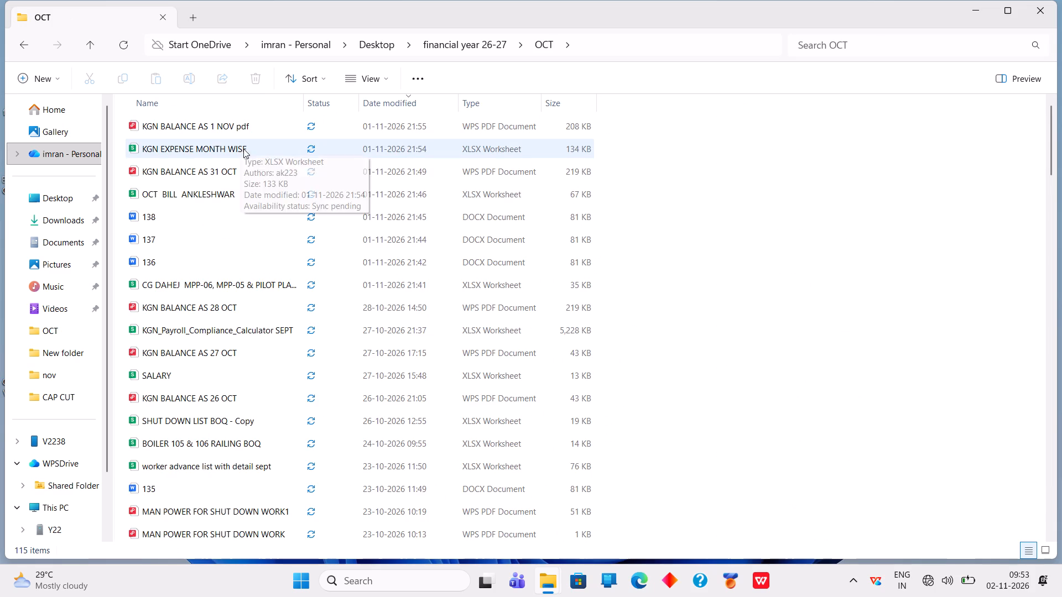
{"action": "double_click", "coordinate": [273, 192]}
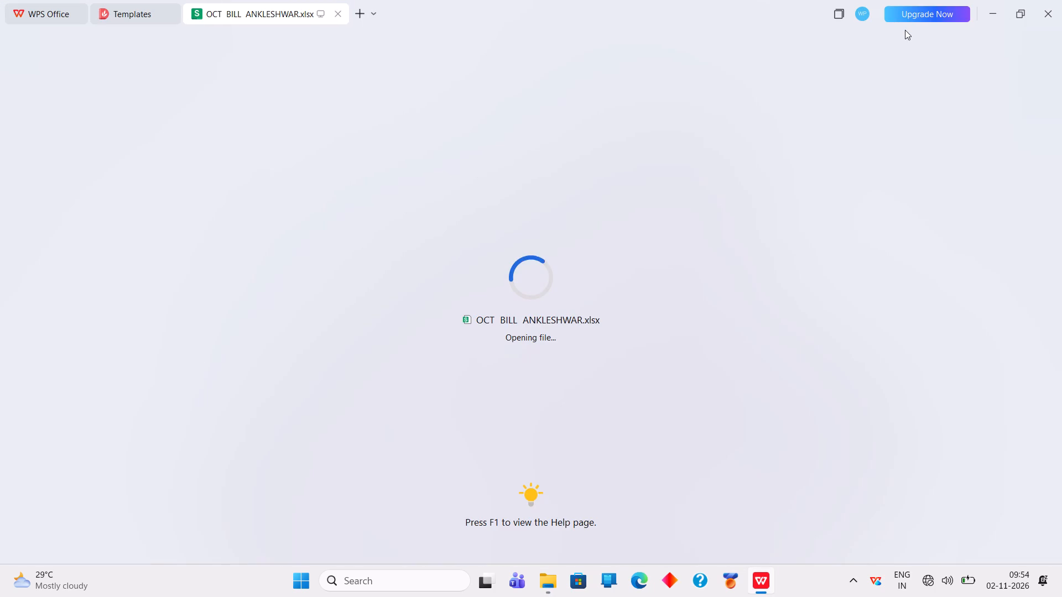
Open the nov BILL ANKLESHWAR workbook from the nov folder of financial year 26-27.
{"action": "left_click", "coordinate": [995, 12]}
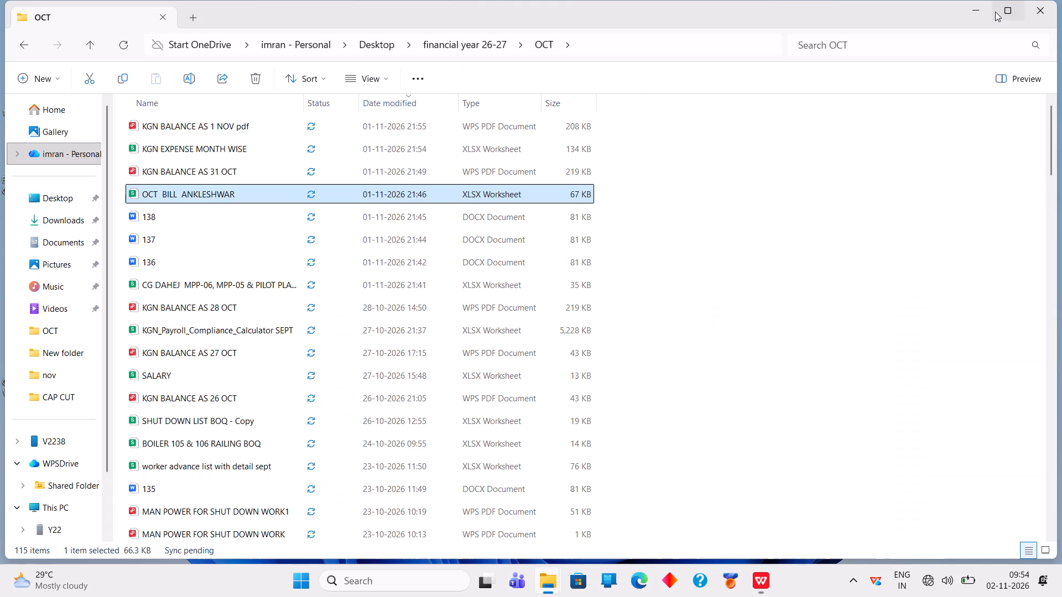
{"action": "left_click", "coordinate": [93, 43]}
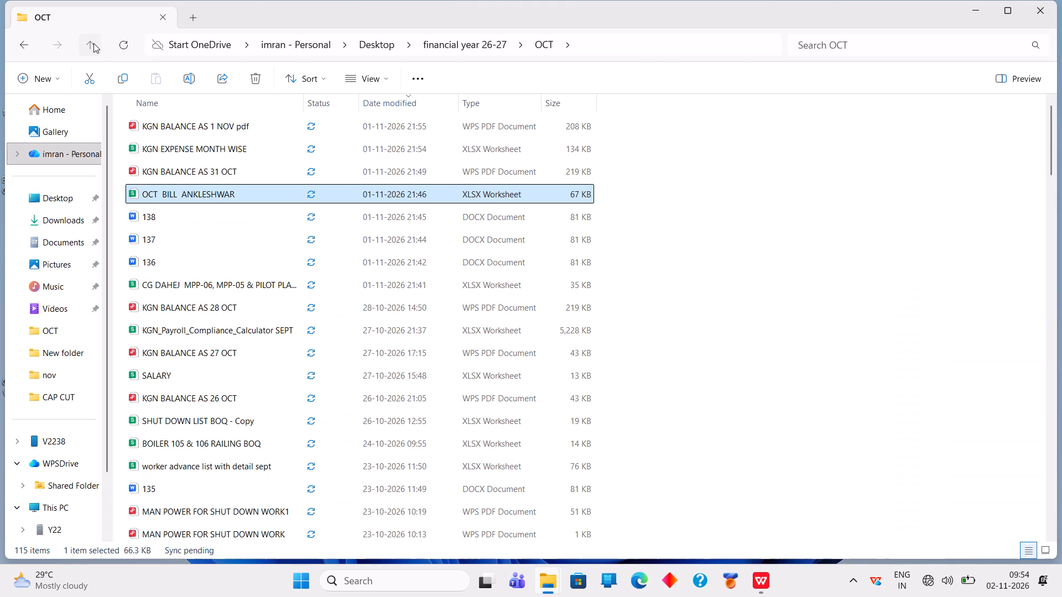
{"action": "double_click", "coordinate": [184, 202]}
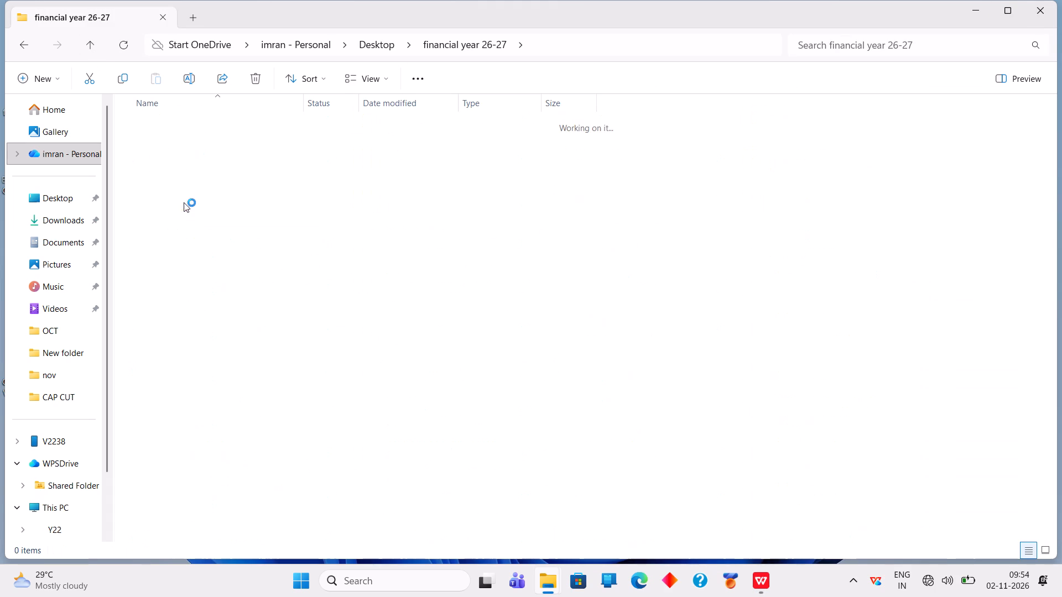
{"action": "left_click", "coordinate": [209, 125]}
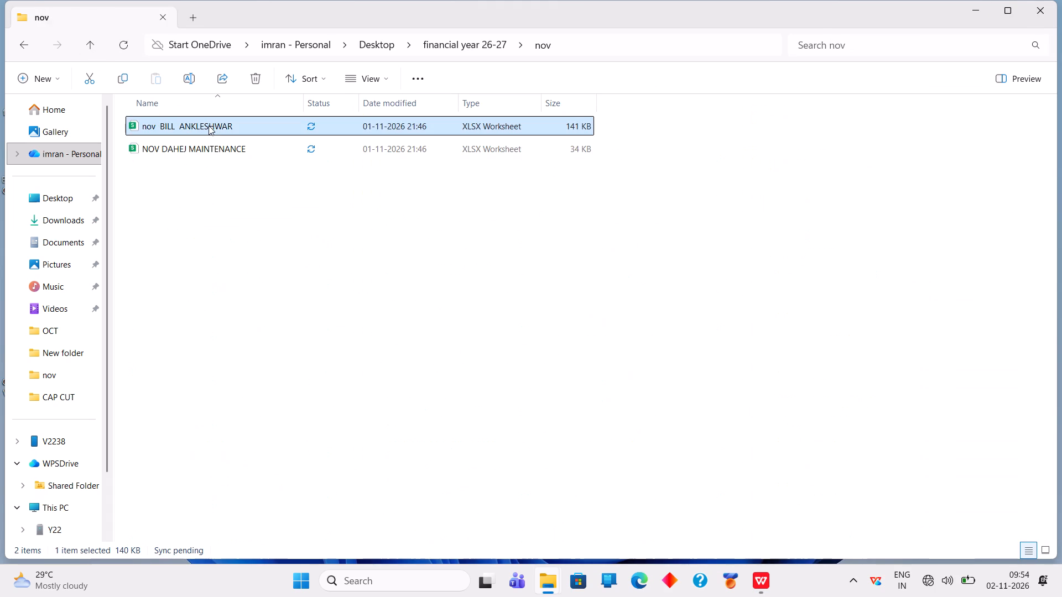
{"action": "double_click", "coordinate": [209, 125]}
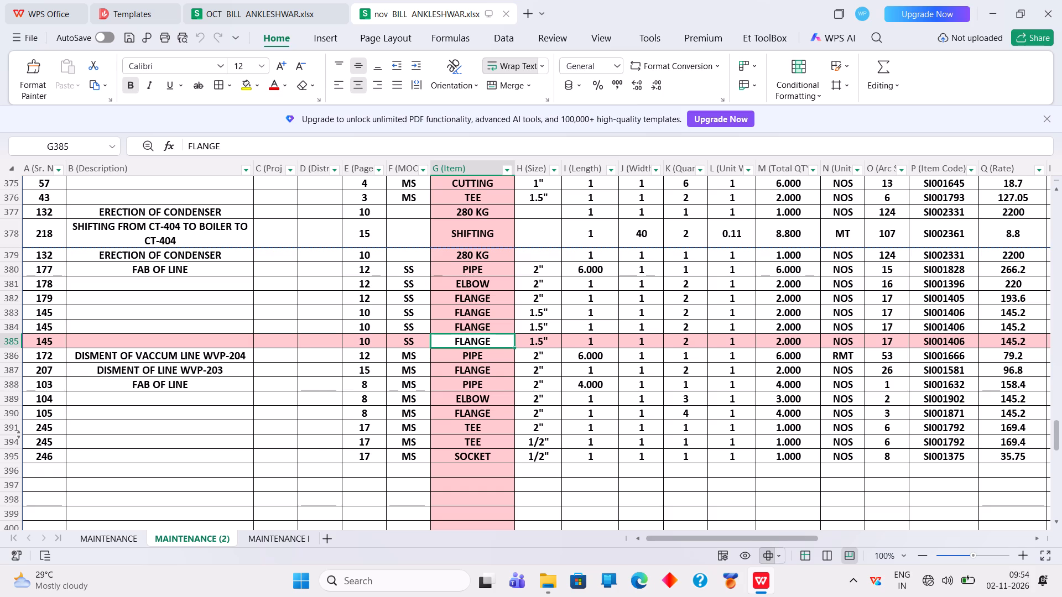
In the OCT bill's MAINTENANCE sheet, change the Size filter from 1/2" to show only 1" and 4" items.
{"action": "left_click", "coordinate": [293, 0]}
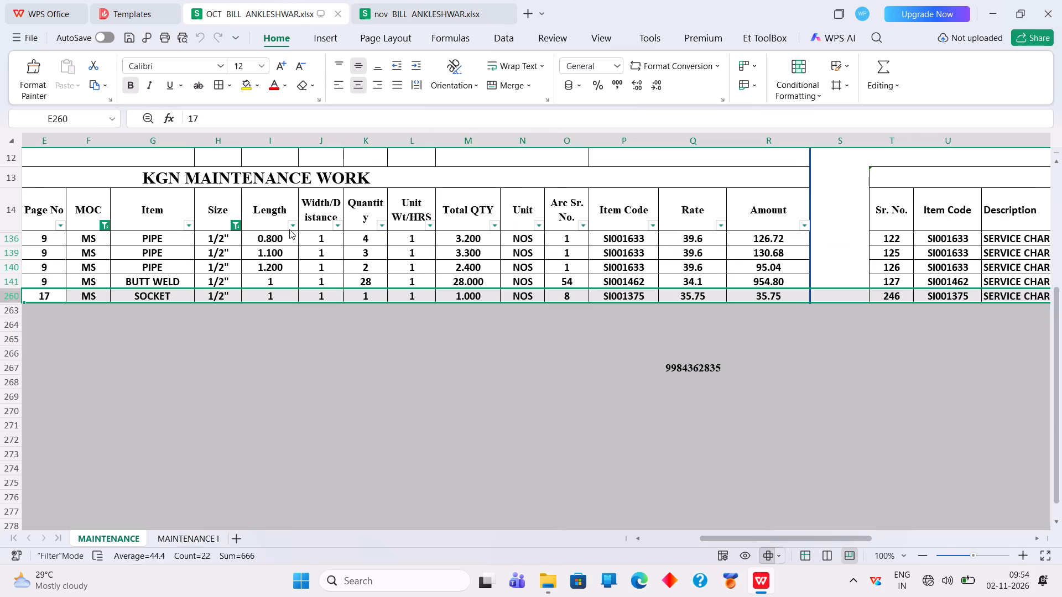
{"action": "left_click", "coordinate": [236, 228]}
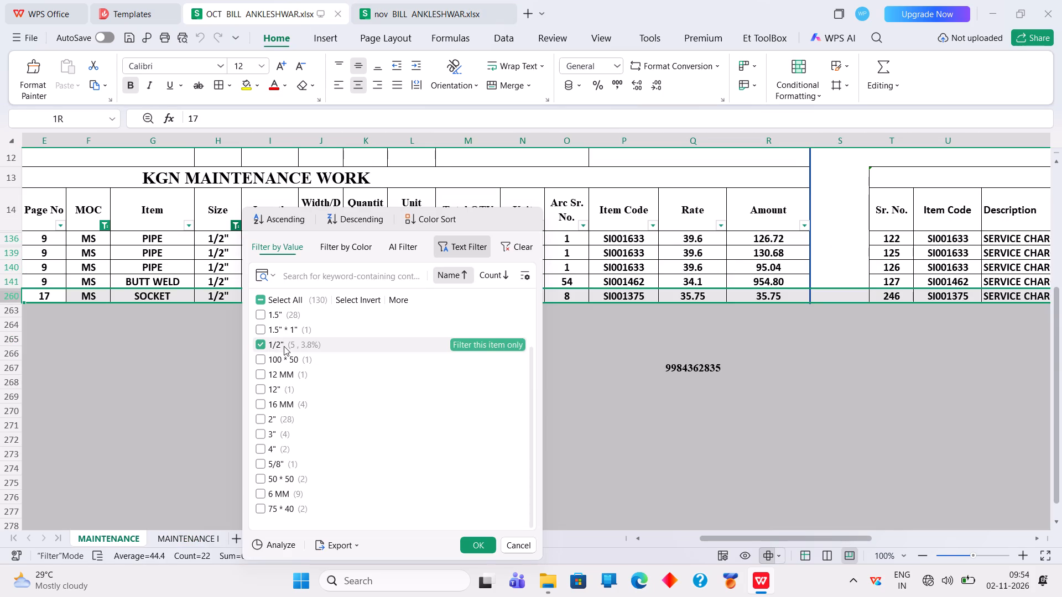
{"action": "left_click", "coordinate": [280, 346]}
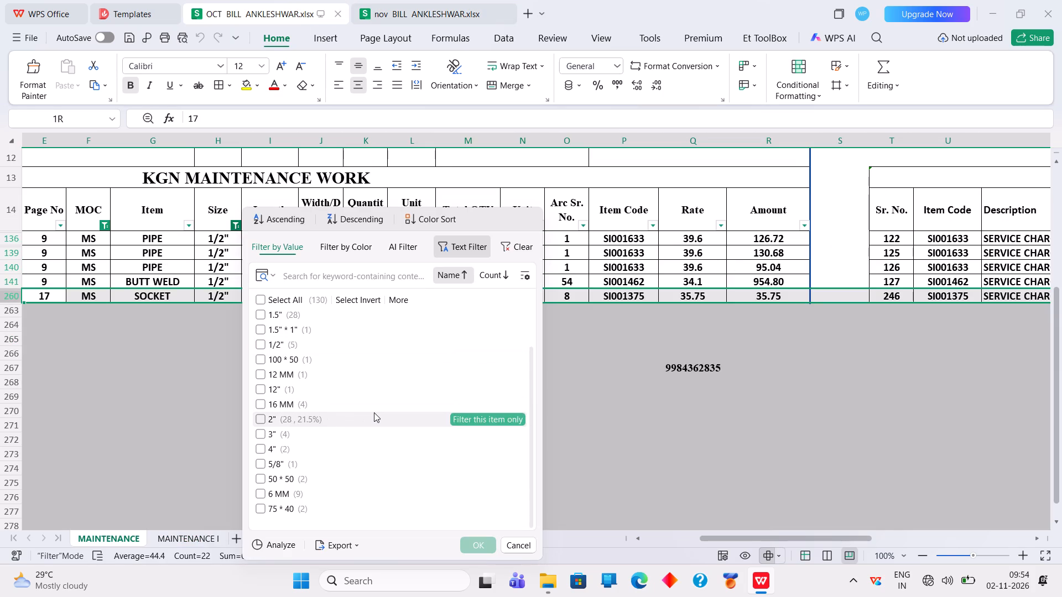
{"action": "left_click", "coordinate": [291, 452]}
{"action": "scroll", "coordinate": [309, 381], "scroll_direction": "up", "scroll_amount": 3}
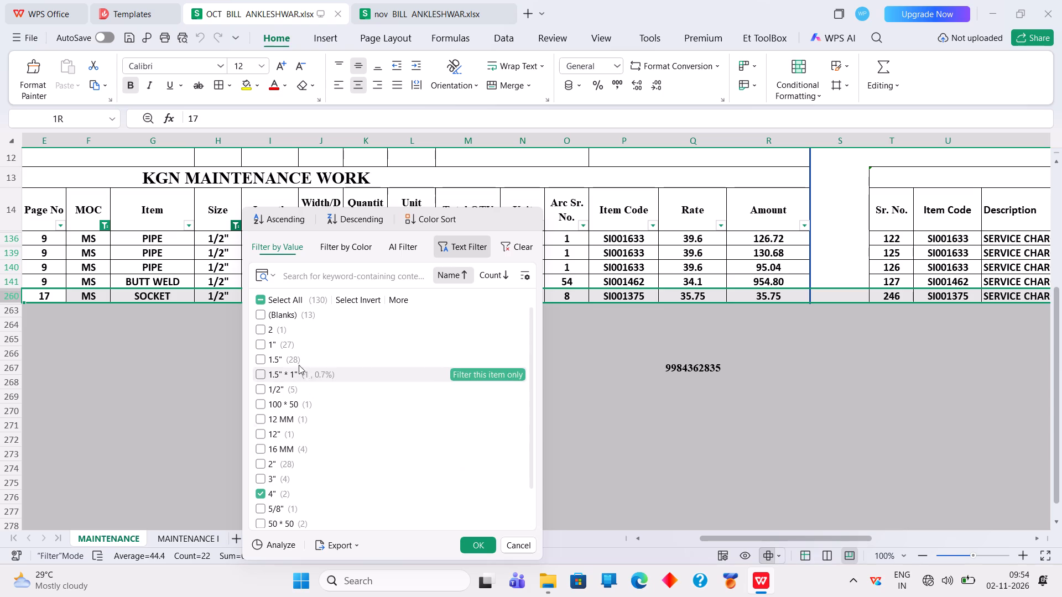
{"action": "left_click", "coordinate": [292, 349]}
{"action": "left_click", "coordinate": [481, 548]}
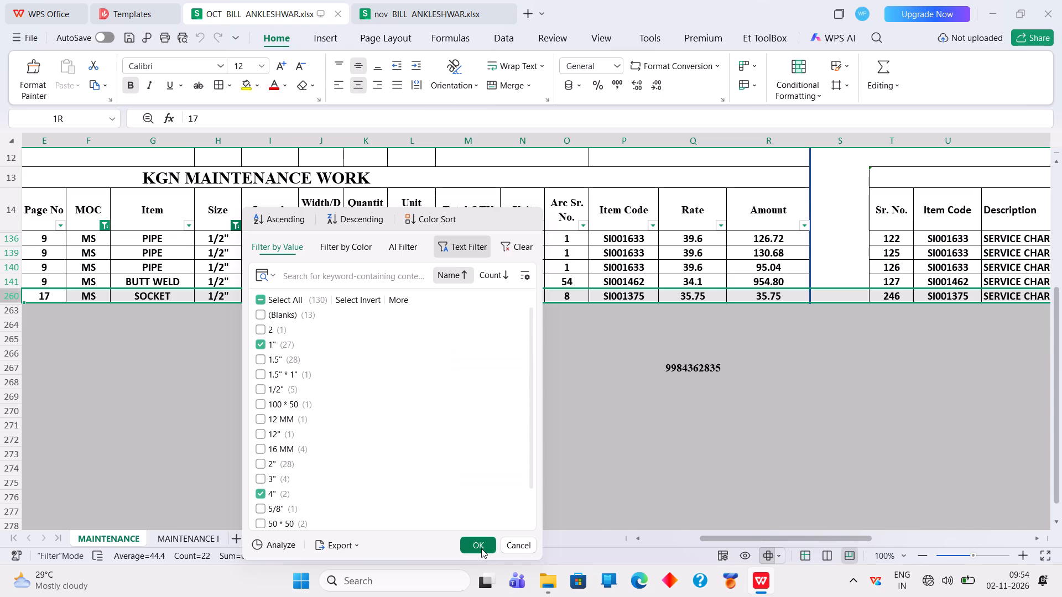
Copy the 4" MS flange row 31 from the OCT bill into row 396 of the nov bill's MAINTENANCE (2) sheet.
{"action": "scroll", "coordinate": [310, 357], "scroll_direction": "down", "scroll_amount": 2}
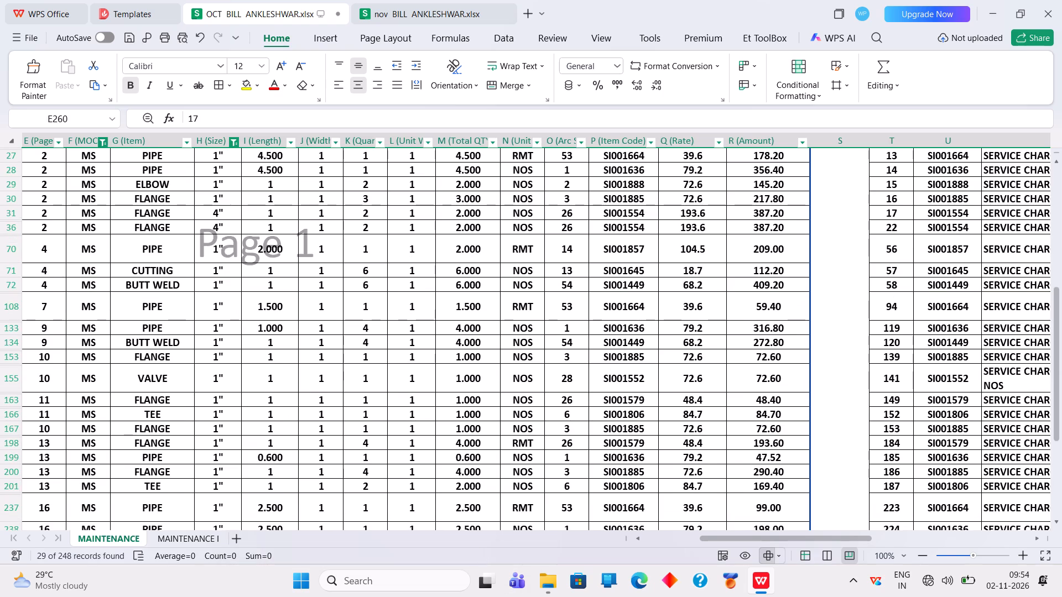
{"action": "scroll", "coordinate": [310, 357], "scroll_direction": "down", "scroll_amount": 4}
{"action": "scroll", "coordinate": [310, 357], "scroll_direction": "up", "scroll_amount": 4}
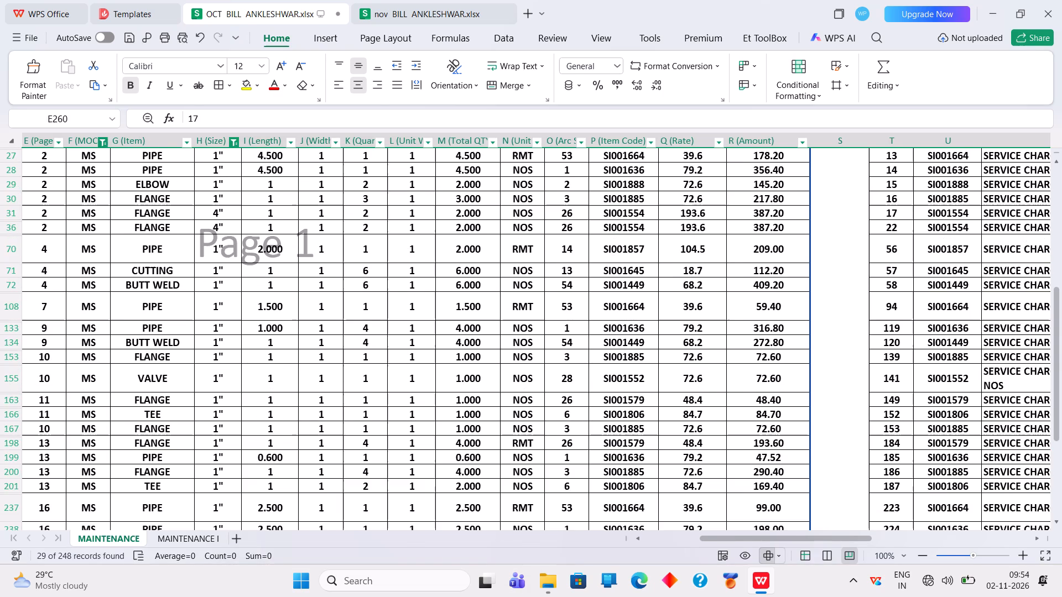
{"action": "left_click", "coordinate": [119, 219]}
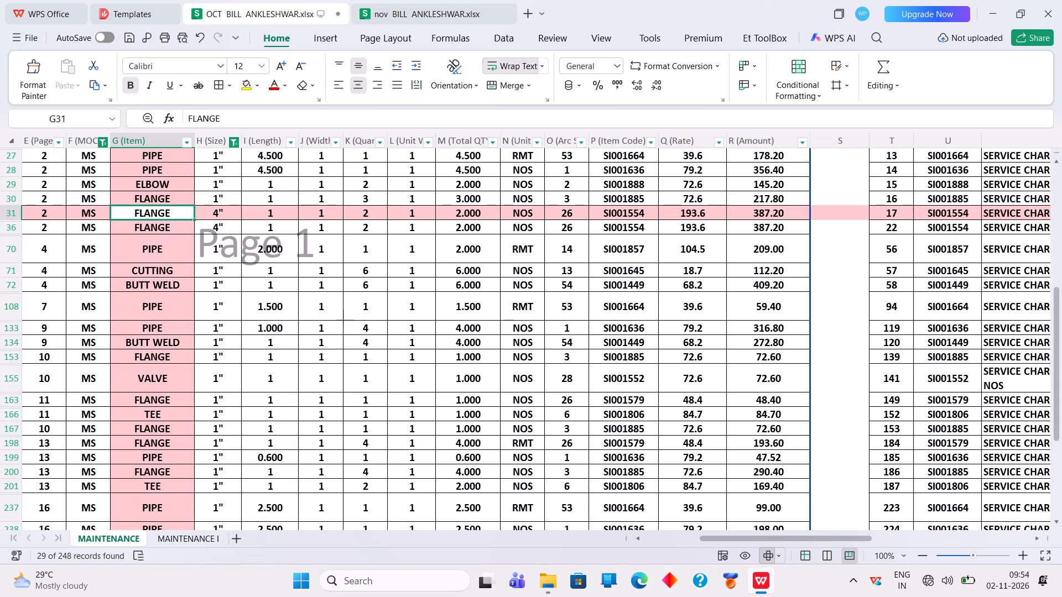
{"action": "left_click", "coordinate": [12, 214]}
{"action": "right_click", "coordinate": [12, 214]}
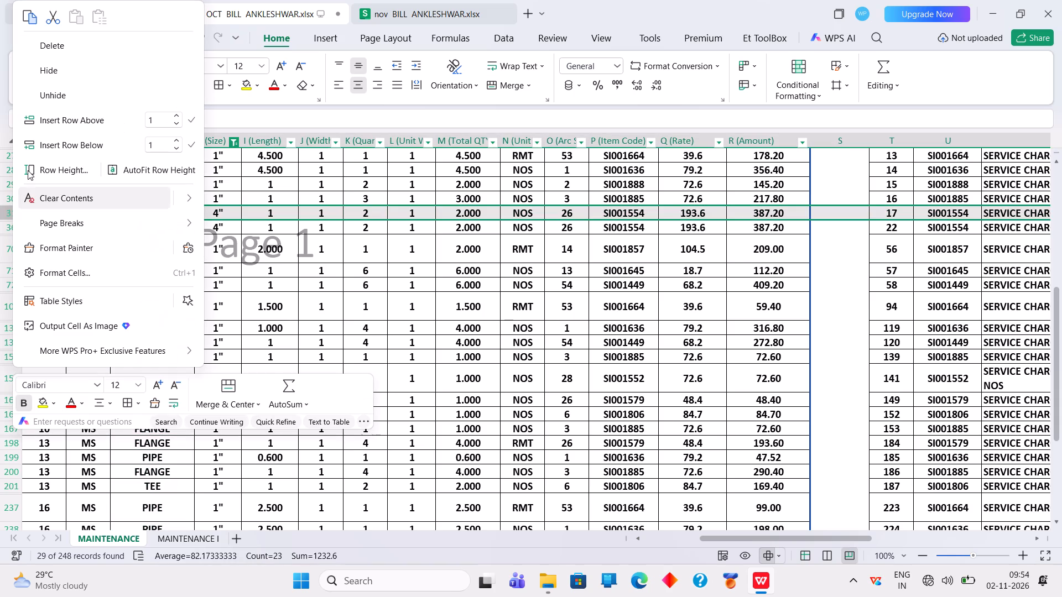
{"action": "left_click", "coordinate": [24, 17]}
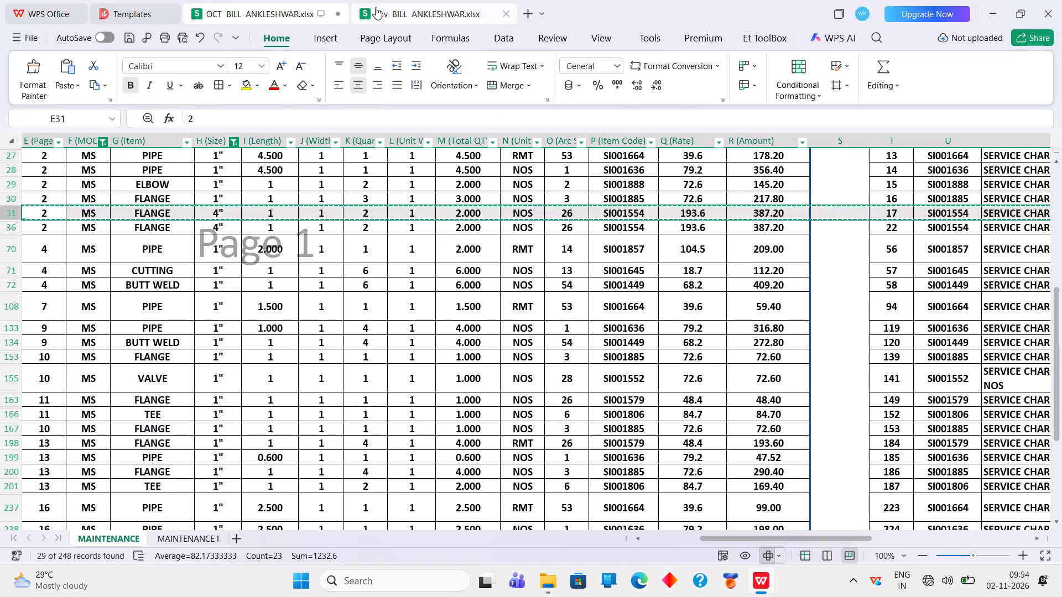
{"action": "left_click", "coordinate": [391, 12]}
{"action": "left_click", "coordinate": [14, 470]}
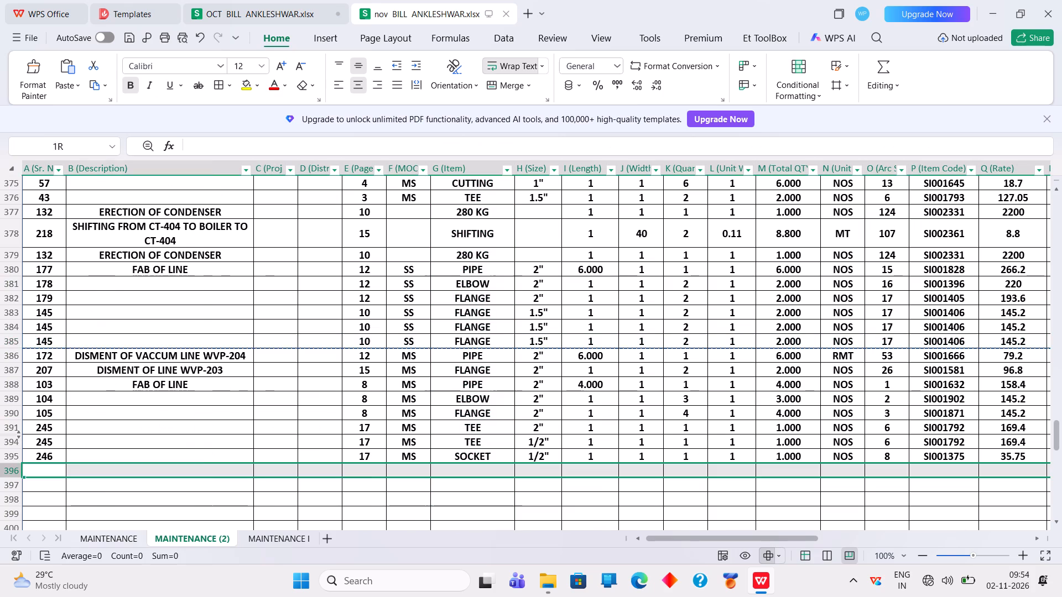
{"action": "right_click", "coordinate": [14, 470]}
{"action": "left_click", "coordinate": [75, 98]}
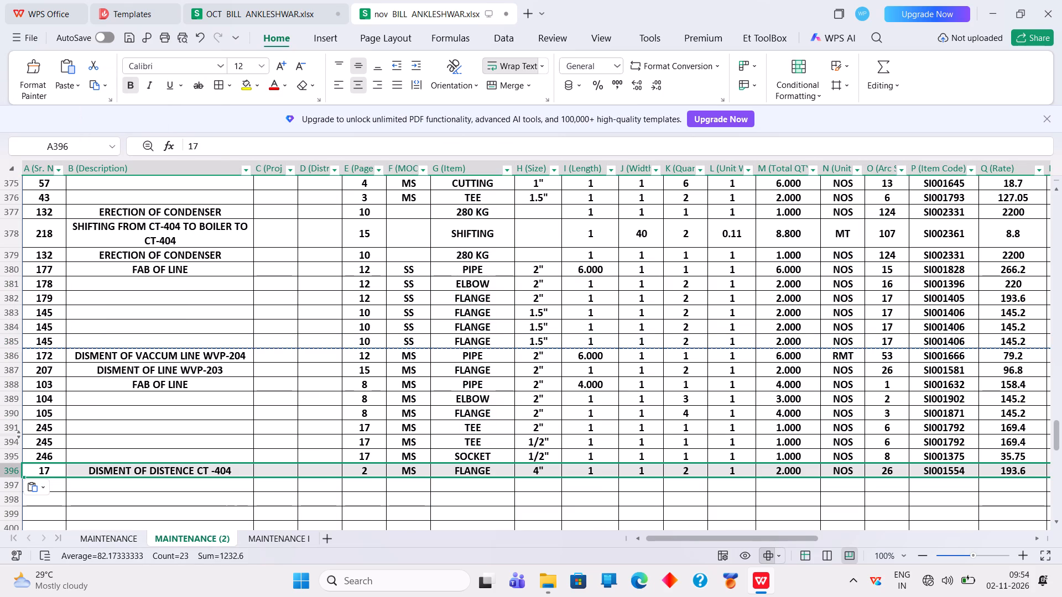
Copy the 1" MS valve row 155 from the OCT bill into rows 397 and 398 of the nov bill.
{"action": "left_click", "coordinate": [256, 14]}
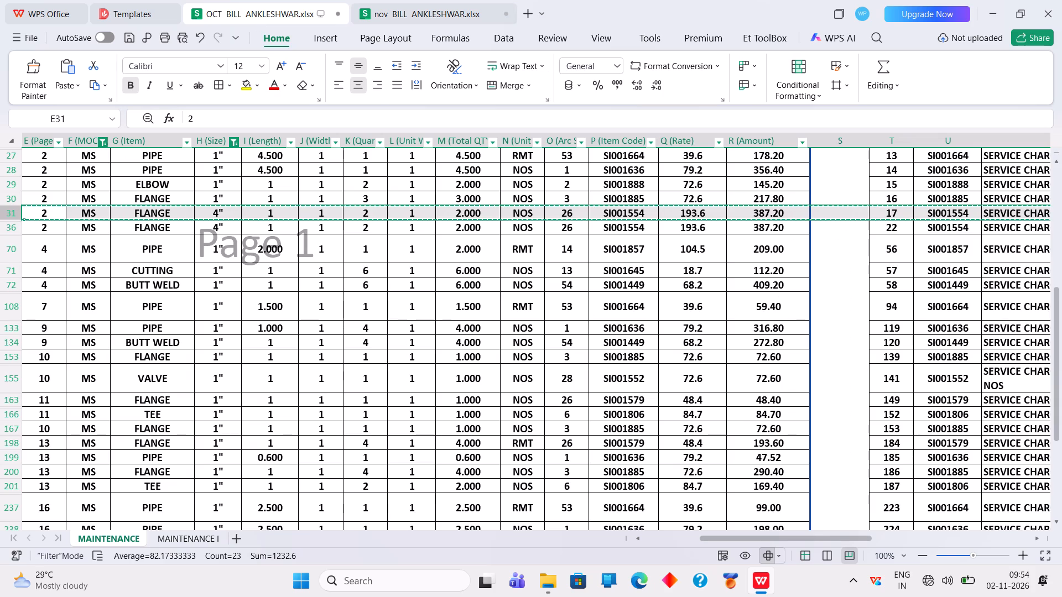
{"action": "left_click", "coordinate": [15, 379]}
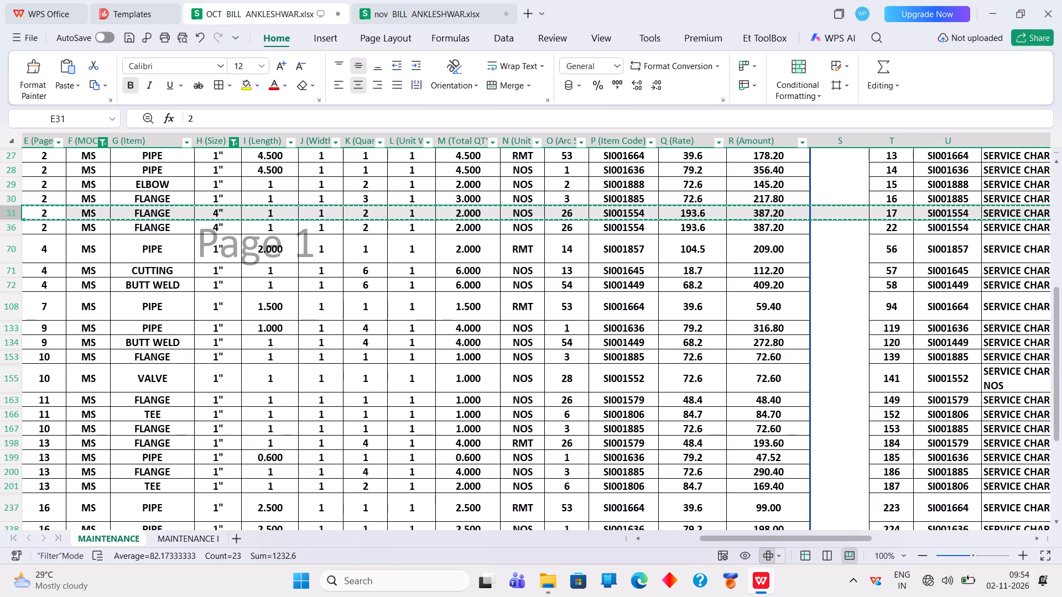
{"action": "right_click", "coordinate": [15, 379]}
{"action": "left_click", "coordinate": [33, 23]}
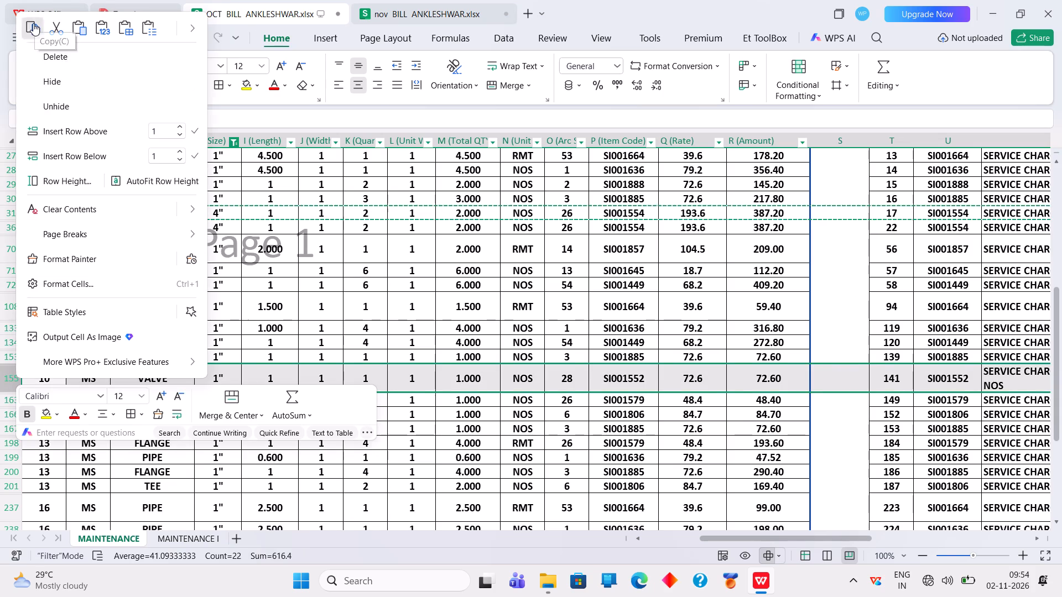
{"action": "left_click", "coordinate": [423, 23]}
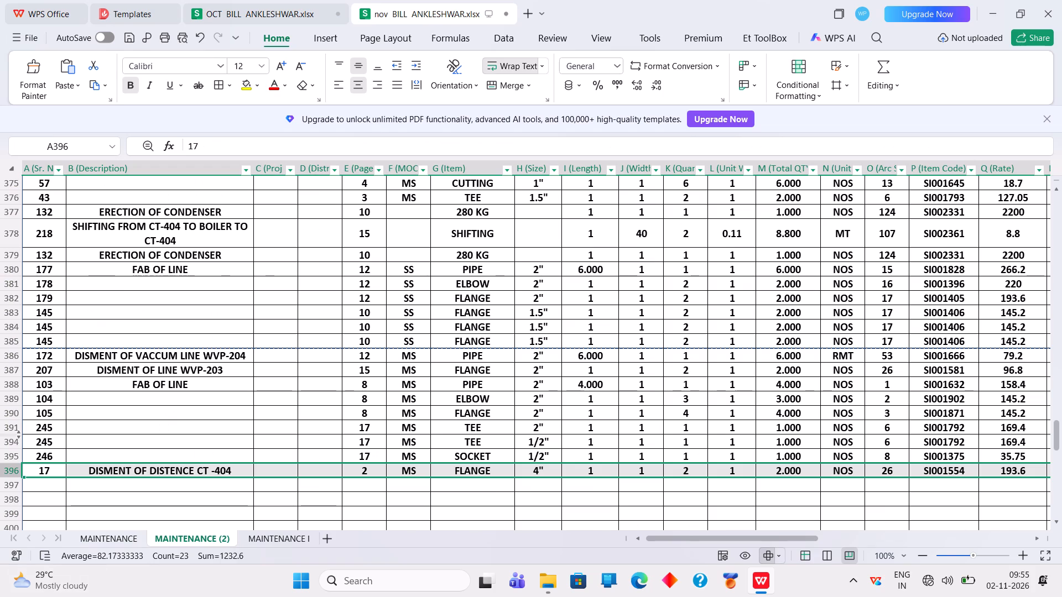
{"action": "left_click_drag", "start_coordinate": [15, 484], "coordinate": [14, 506]}
{"action": "right_click", "coordinate": [10, 500]}
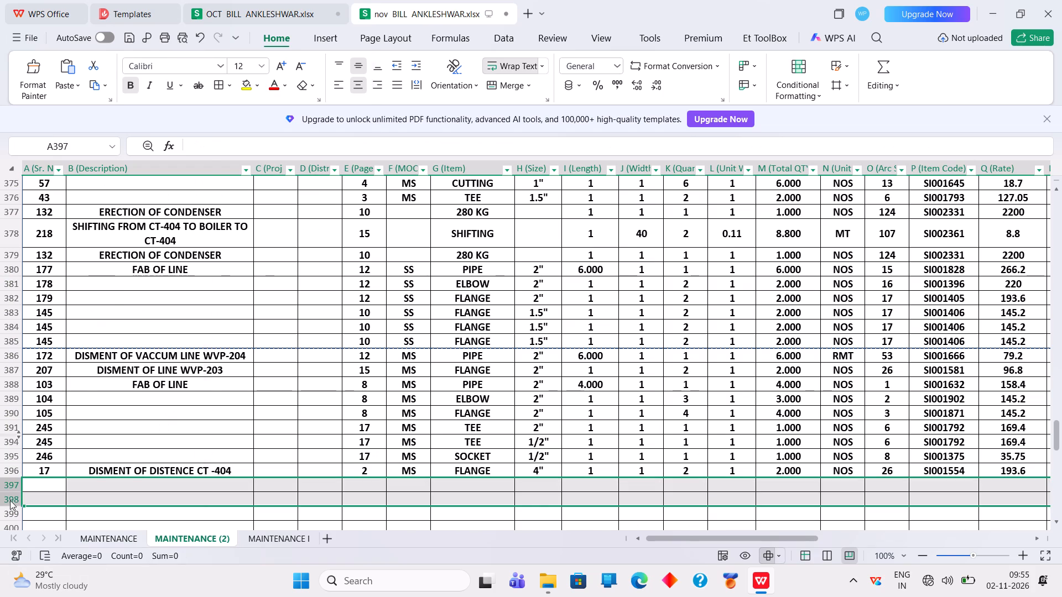
{"action": "left_click", "coordinate": [77, 129]}
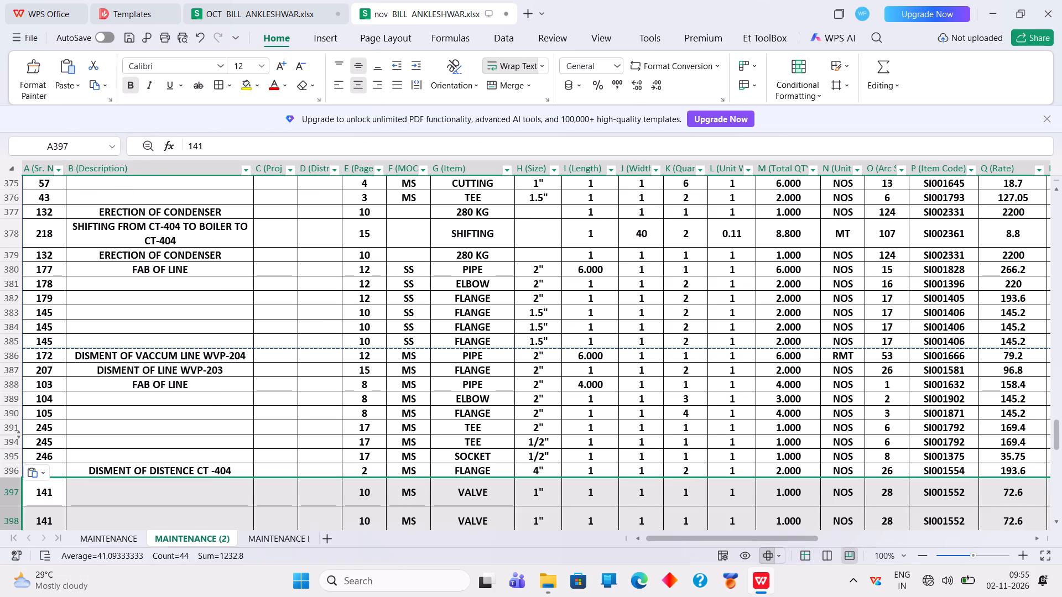
Set the size of the valve in row 397 to 4".
{"action": "left_click", "coordinate": [545, 493]}
{"action": "type", "text": "4\""}
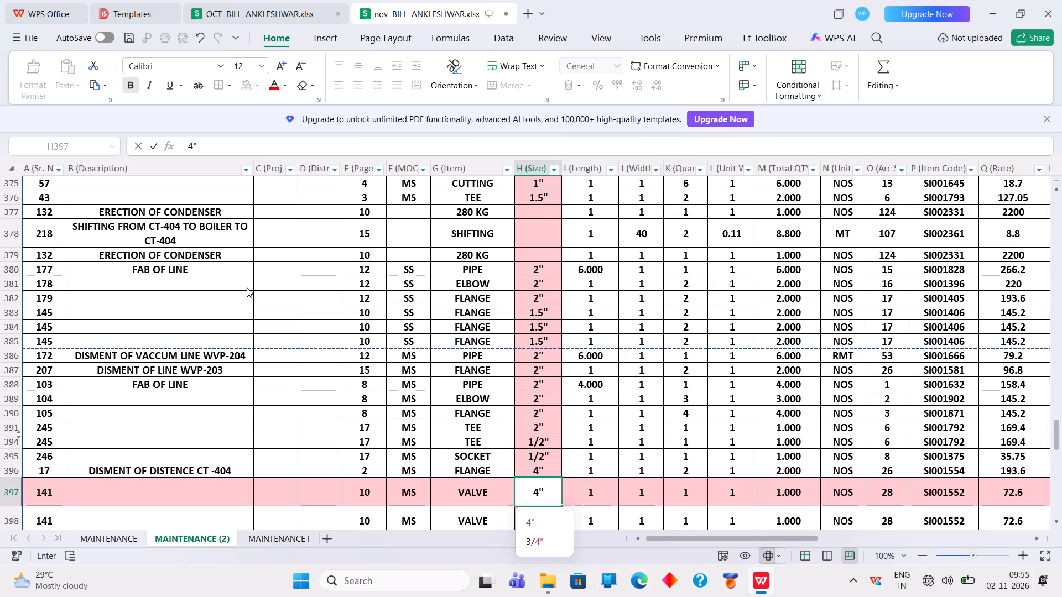
Copy the 1" MS pipe row 70 from the OCT bill into row 399 of the nov bill.
{"action": "left_click", "coordinate": [266, 0]}
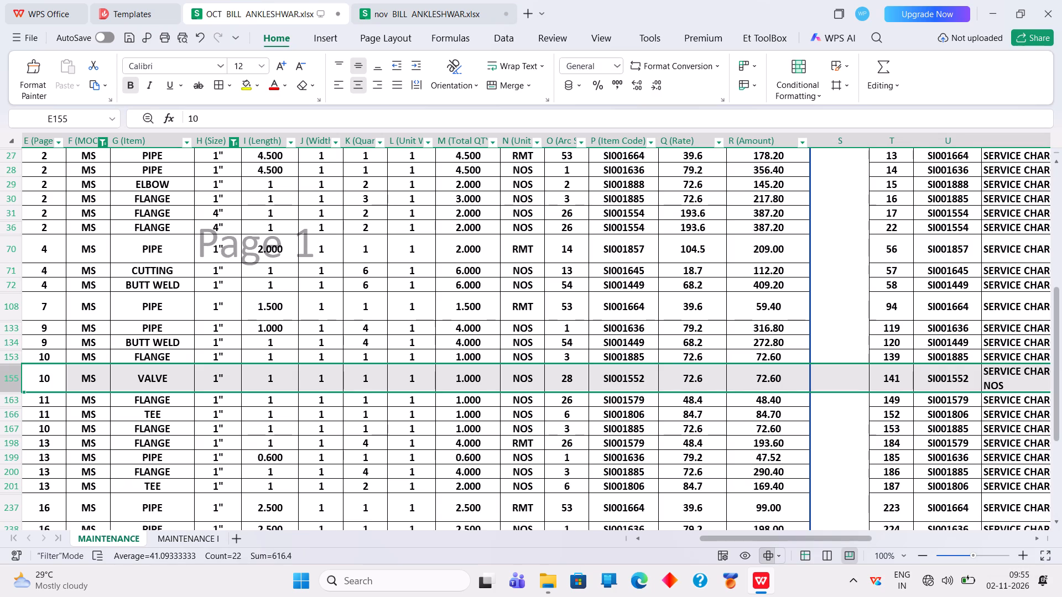
{"action": "left_click", "coordinate": [11, 248]}
{"action": "right_click", "coordinate": [11, 248]}
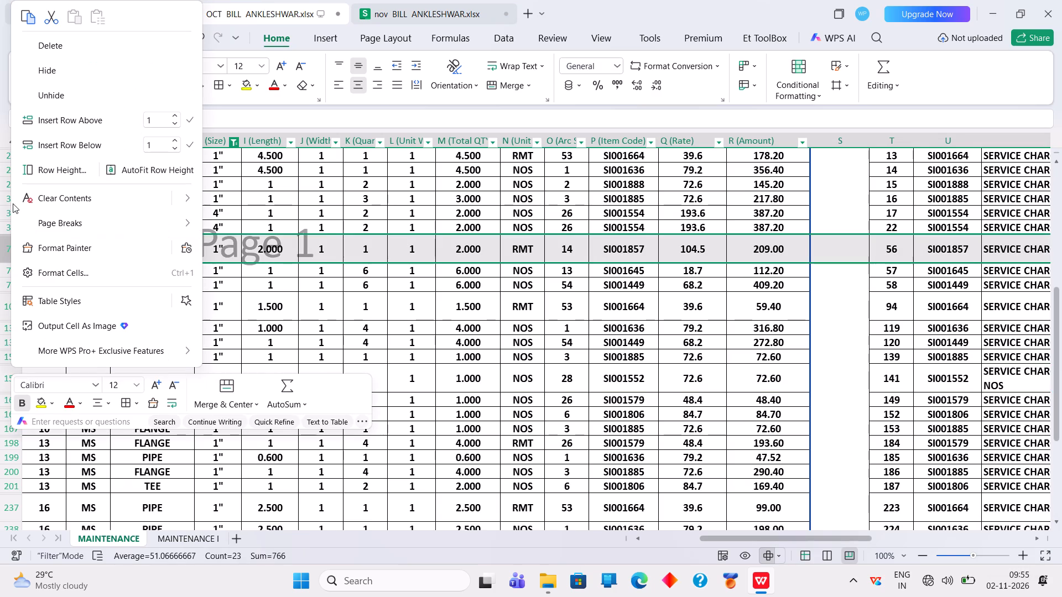
{"action": "left_click", "coordinate": [24, 17]}
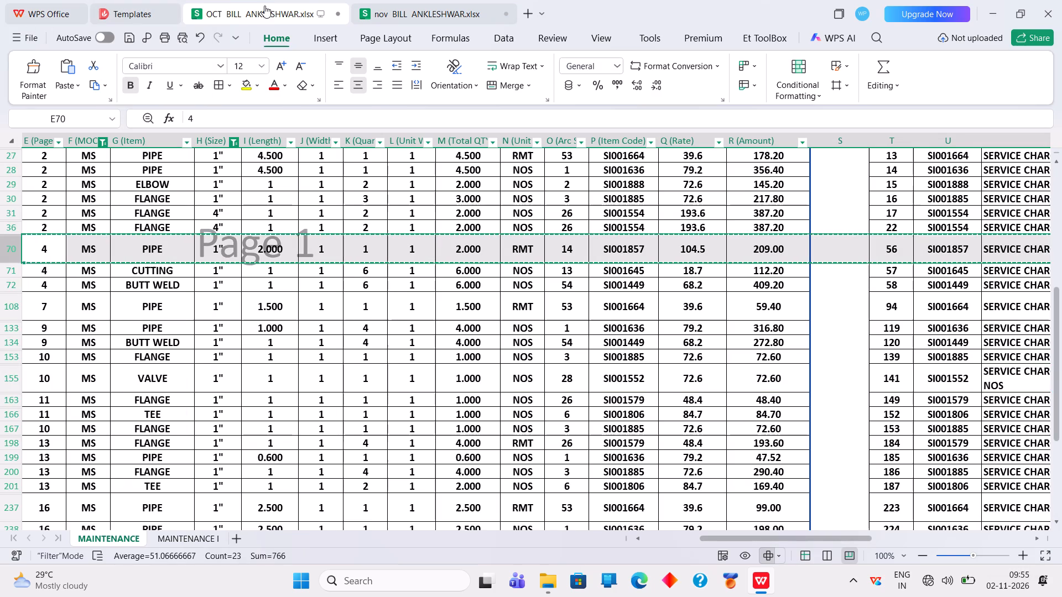
{"action": "left_click", "coordinate": [406, 3]}
{"action": "scroll", "coordinate": [424, 417], "scroll_direction": "down", "scroll_amount": 4}
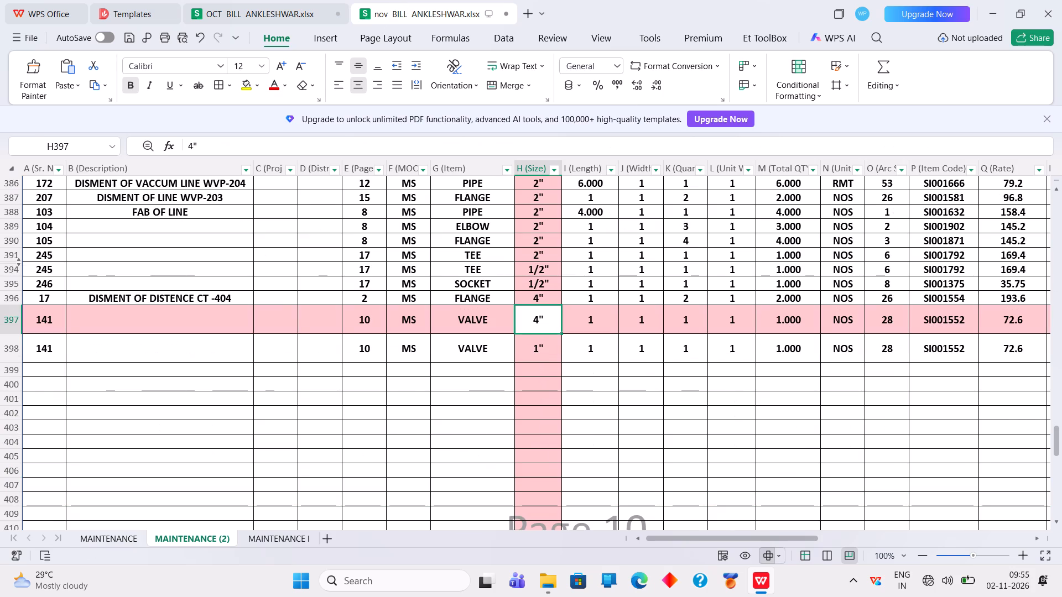
{"action": "left_click", "coordinate": [8, 371]}
{"action": "right_click", "coordinate": [9, 371]}
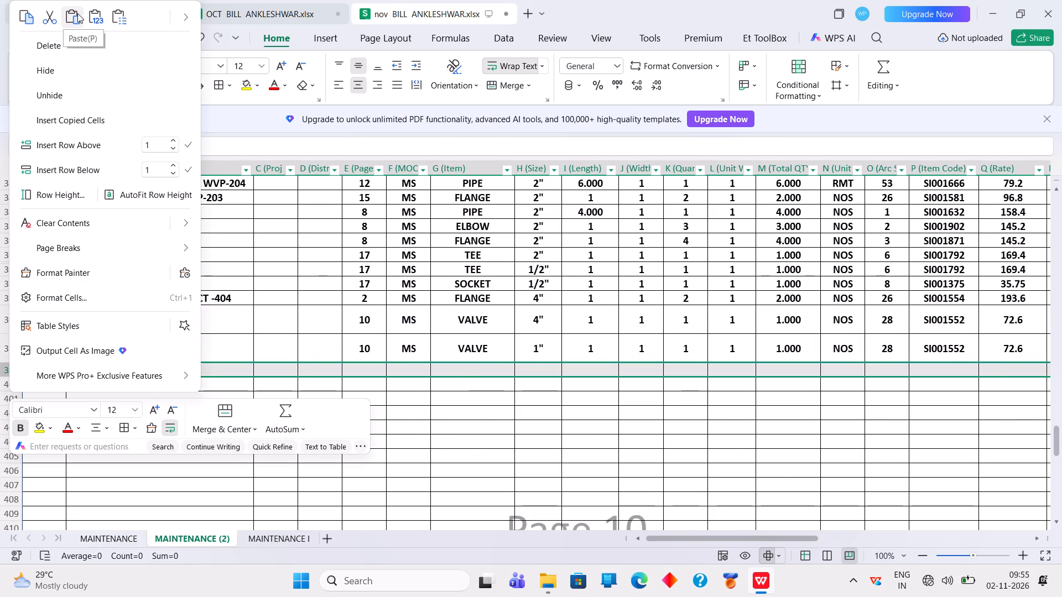
{"action": "left_click", "coordinate": [77, 13]}
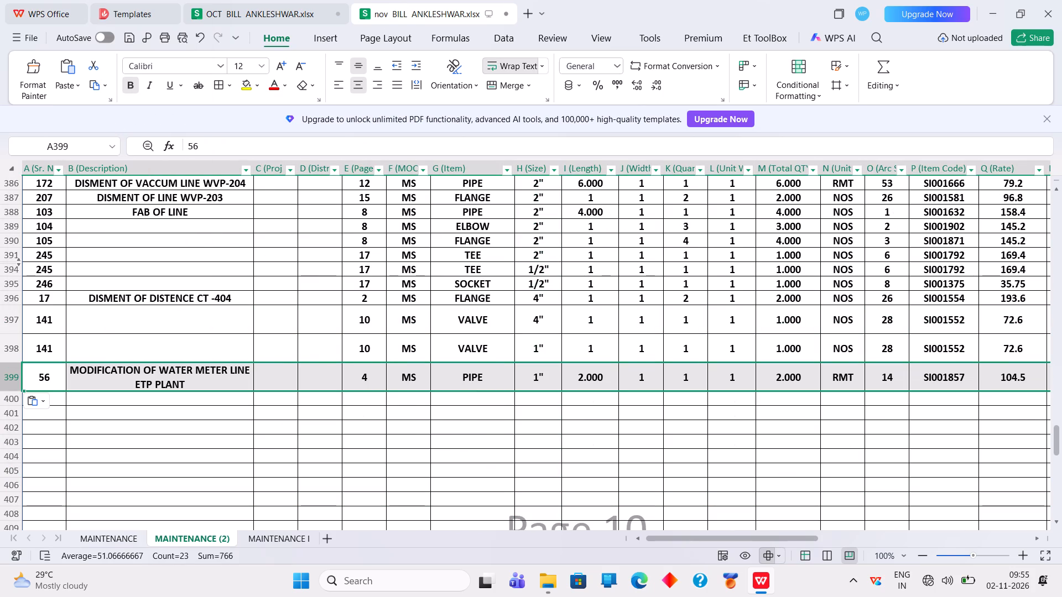
Set the size of the MS pipe in row 399 to 4".
{"action": "left_click", "coordinate": [532, 378]}
{"action": "key", "text": "4"}
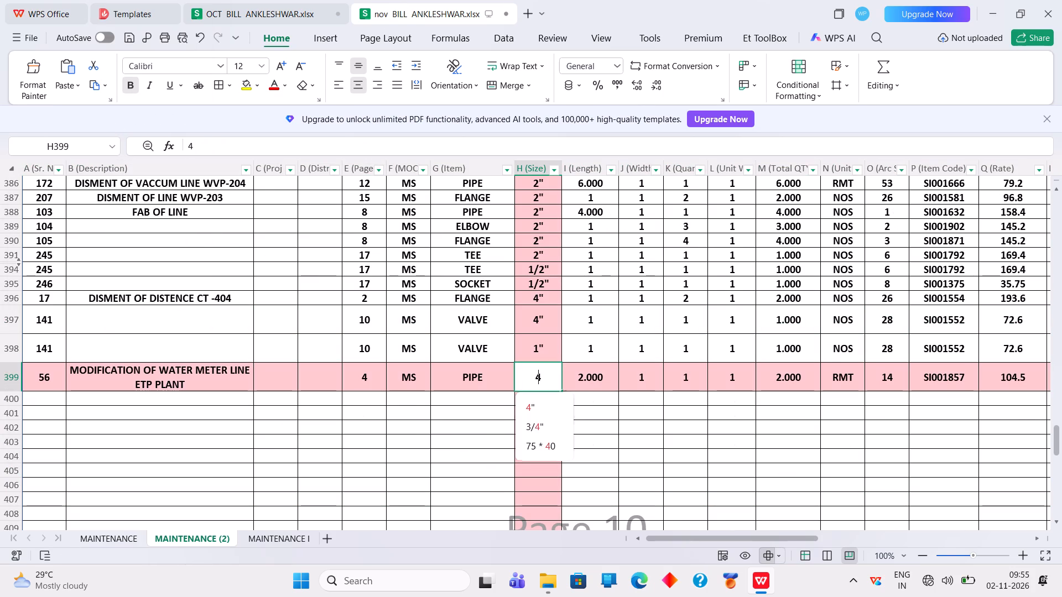
{"action": "key", "text": "shift+quotedbl"}
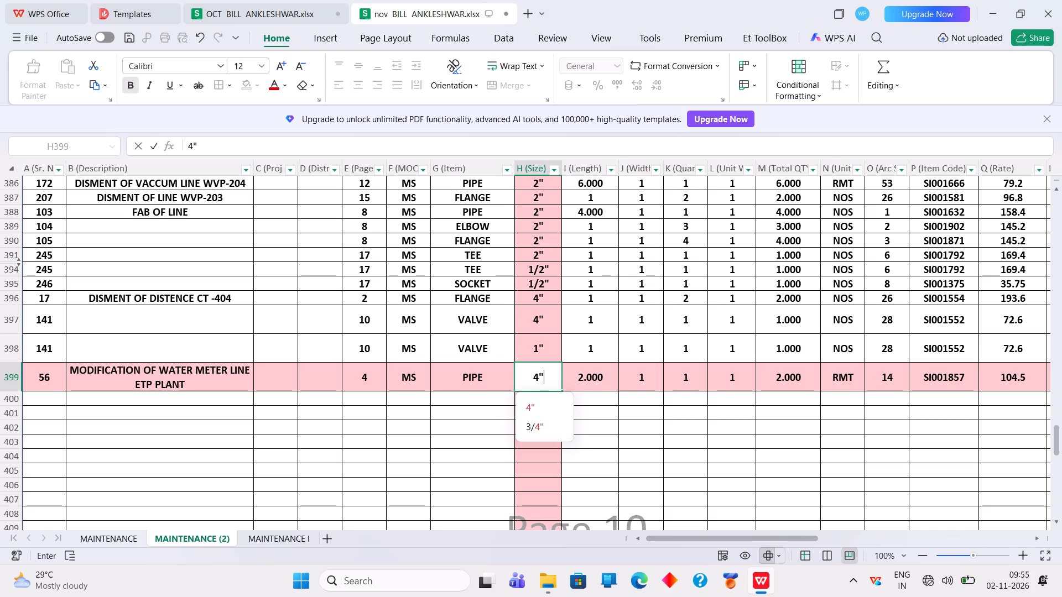
{"action": "left_click", "coordinate": [652, 422]}
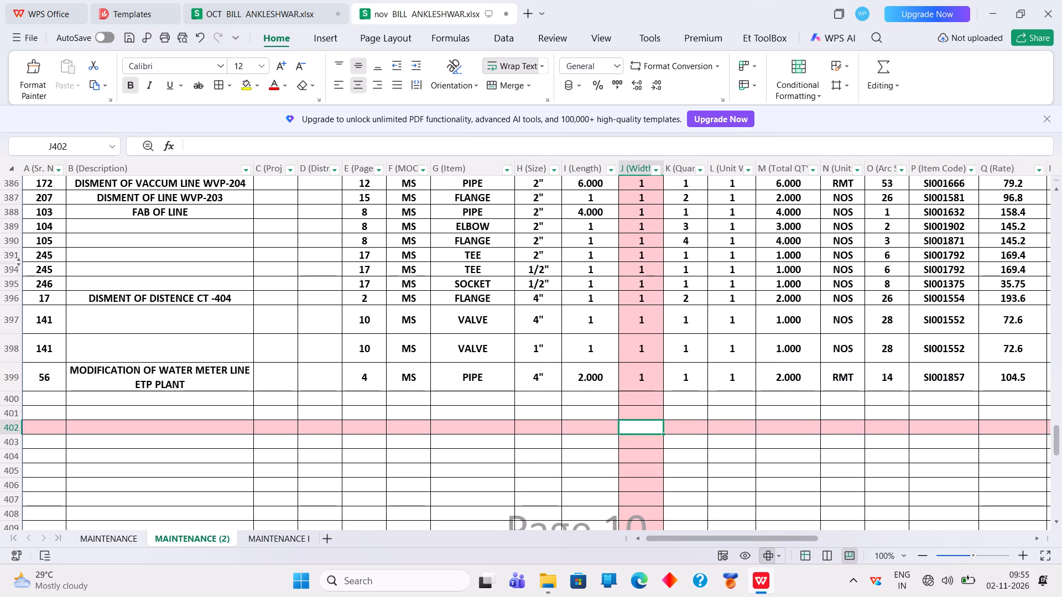
Copy the 1" MS elbow and flange rows 29 and 30 from the OCT bill into rows 401 and 402 of the nov bill.
{"action": "left_click", "coordinate": [293, 8]}
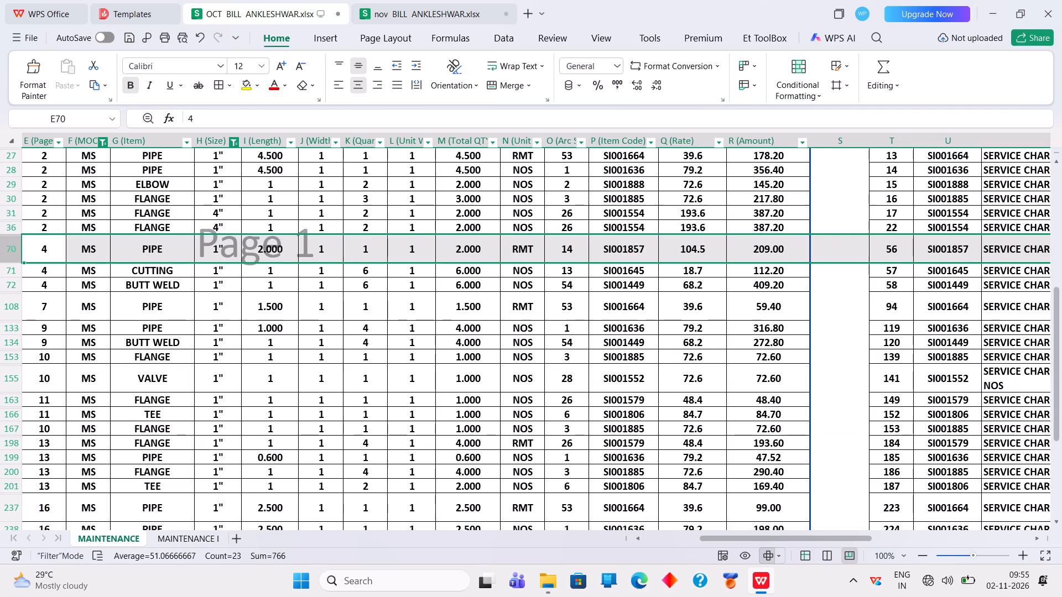
{"action": "left_click_drag", "start_coordinate": [12, 184], "coordinate": [14, 193]}
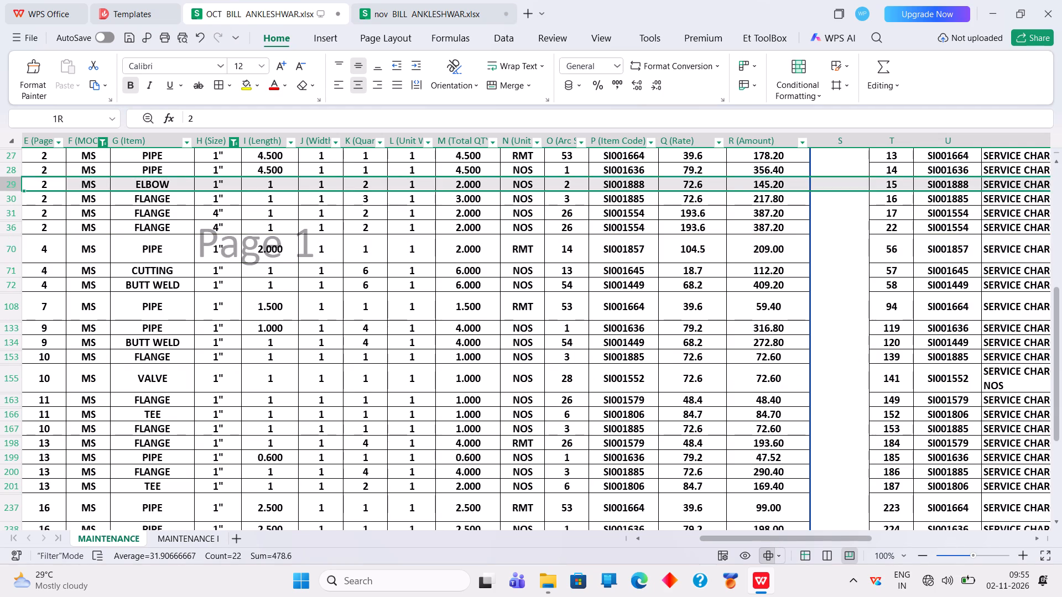
{"action": "left_click_drag", "start_coordinate": [14, 193], "coordinate": [15, 195]}
{"action": "right_click", "coordinate": [15, 191]}
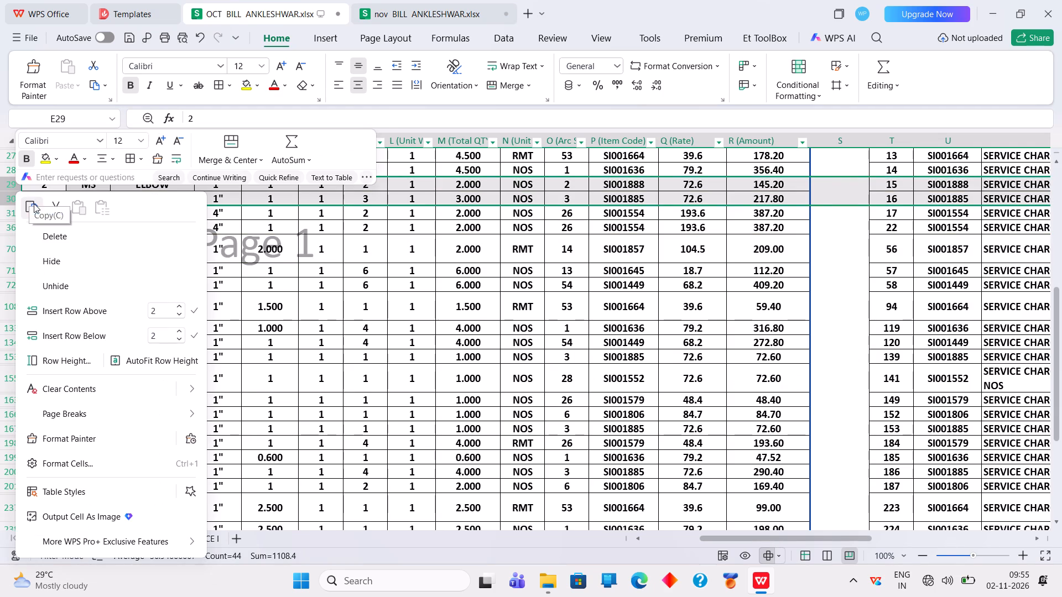
{"action": "left_click", "coordinate": [34, 203]}
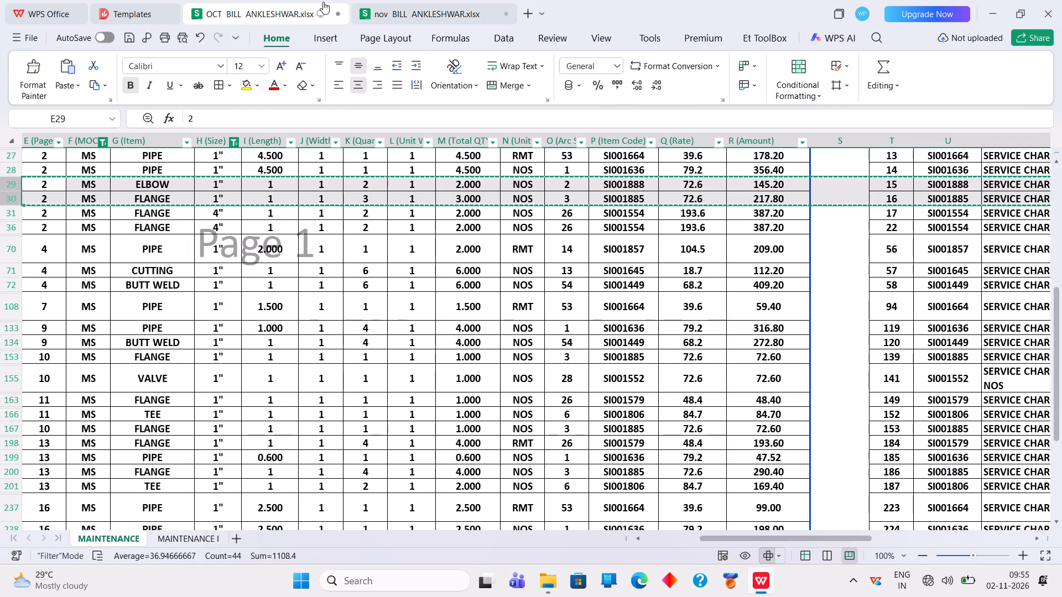
{"action": "left_click", "coordinate": [408, 2]}
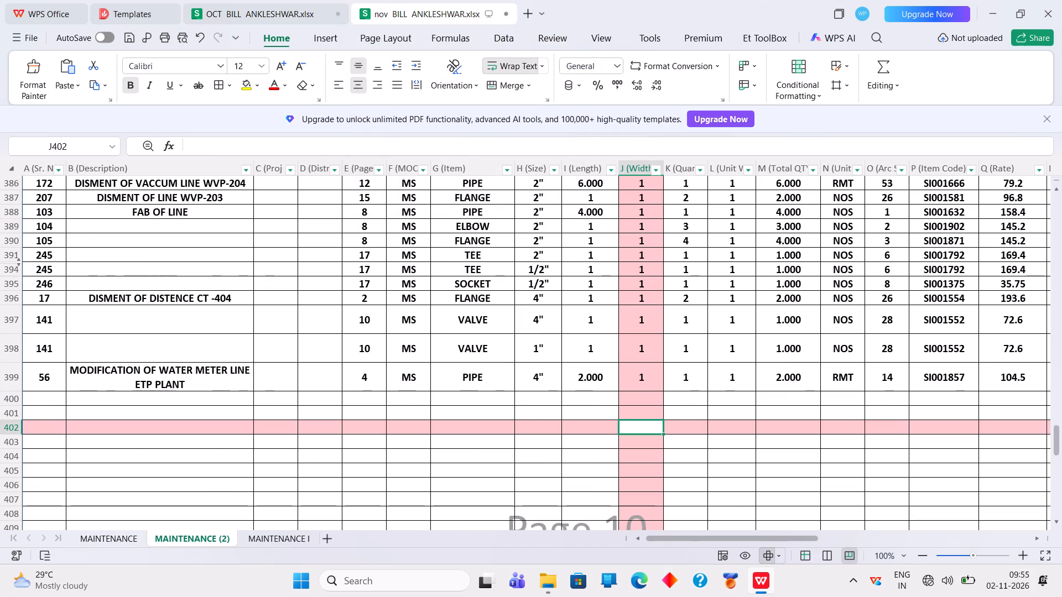
{"action": "left_click", "coordinate": [12, 411]}
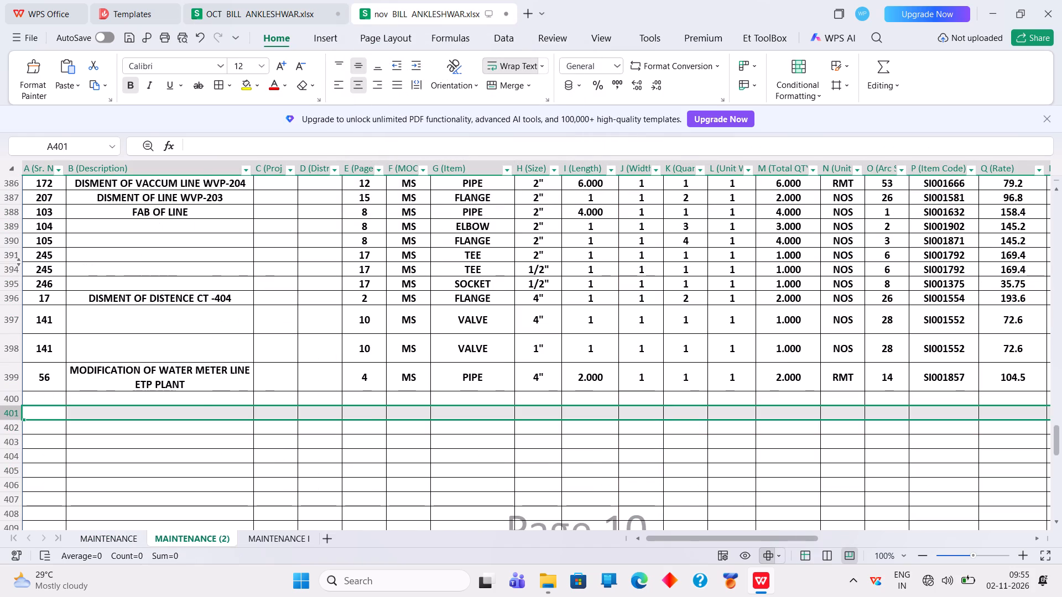
{"action": "right_click", "coordinate": [12, 410]}
{"action": "left_click", "coordinate": [72, 33]}
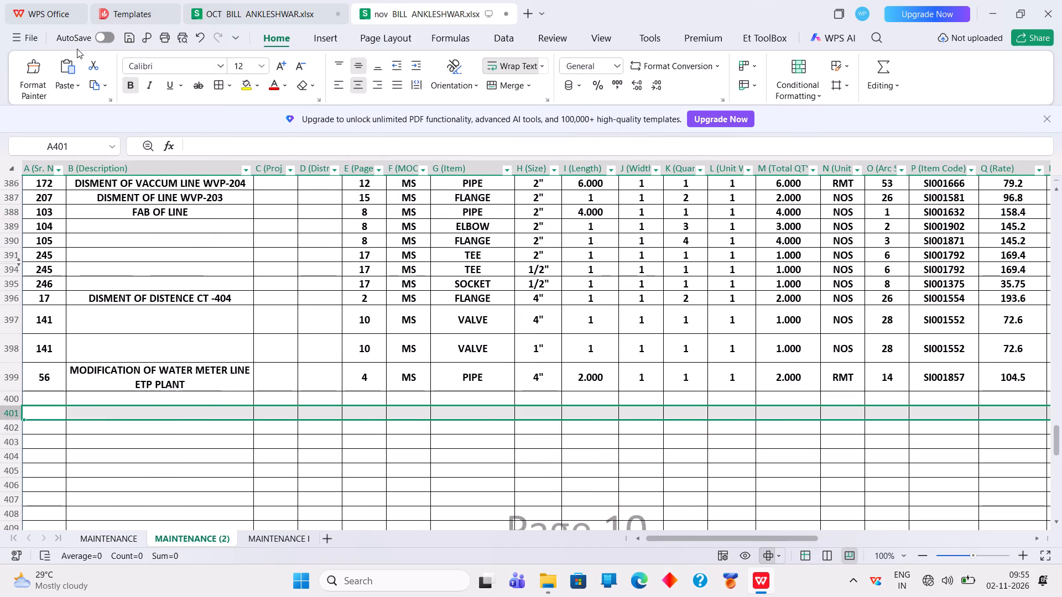
Copy the MS flange row 402 into the empty row 400 of the nov bill.
{"action": "left_click", "coordinate": [6, 427]}
{"action": "right_click", "coordinate": [6, 427]}
{"action": "left_click", "coordinate": [21, 80]}
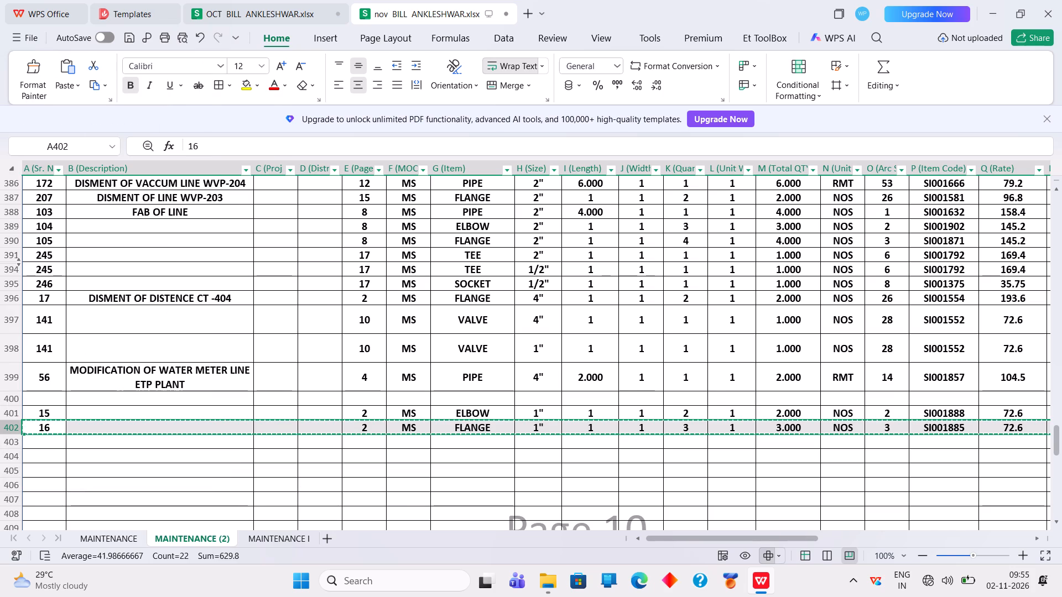
{"action": "left_click", "coordinate": [20, 395]}
{"action": "right_click", "coordinate": [20, 396]}
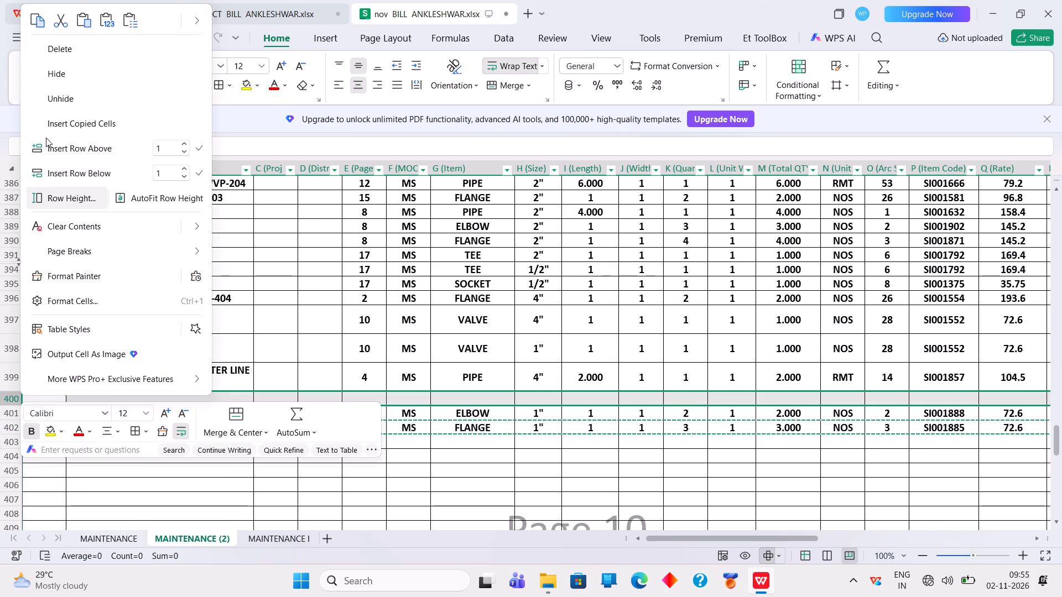
{"action": "left_click", "coordinate": [80, 19]}
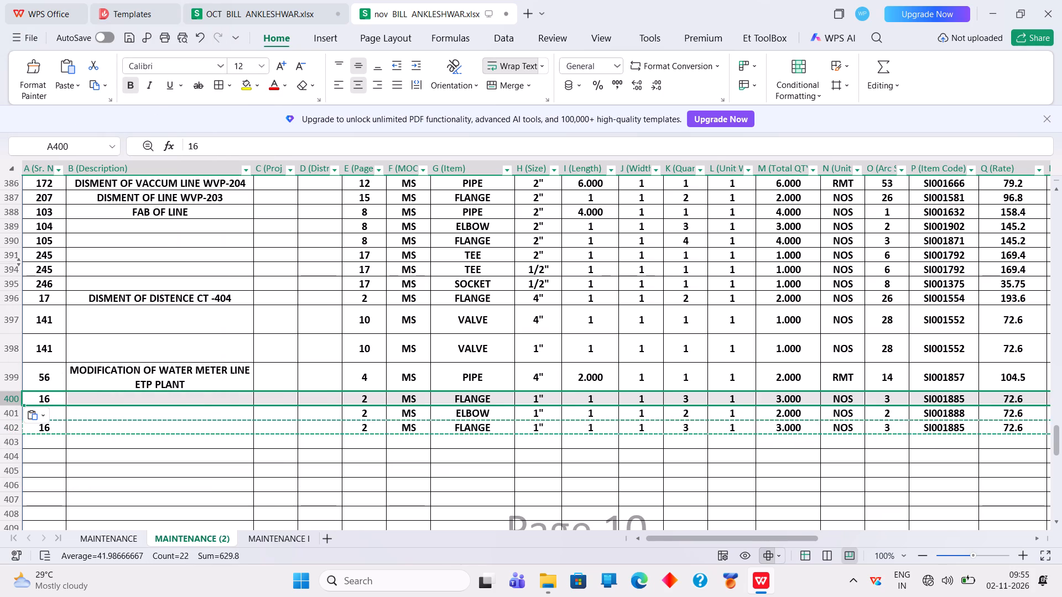
Set the size of the flange in row 400 to 4".
{"action": "left_click", "coordinate": [543, 400]}
{"action": "type", "text": "4\""}
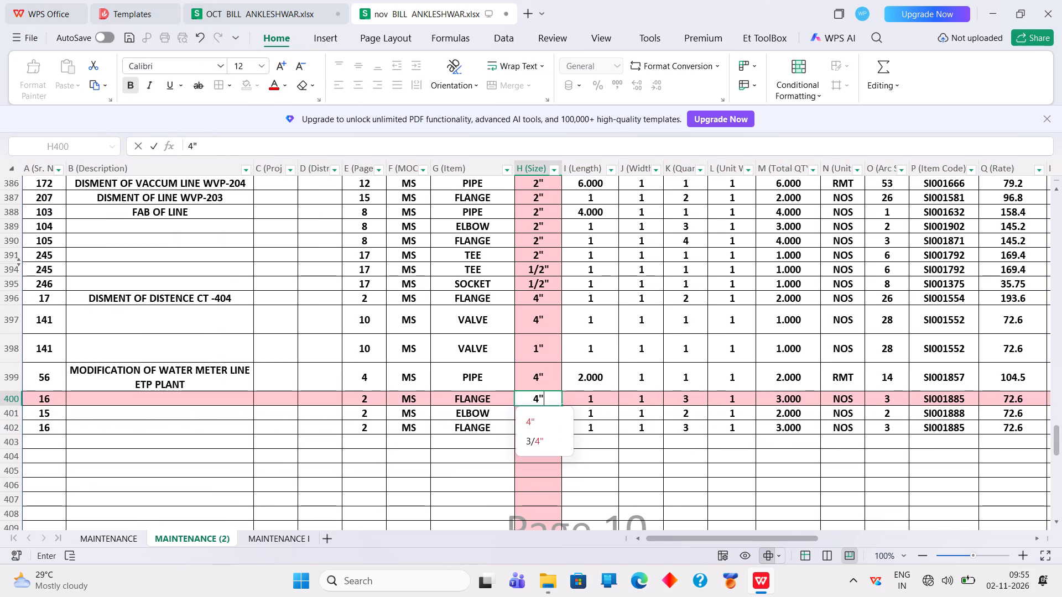
{"action": "left_click", "coordinate": [576, 473]}
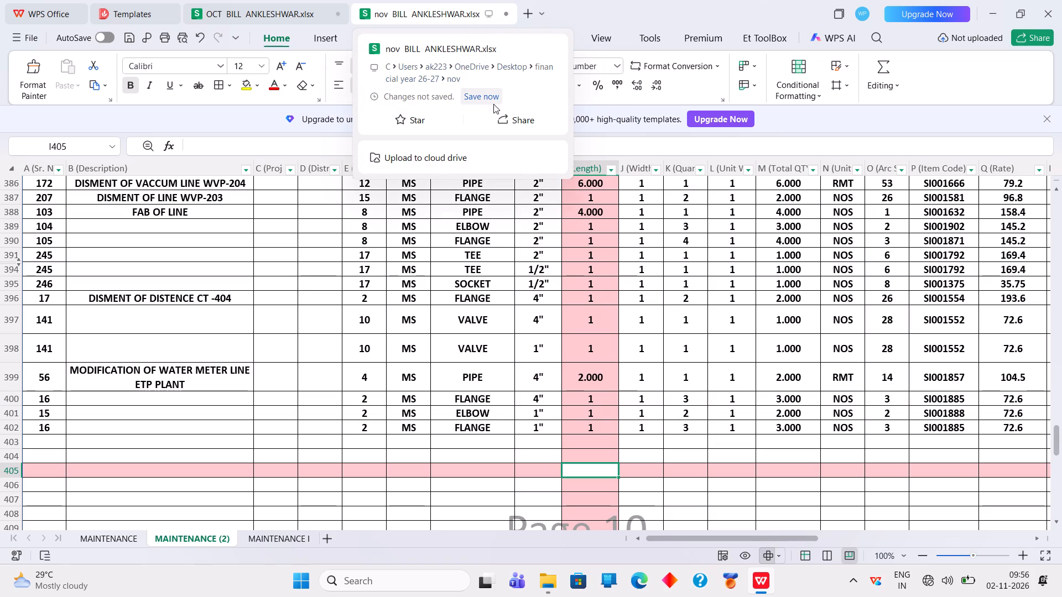
Insert a blank row above the 1" elbow in row 401.
{"action": "left_click", "coordinate": [497, 411]}
{"action": "right_click", "coordinate": [497, 411]}
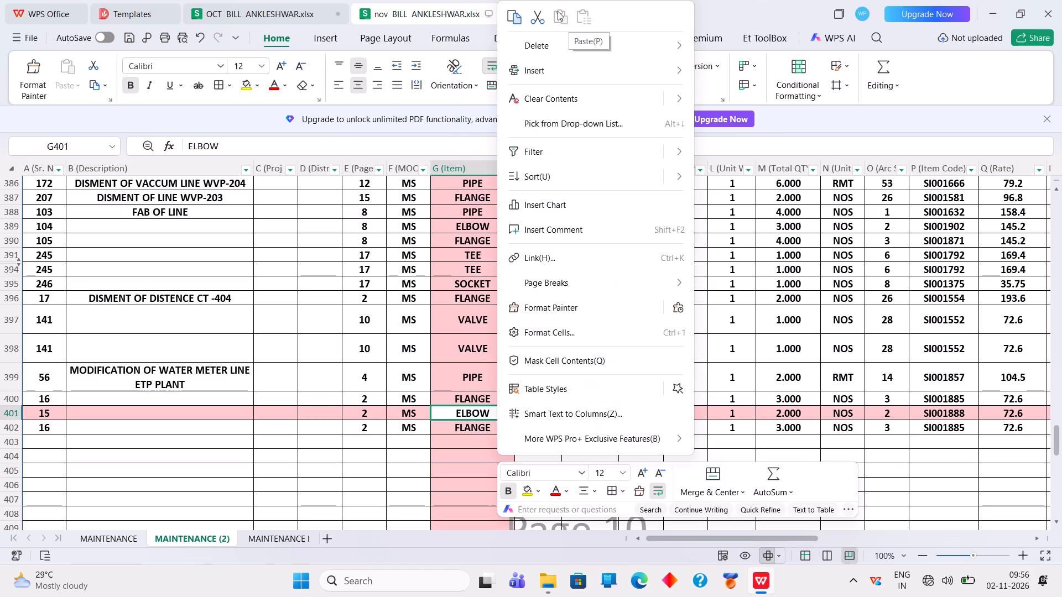
{"action": "left_click", "coordinate": [775, 133]}
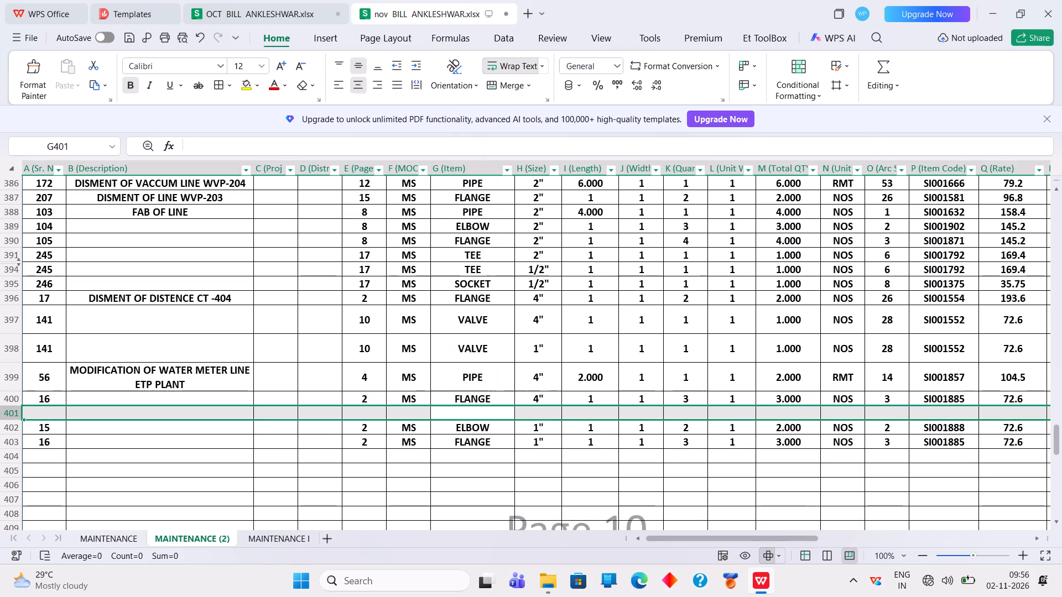
Copy the 1" MS tee row 166 from the OCT bill into the blank row 401 of the nov bill.
{"action": "left_click", "coordinate": [278, 13]}
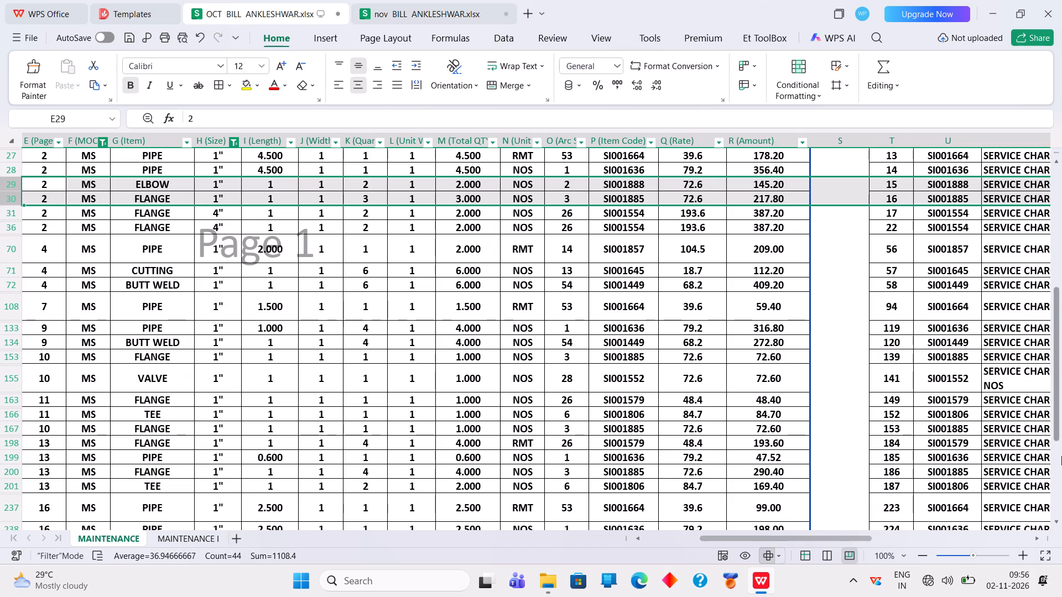
{"action": "left_click", "coordinate": [9, 415]}
{"action": "right_click", "coordinate": [9, 415]}
{"action": "left_click", "coordinate": [22, 60]}
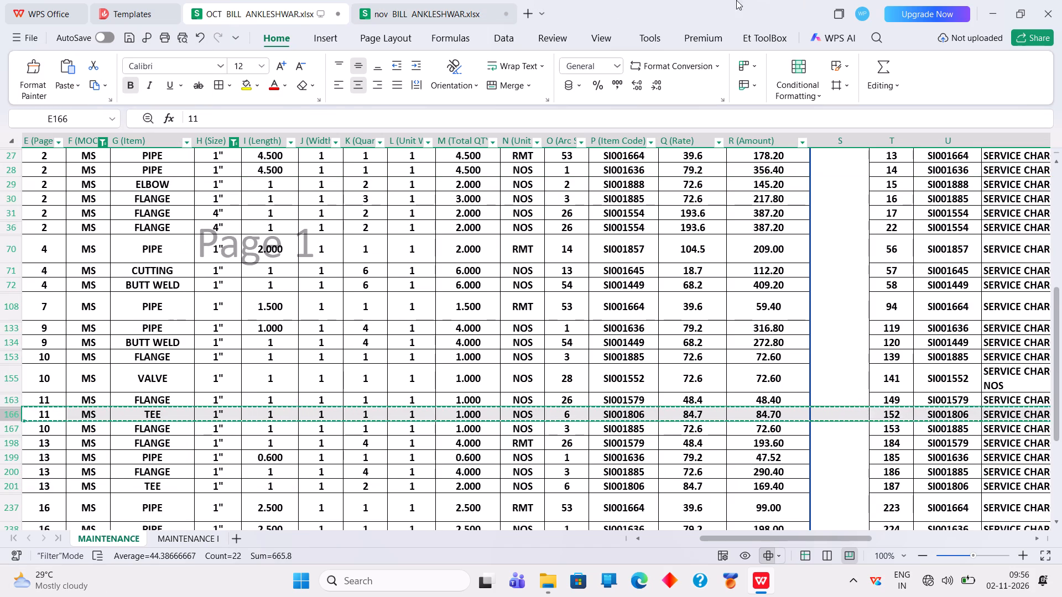
{"action": "left_click", "coordinate": [456, 0]}
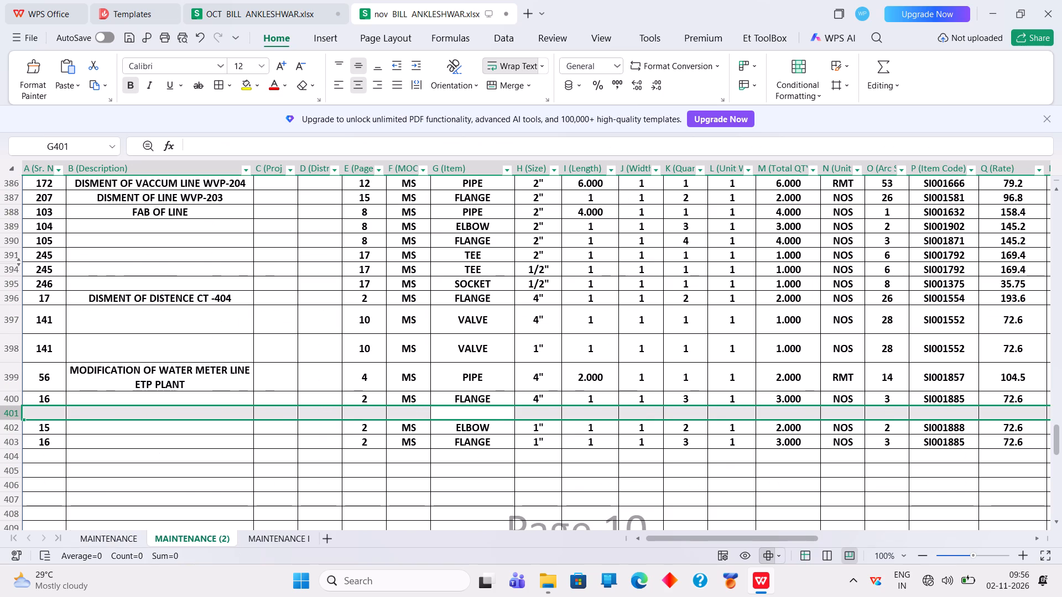
{"action": "left_click", "coordinate": [14, 411]}
{"action": "right_click", "coordinate": [14, 412]}
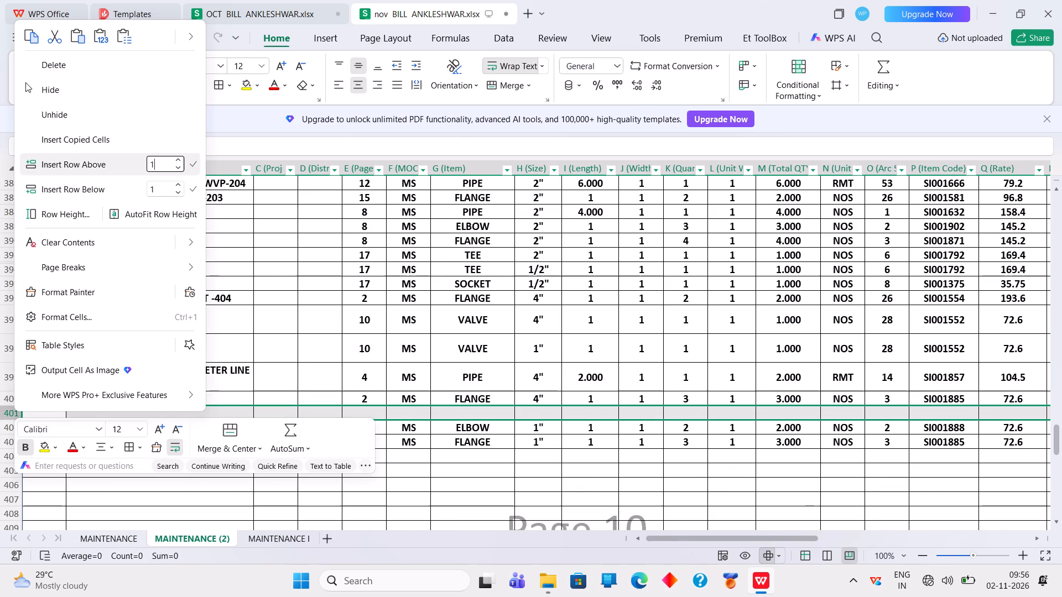
{"action": "left_click", "coordinate": [72, 40]}
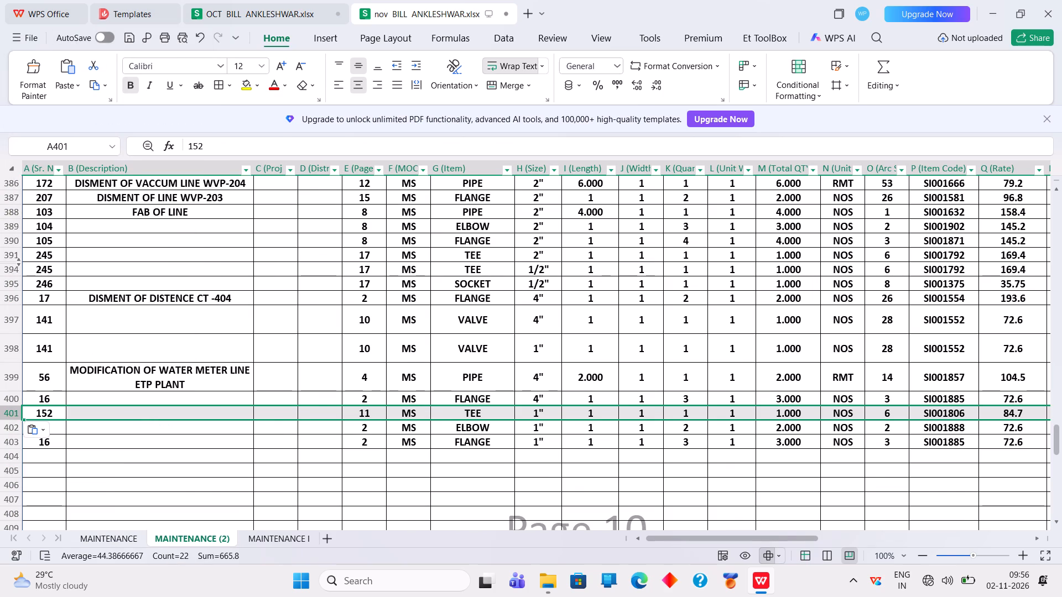
Copy the 1" MS valve row 155 from the OCT bill into row 404 of the nov bill.
{"action": "scroll", "coordinate": [345, 287], "scroll_direction": "up", "scroll_amount": 2}
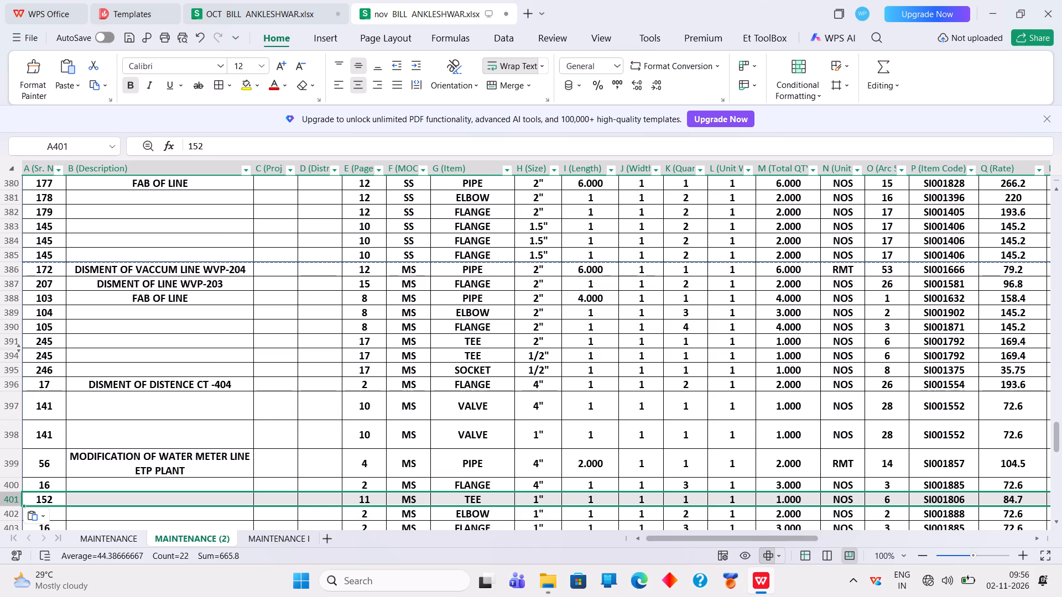
{"action": "scroll", "coordinate": [353, 301], "scroll_direction": "down", "scroll_amount": 2}
{"action": "scroll", "coordinate": [353, 302], "scroll_direction": "up", "scroll_amount": 7}
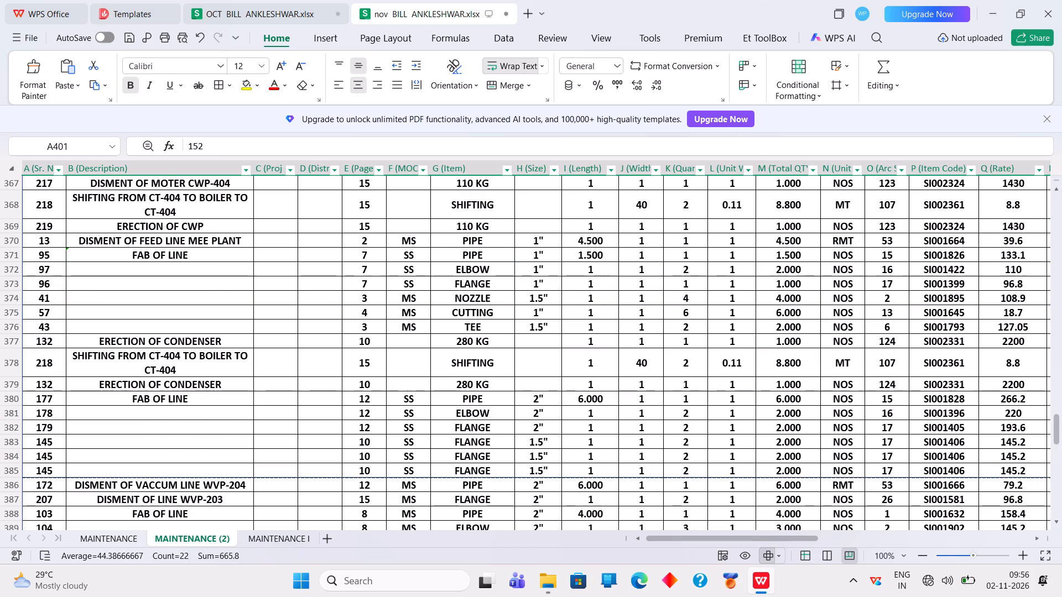
{"action": "scroll", "coordinate": [353, 302], "scroll_direction": "down", "scroll_amount": 4}
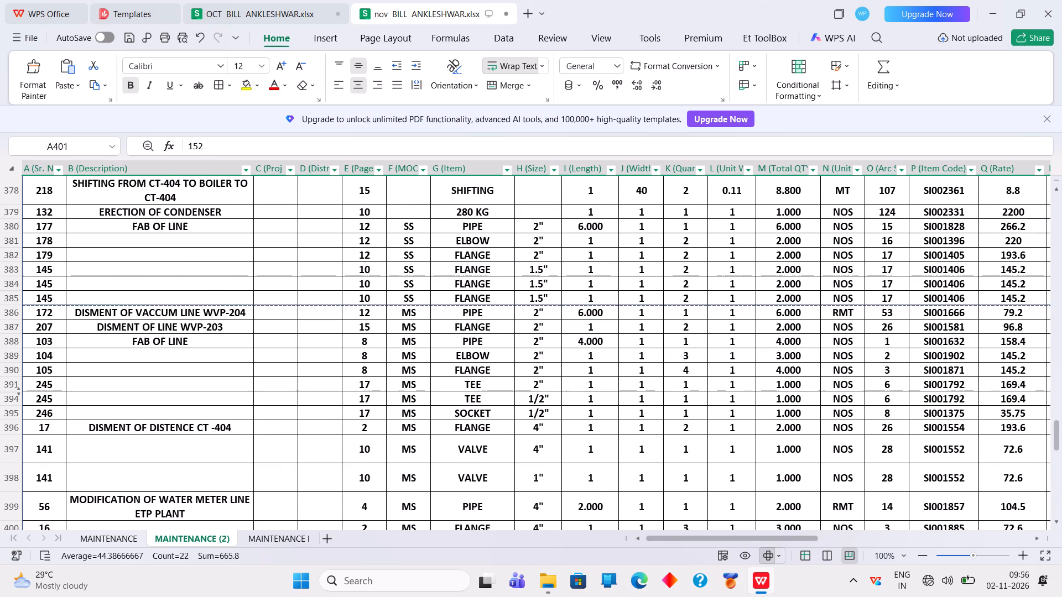
{"action": "scroll", "coordinate": [353, 303], "scroll_direction": "down", "scroll_amount": 4}
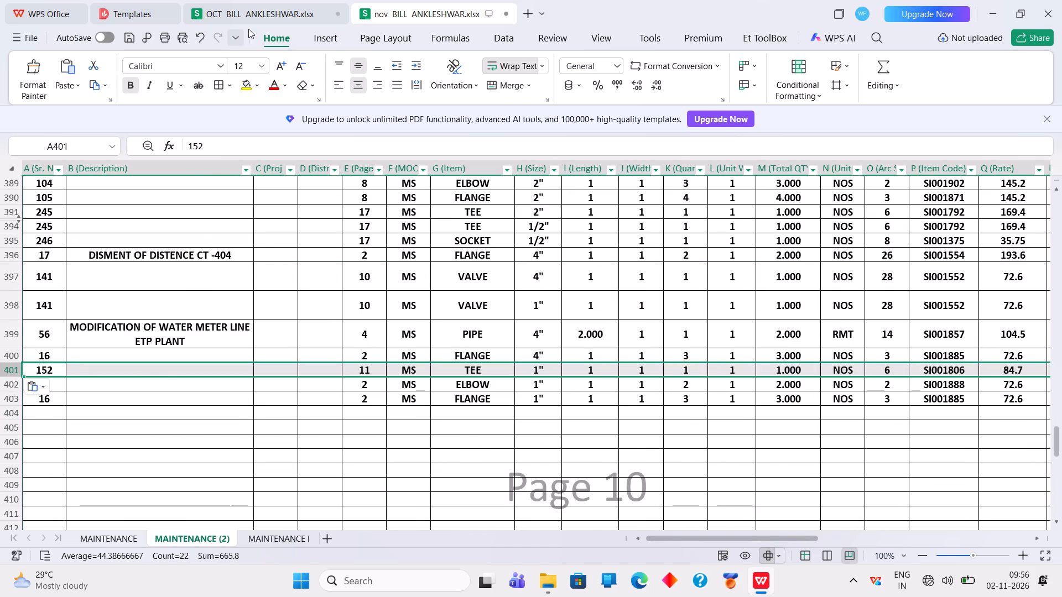
{"action": "left_click", "coordinate": [252, 15]}
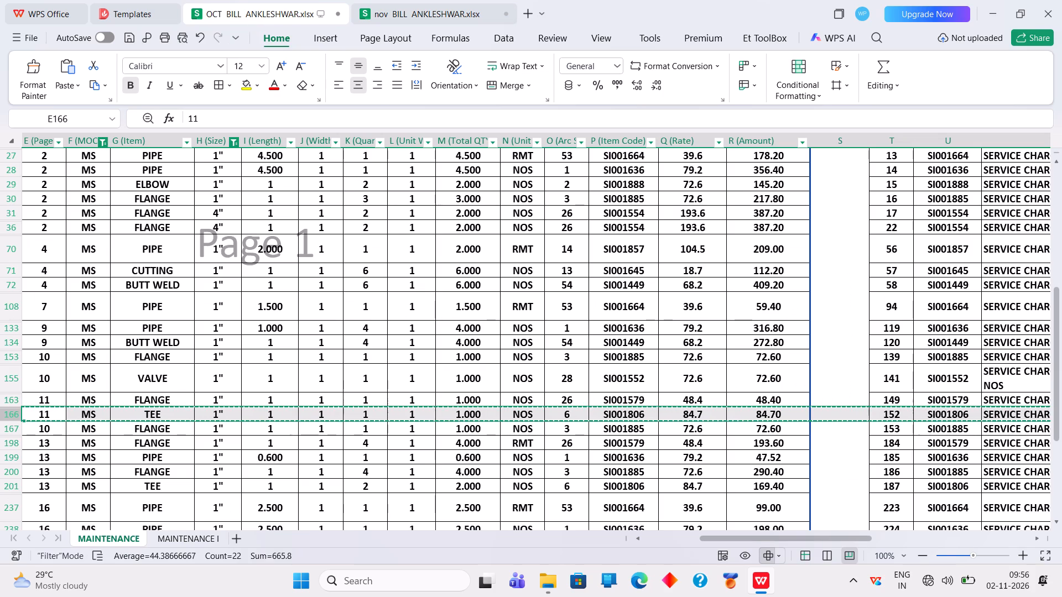
{"action": "left_click", "coordinate": [7, 376]}
{"action": "right_click", "coordinate": [7, 376]}
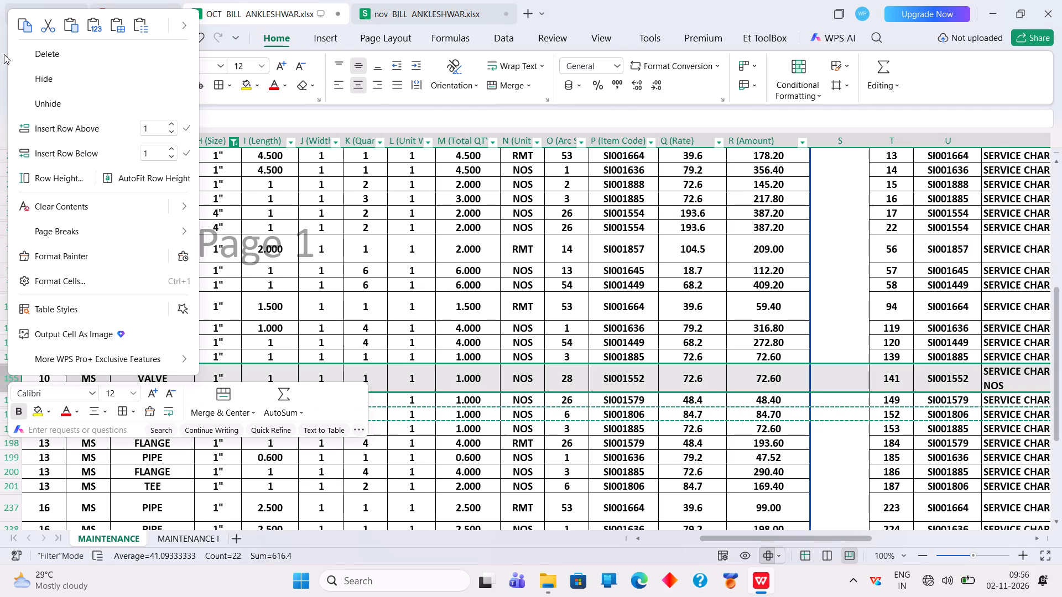
{"action": "left_click", "coordinate": [23, 19]}
{"action": "left_click", "coordinate": [409, 8]}
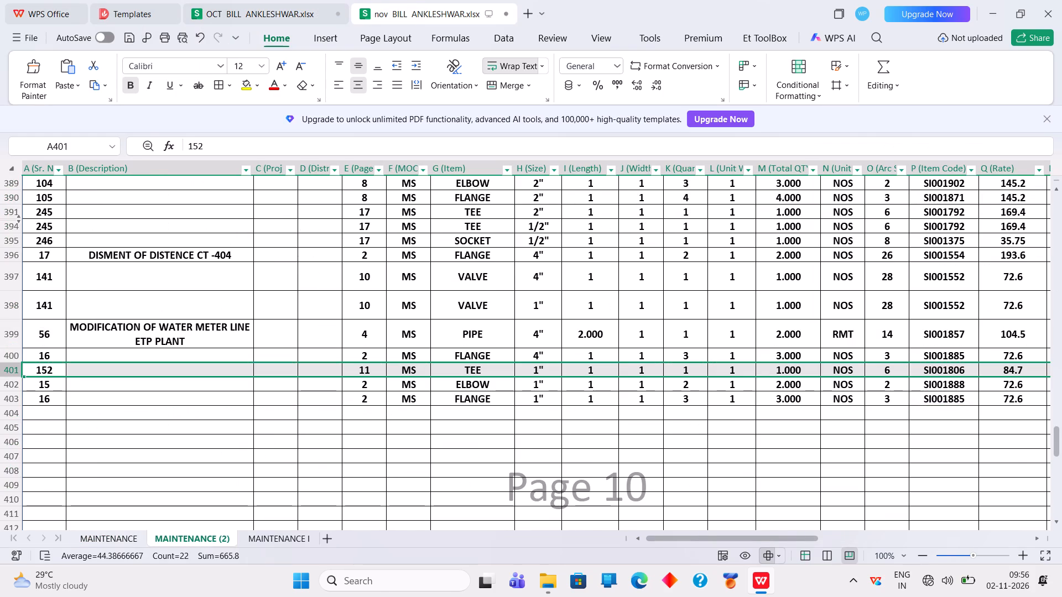
{"action": "left_click", "coordinate": [13, 415]}
{"action": "right_click", "coordinate": [13, 415]}
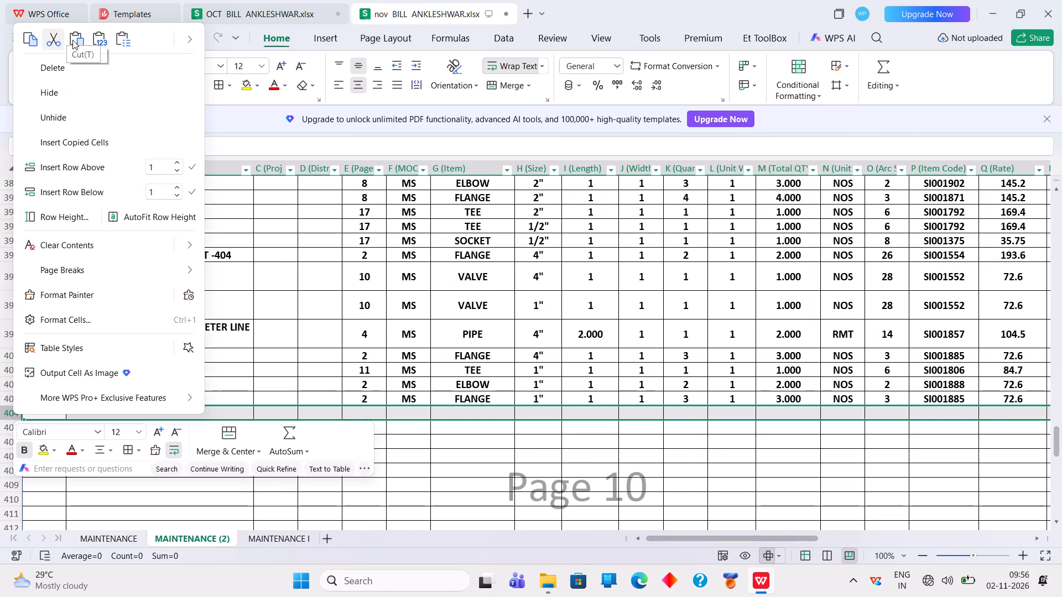
{"action": "left_click", "coordinate": [76, 42]}
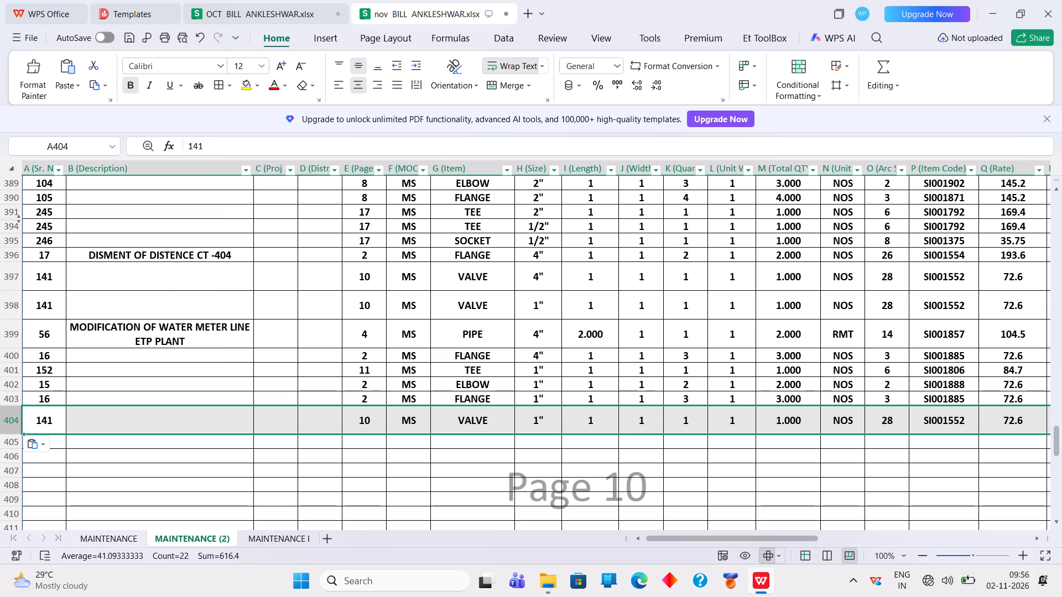
Filter the Size column of the OCT bill to show only 2" items instead of the 1" and 4" ones.
{"action": "left_click", "coordinate": [292, 12]}
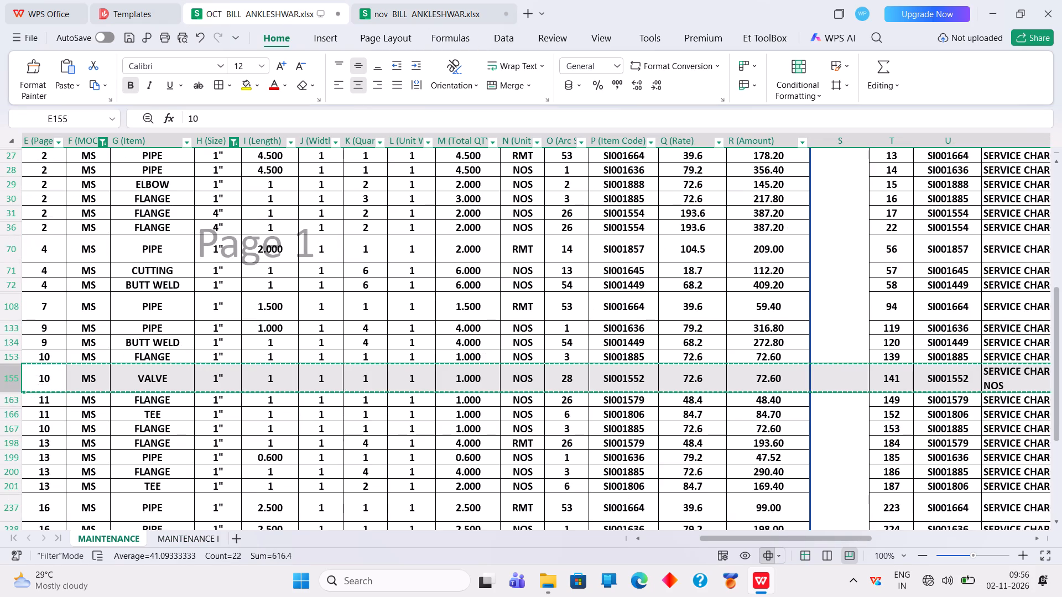
{"action": "left_click", "coordinate": [236, 141]}
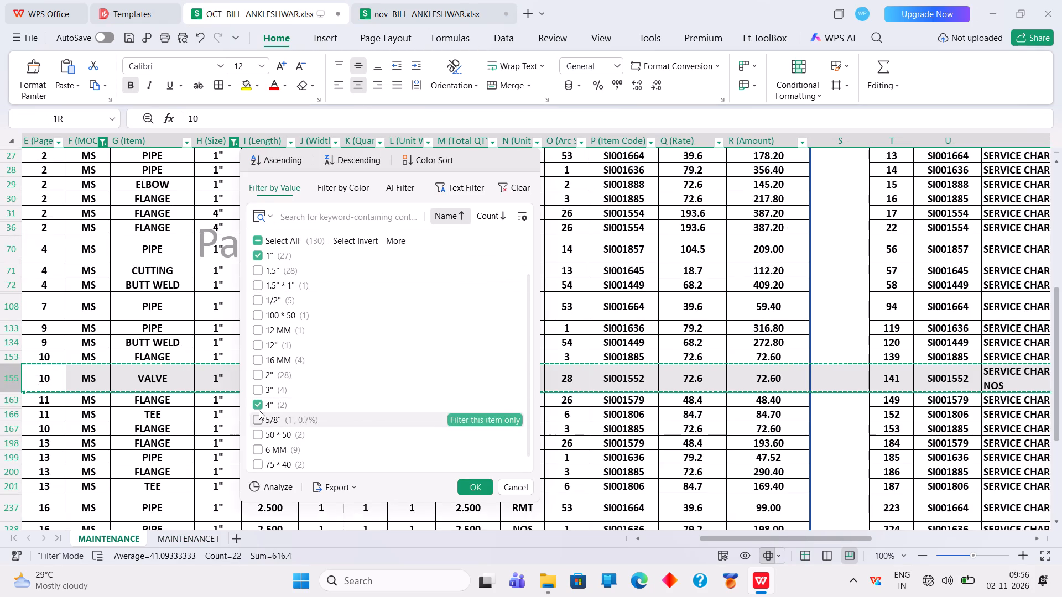
{"action": "left_click", "coordinate": [259, 407]}
{"action": "left_click", "coordinate": [263, 376]}
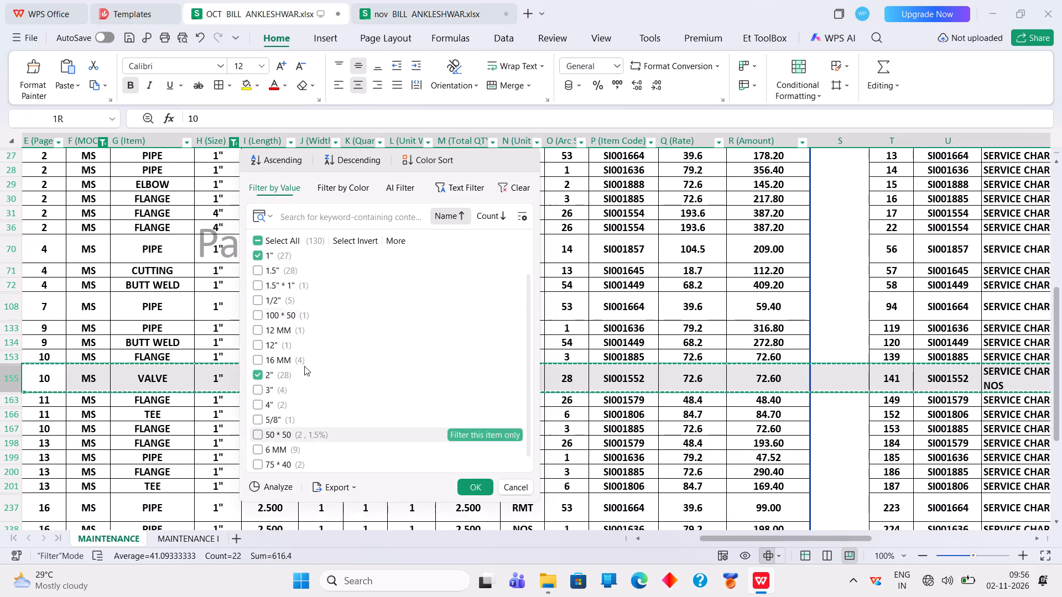
{"action": "left_click", "coordinate": [264, 260]}
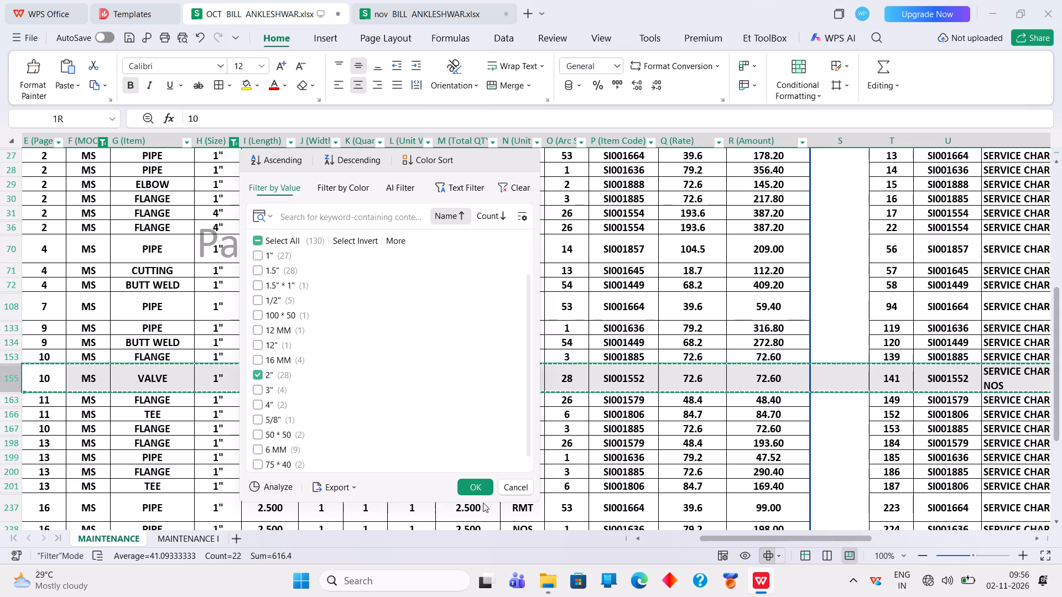
{"action": "left_click", "coordinate": [477, 495]}
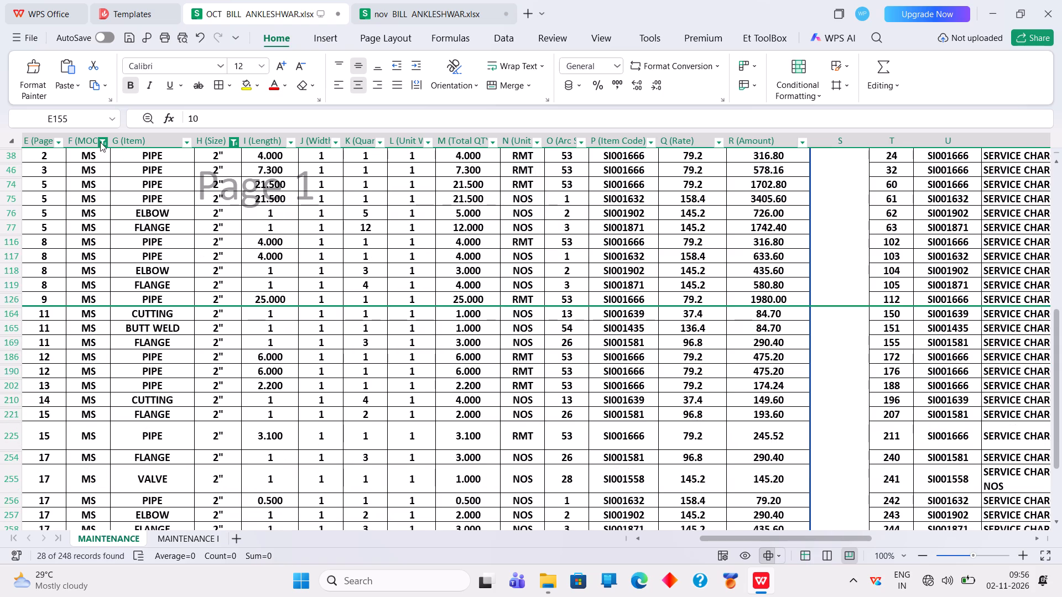
{"action": "left_click", "coordinate": [100, 142]}
{"action": "left_click", "coordinate": [560, 329]}
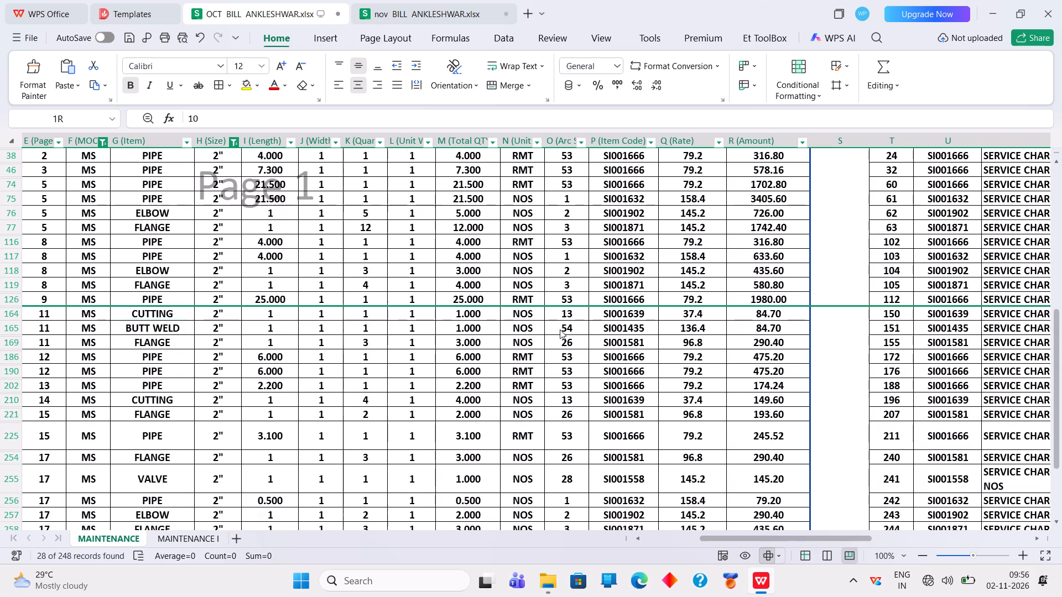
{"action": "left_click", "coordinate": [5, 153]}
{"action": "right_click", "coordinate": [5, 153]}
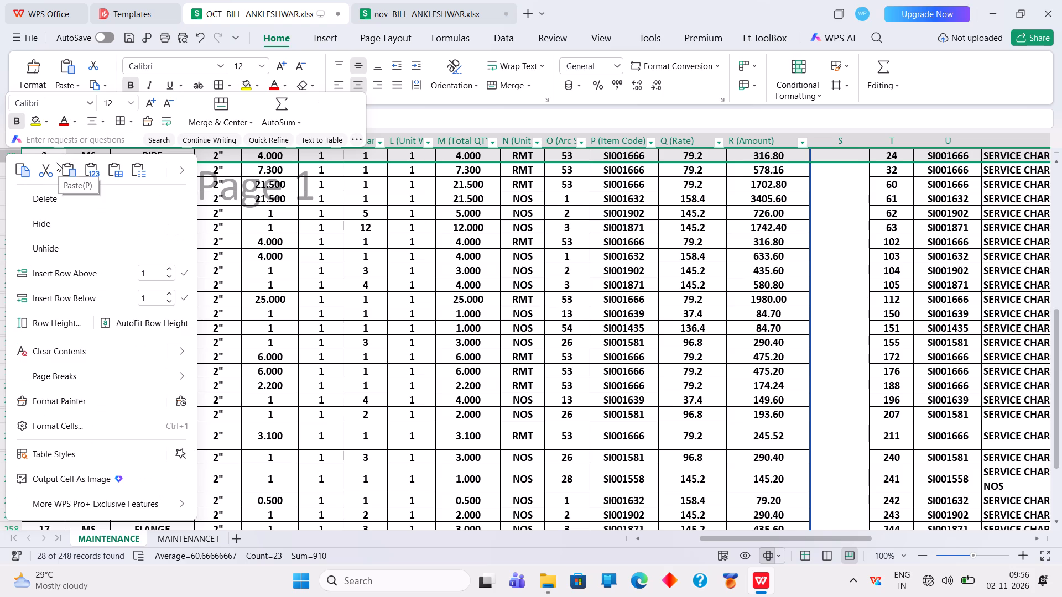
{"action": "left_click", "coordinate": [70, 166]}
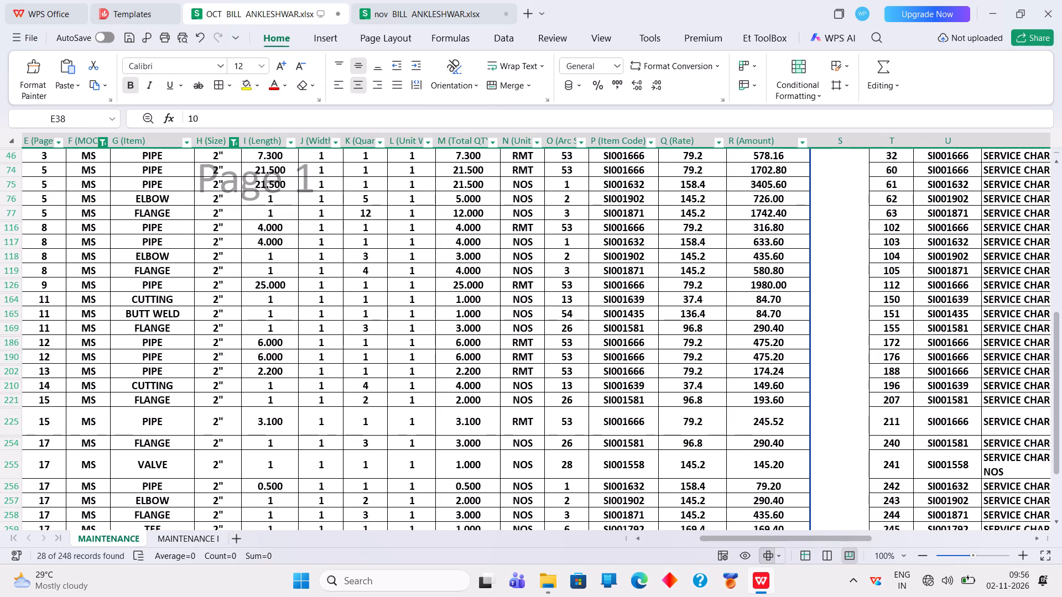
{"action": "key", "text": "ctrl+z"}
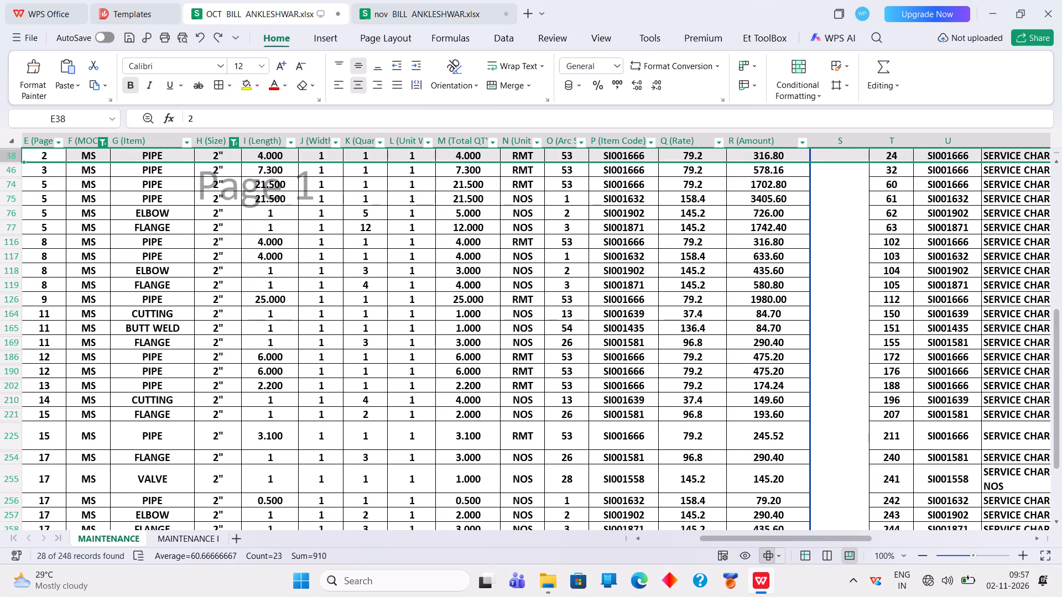
Copy the 2" MS pipe row 38 from the OCT bill into the blank row 405 of the nov bill.
{"action": "left_click", "coordinate": [15, 159]}
{"action": "right_click", "coordinate": [15, 159]}
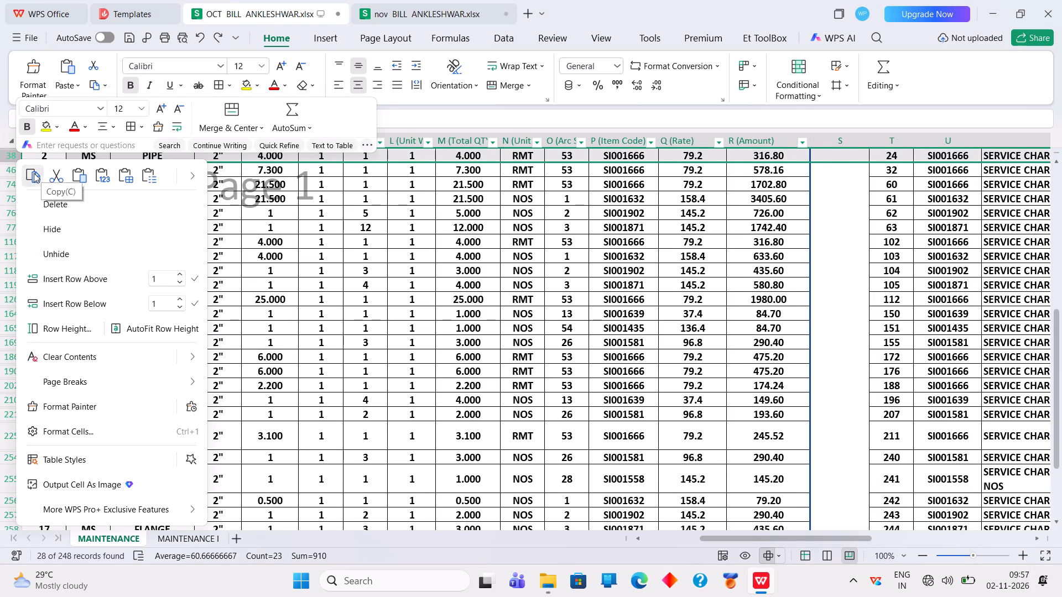
{"action": "left_click", "coordinate": [34, 173]}
{"action": "left_click", "coordinate": [417, 3]}
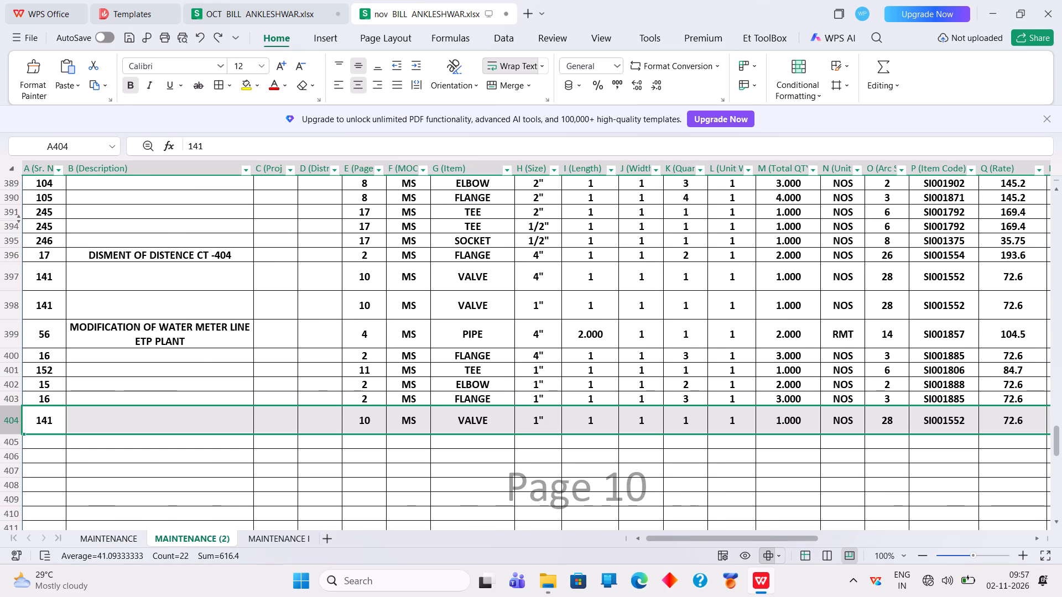
{"action": "left_click", "coordinate": [9, 443]}
{"action": "right_click", "coordinate": [9, 443]}
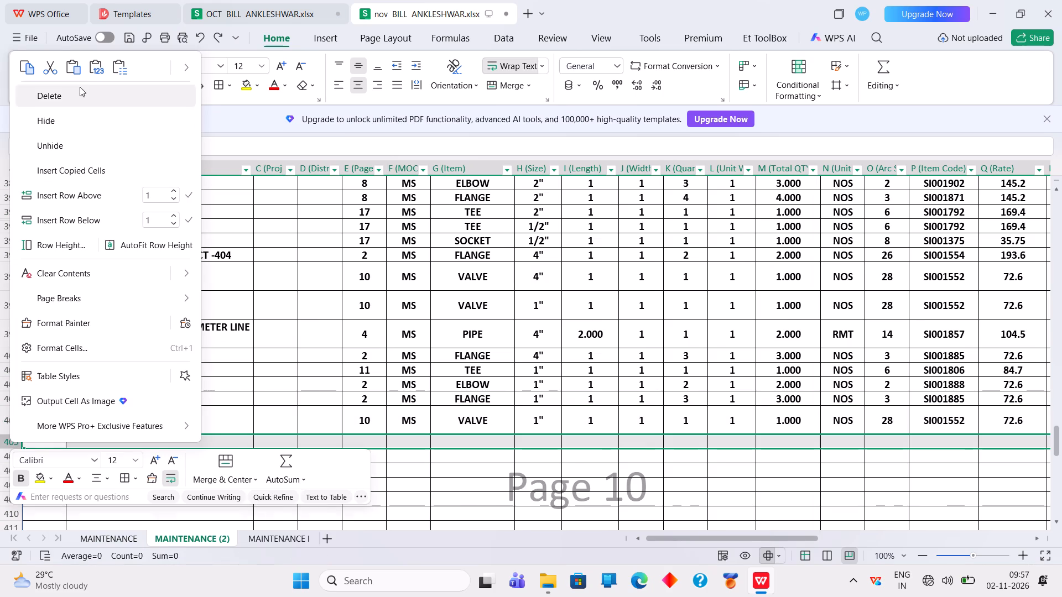
{"action": "double_click", "coordinate": [70, 68]}
Change the MOC filter of the OCT bill to show only SS items.
{"action": "left_click", "coordinate": [283, 5]}
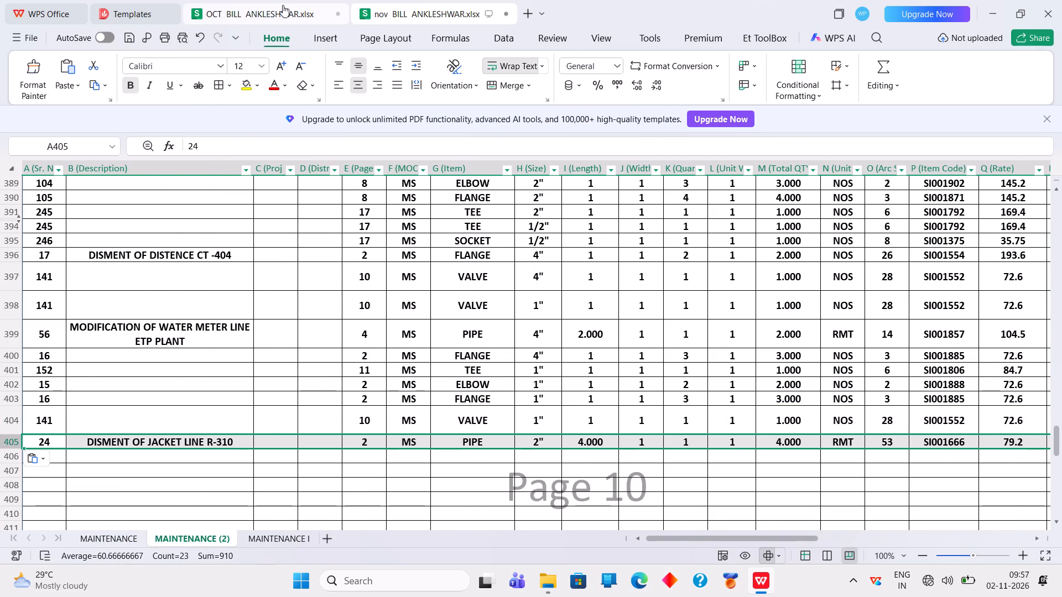
{"action": "left_click", "coordinate": [102, 141]}
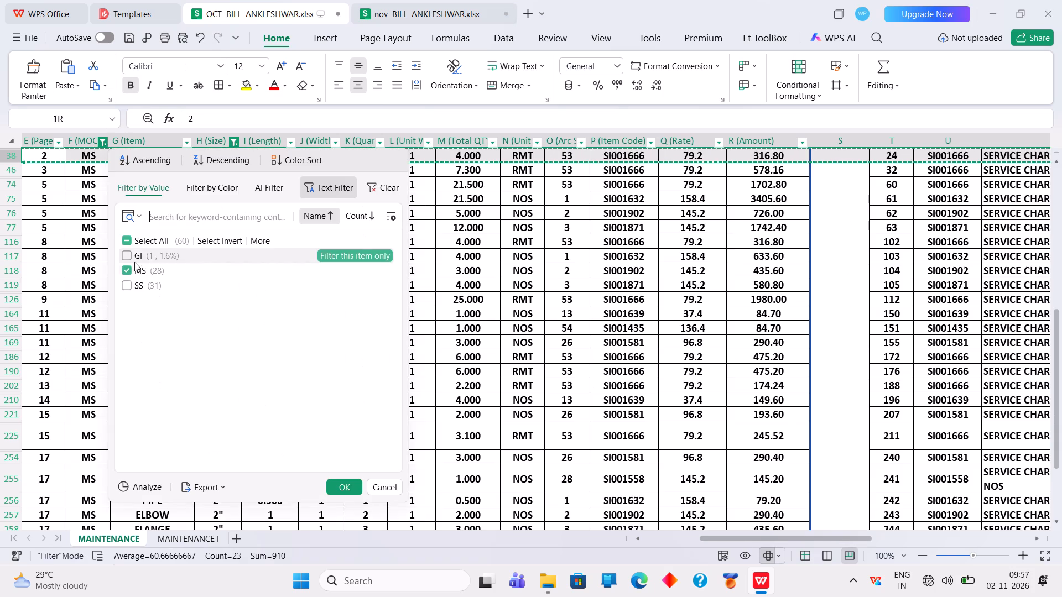
{"action": "left_click", "coordinate": [134, 275]}
{"action": "left_click", "coordinate": [134, 281]}
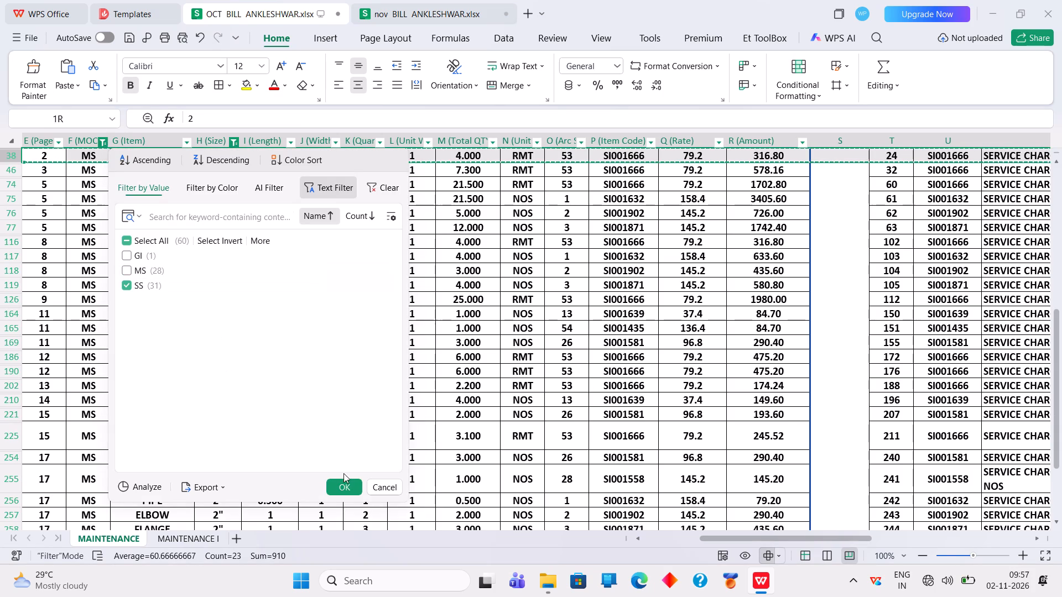
{"action": "left_click", "coordinate": [347, 478]}
{"action": "left_click", "coordinate": [343, 483]}
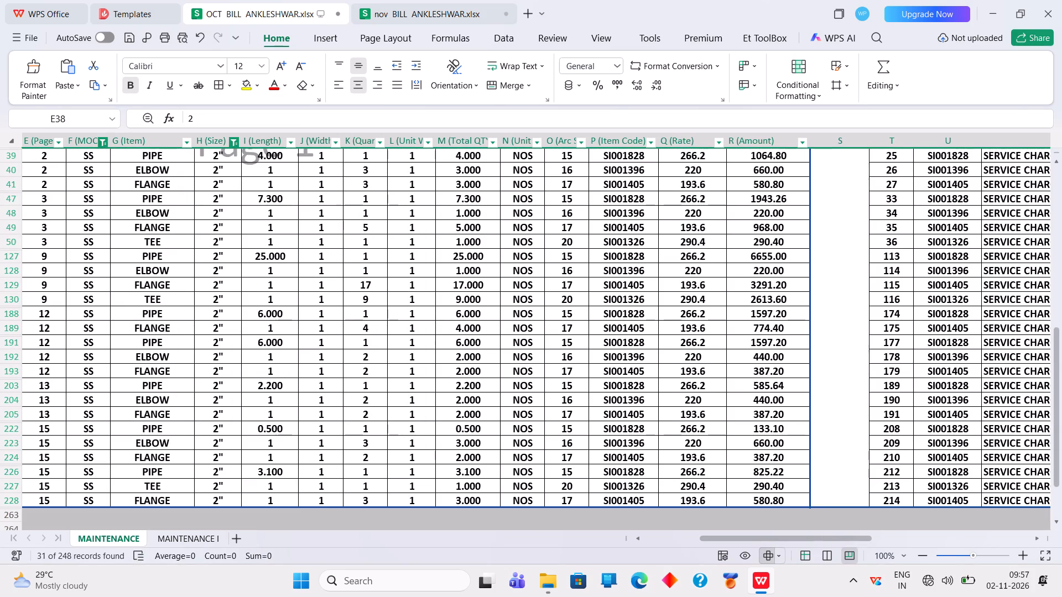
Copy the 2" SS pipe, elbow and flange rows 47 to 49 from the OCT bill into the nov bill starting at row 406.
{"action": "left_click_drag", "start_coordinate": [12, 196], "coordinate": [19, 227]}
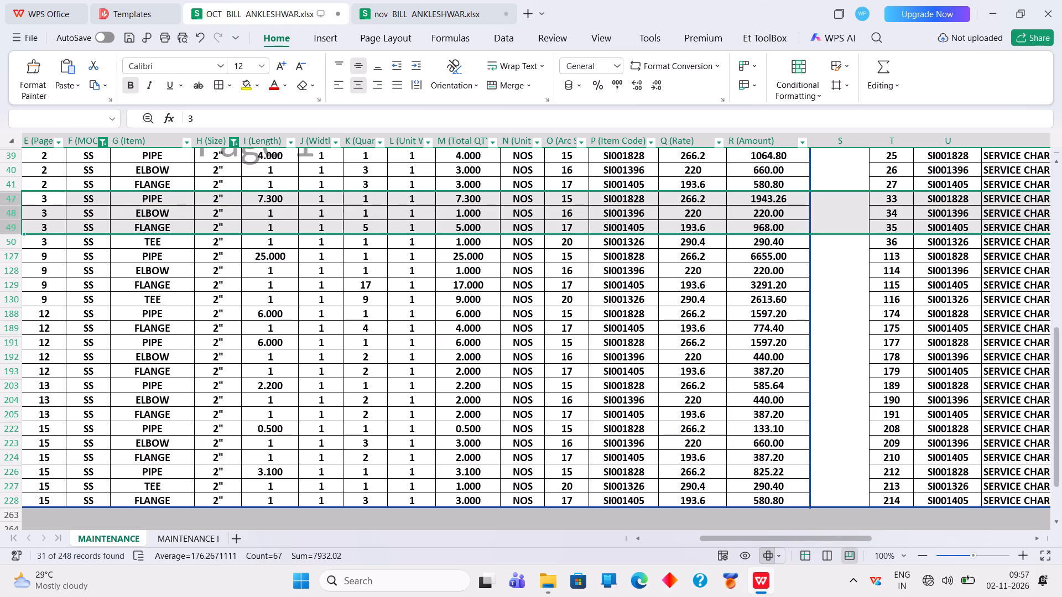
{"action": "right_click", "coordinate": [17, 216]}
{"action": "left_click", "coordinate": [38, 22]}
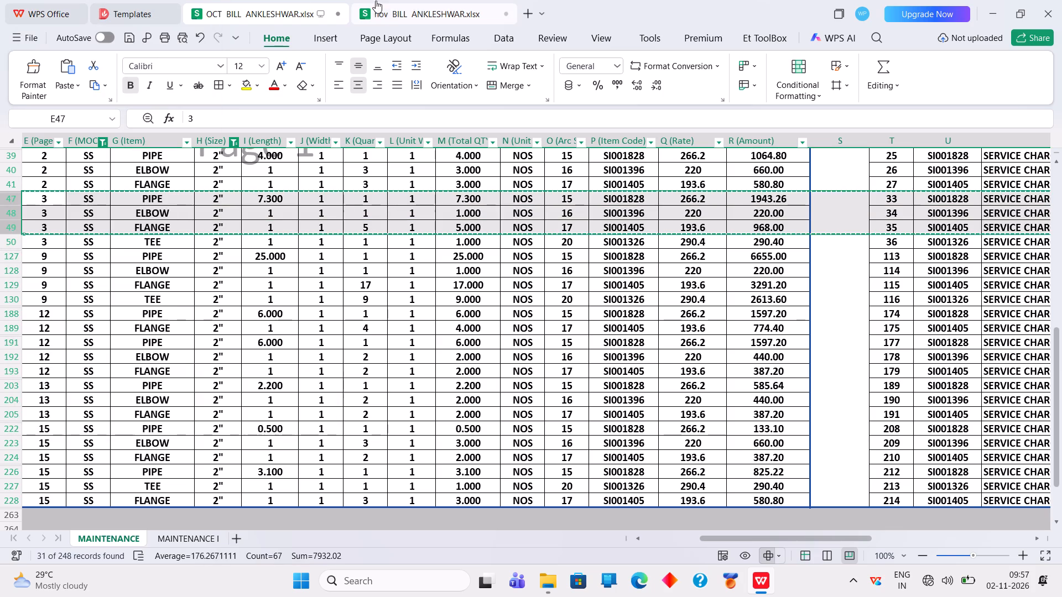
{"action": "left_click", "coordinate": [395, 11]}
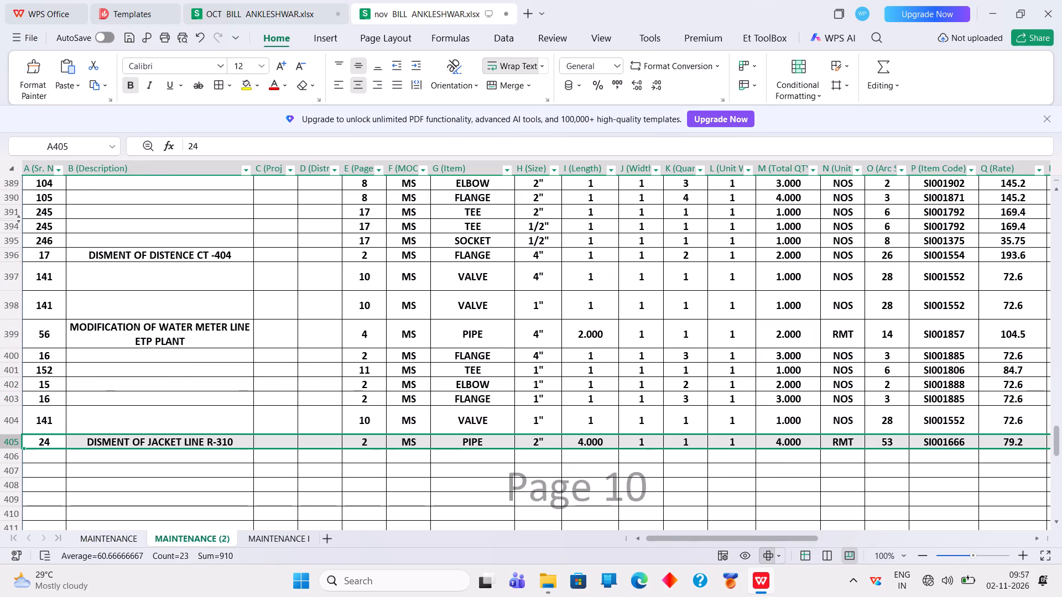
{"action": "left_click", "coordinate": [13, 459]}
{"action": "right_click", "coordinate": [13, 459]}
{"action": "left_click", "coordinate": [79, 85]}
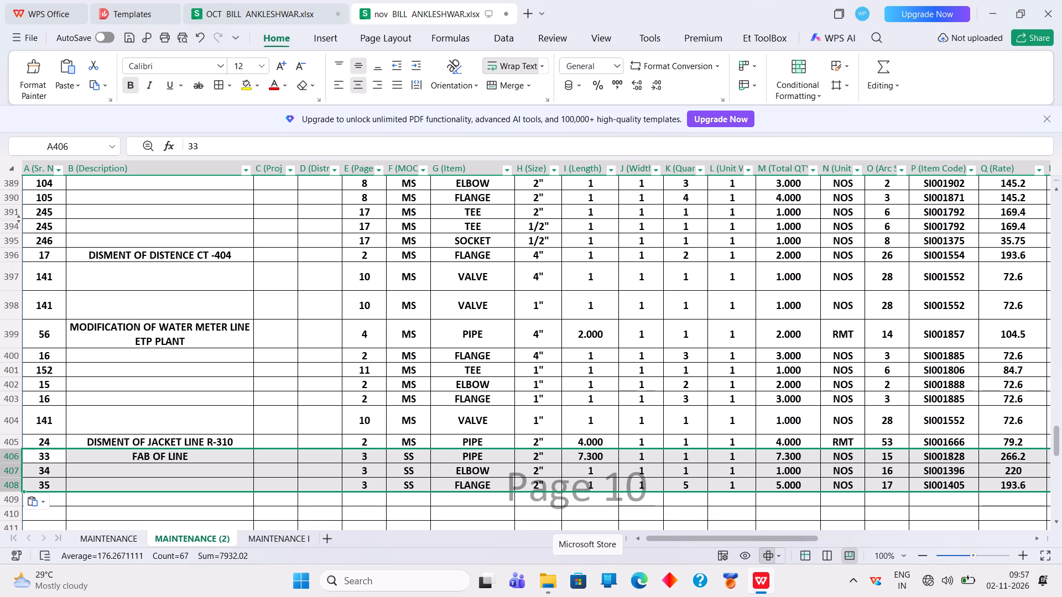
Reset the MOC and Size filters of the OCT bill to include all values.
{"action": "left_click", "coordinate": [294, 8]}
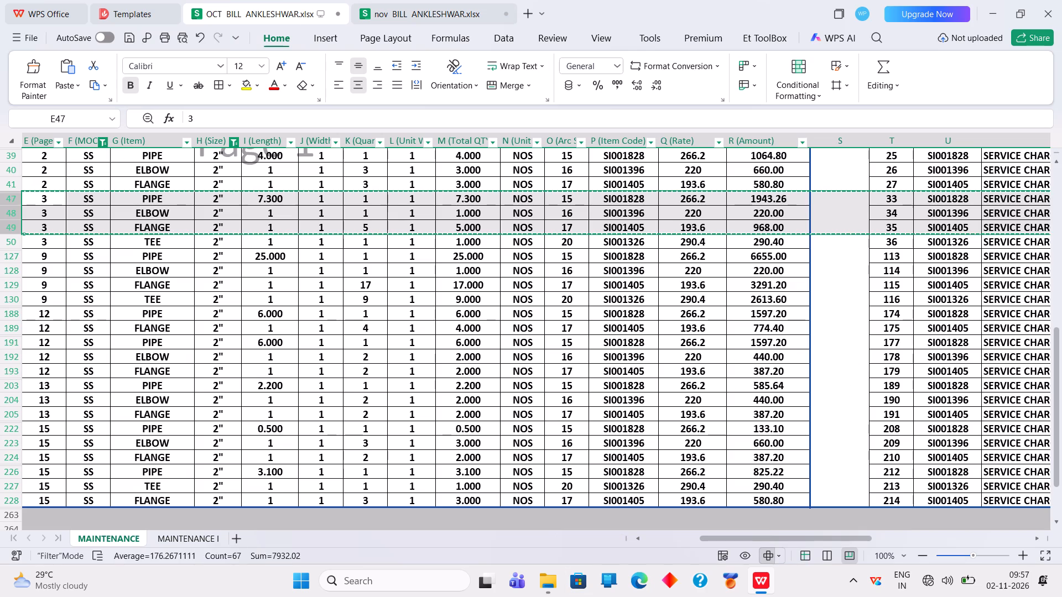
{"action": "left_click", "coordinate": [98, 141]}
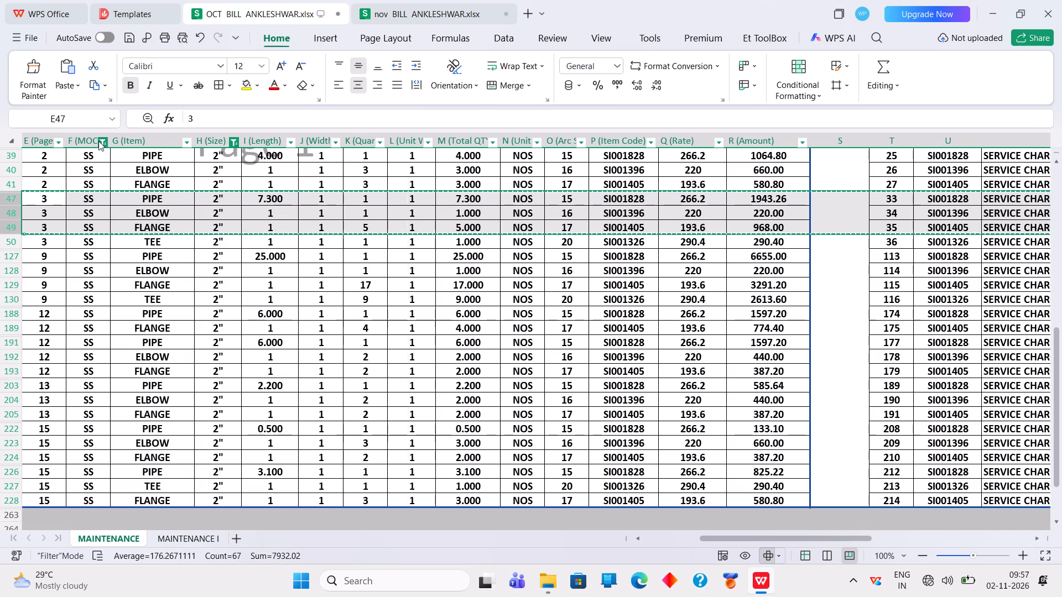
{"action": "left_click", "coordinate": [145, 243]}
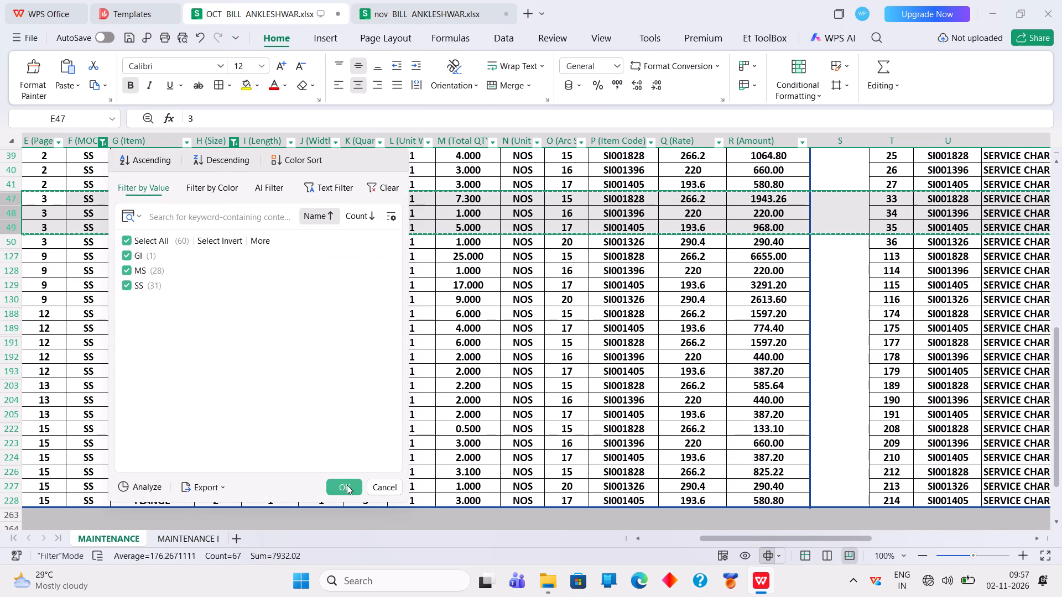
{"action": "left_click", "coordinate": [347, 485]}
{"action": "left_click", "coordinate": [233, 141]}
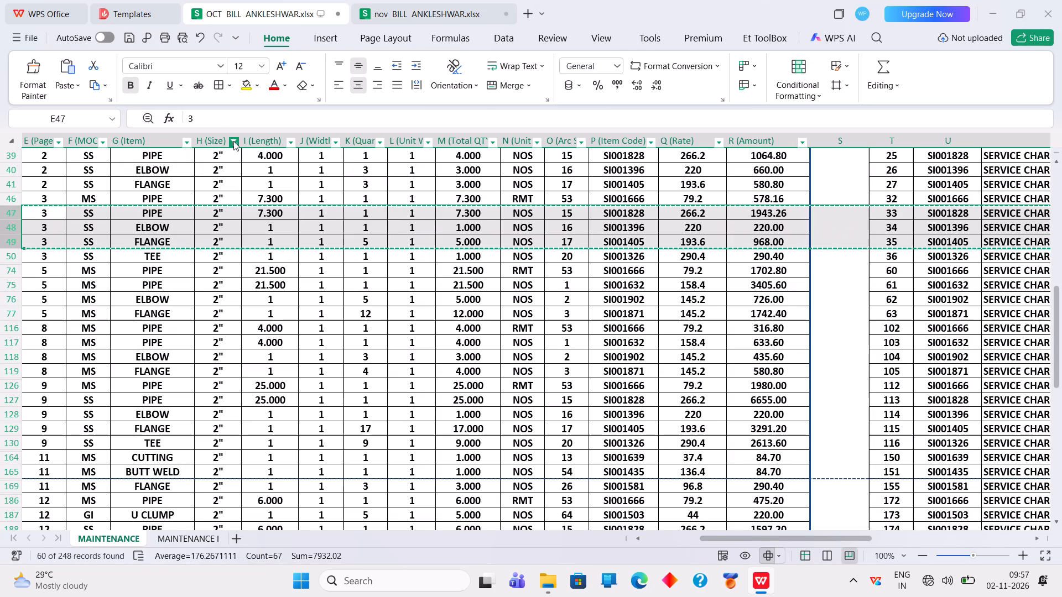
{"action": "left_click", "coordinate": [258, 241]}
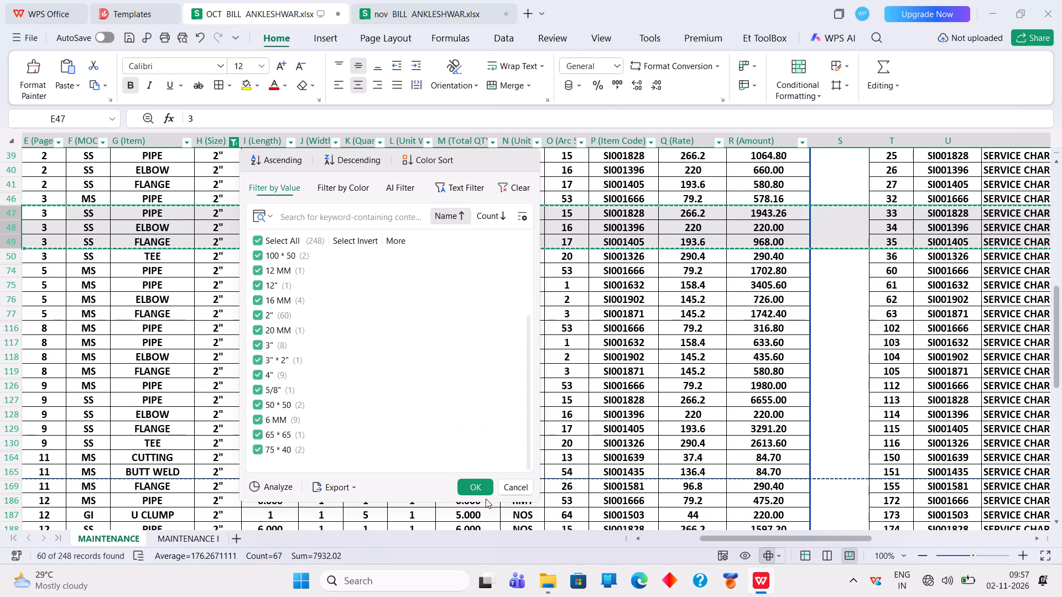
{"action": "left_click", "coordinate": [477, 494]}
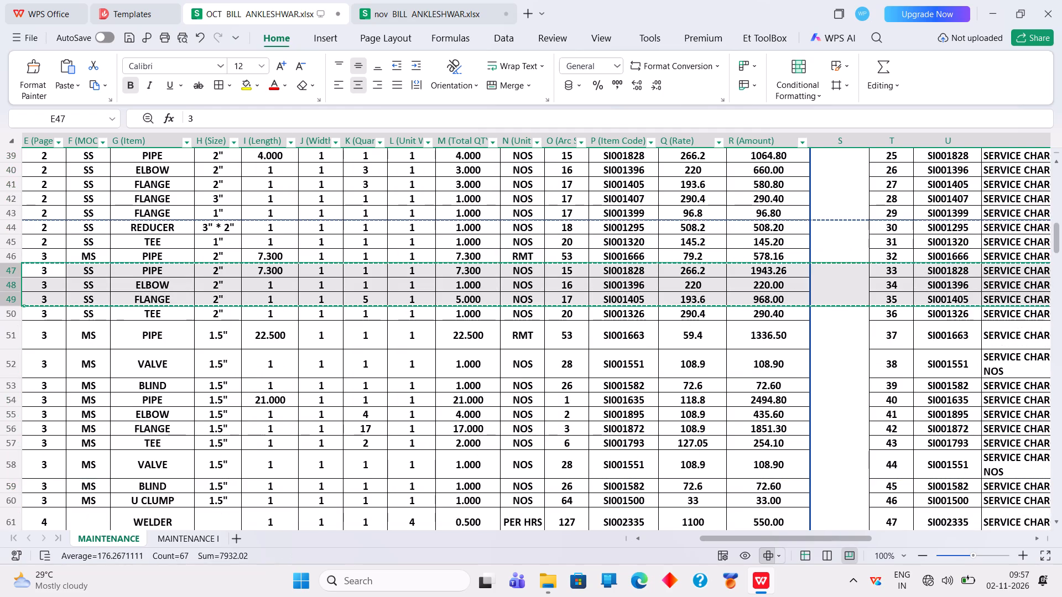
Filter the Item column of the OCT bill to 35 KG, MINI SUPPORT and U CLUMP.
{"action": "left_click", "coordinate": [189, 145]}
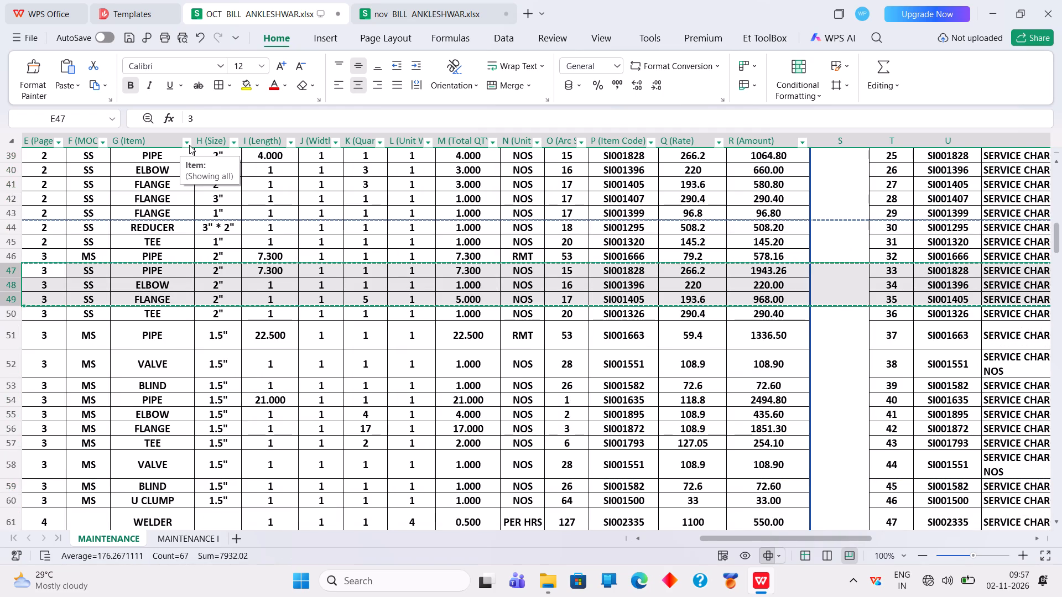
{"action": "left_click", "coordinate": [217, 237]}
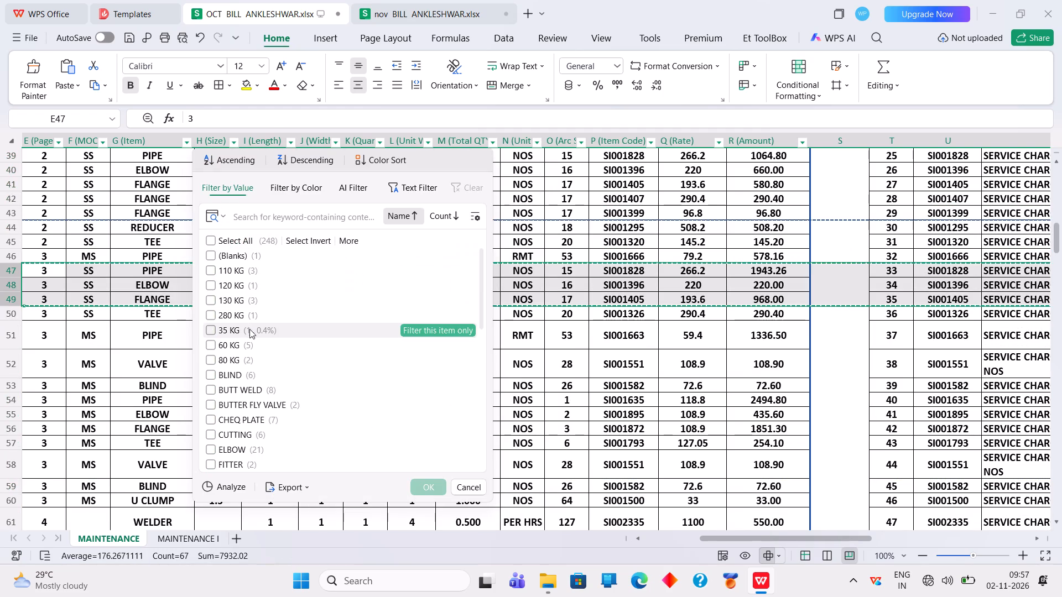
{"action": "left_click", "coordinate": [251, 327]}
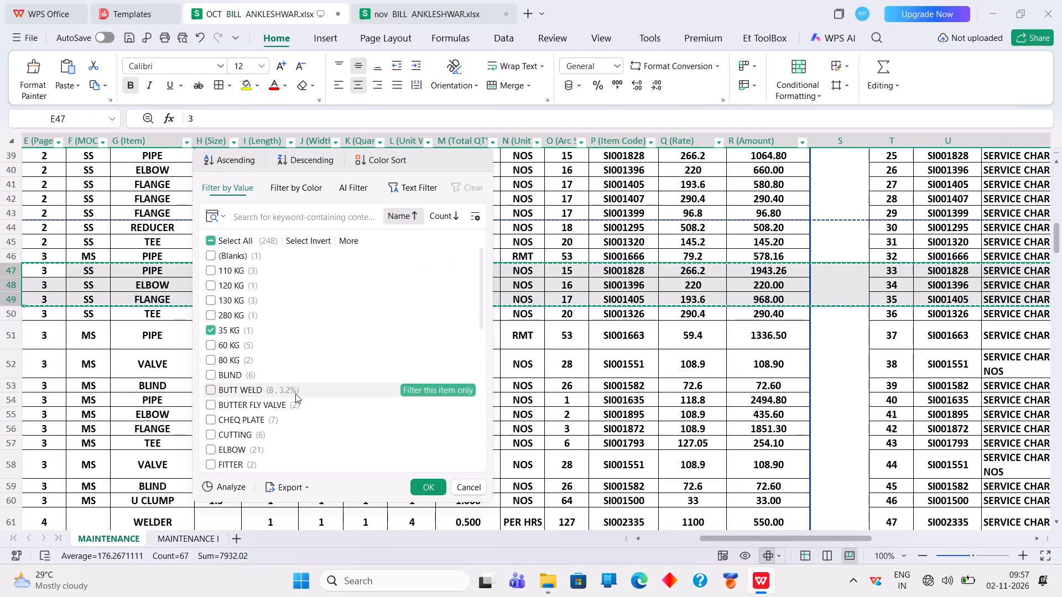
{"action": "scroll", "coordinate": [295, 394], "scroll_direction": "down", "scroll_amount": 1}
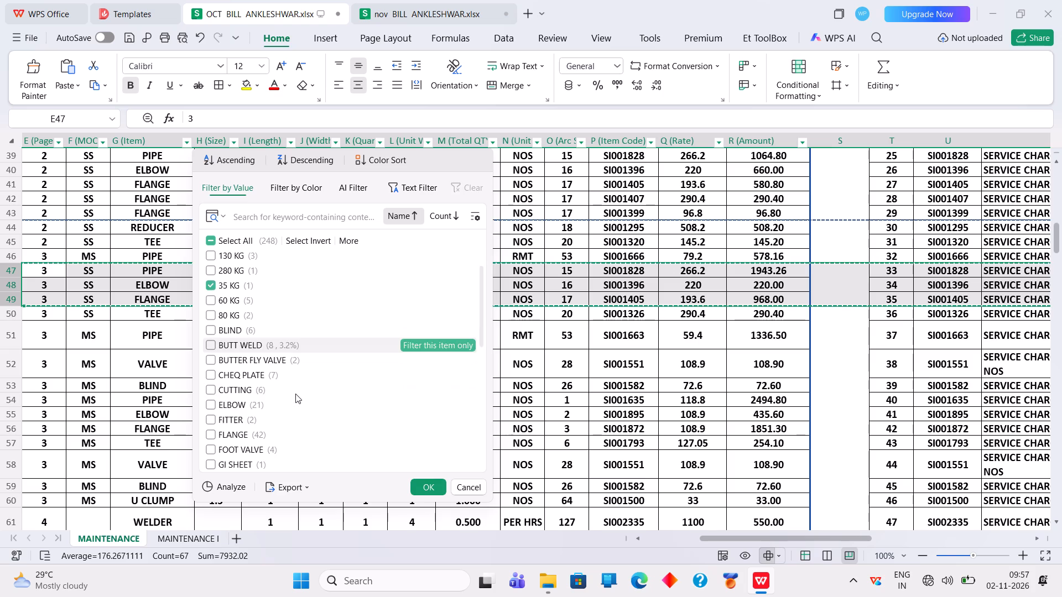
{"action": "scroll", "coordinate": [295, 394], "scroll_direction": "down", "scroll_amount": 3}
{"action": "left_click", "coordinate": [270, 405]}
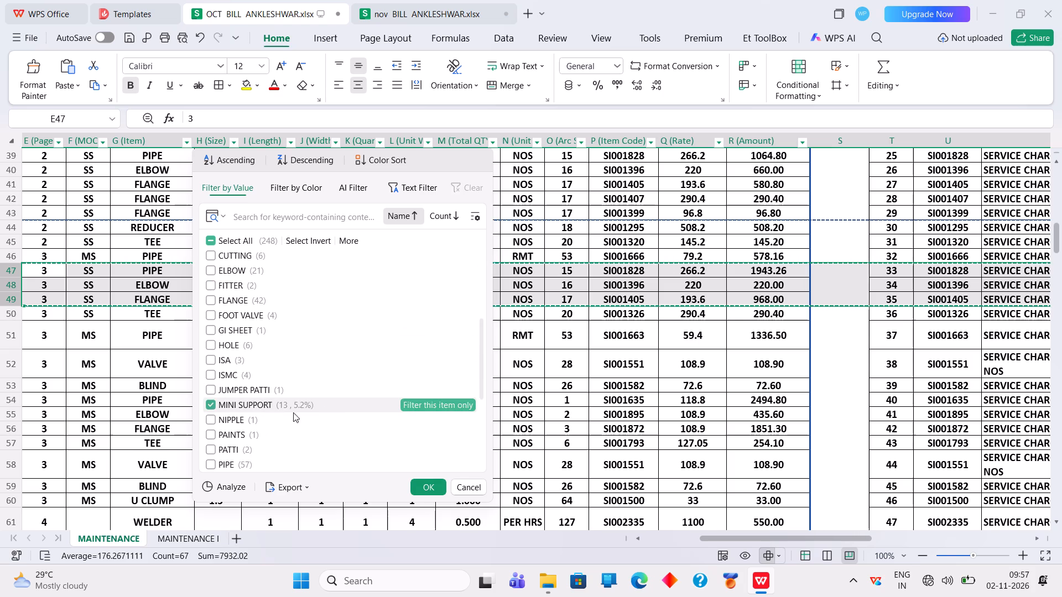
{"action": "scroll", "coordinate": [324, 408], "scroll_direction": "down", "scroll_amount": 1}
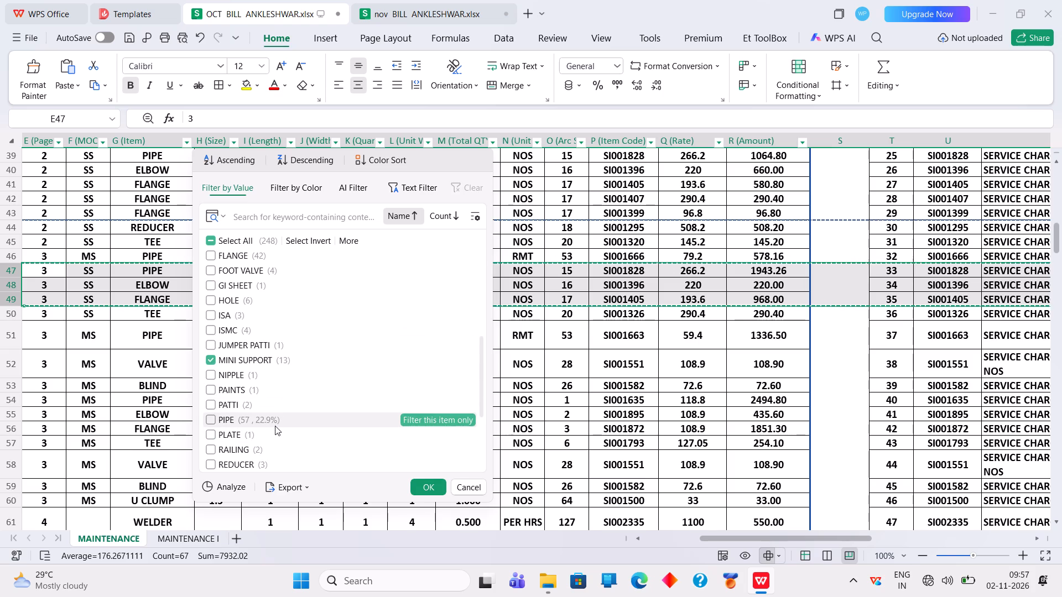
{"action": "scroll", "coordinate": [275, 426], "scroll_direction": "down", "scroll_amount": 3}
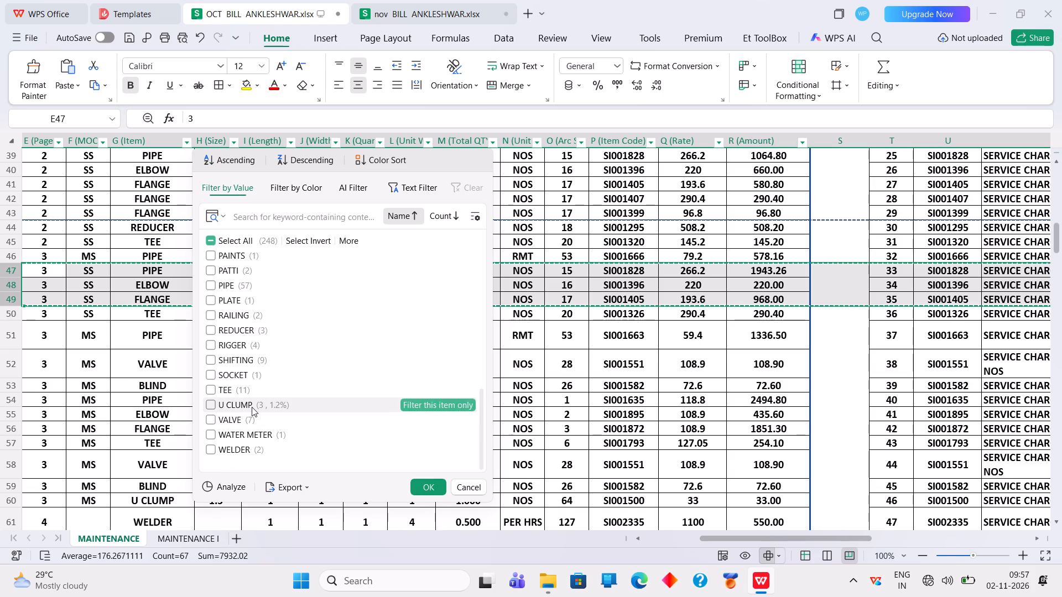
{"action": "left_click", "coordinate": [252, 407]}
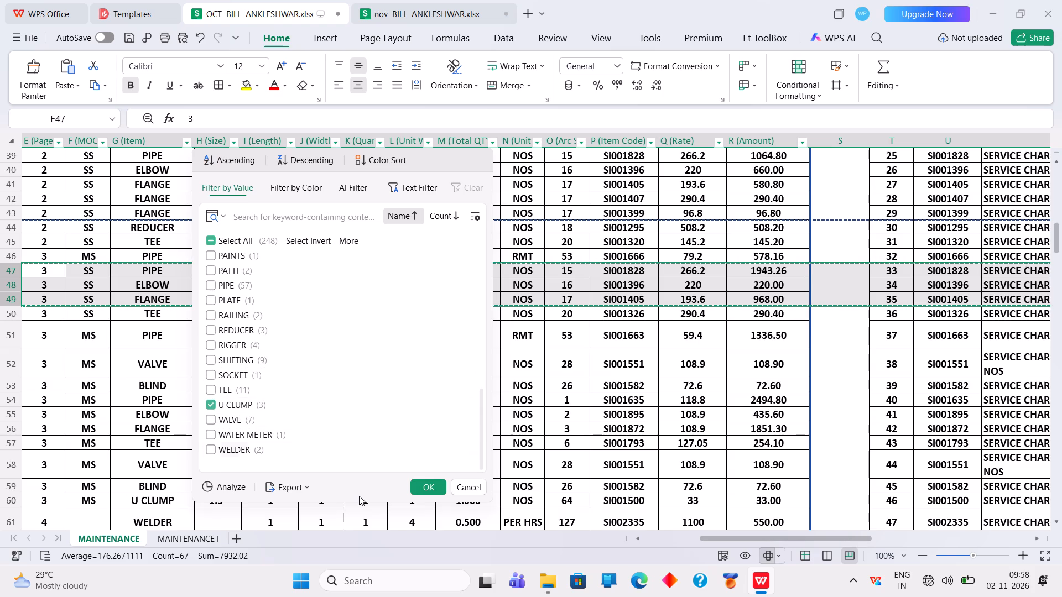
{"action": "left_click", "coordinate": [430, 486]}
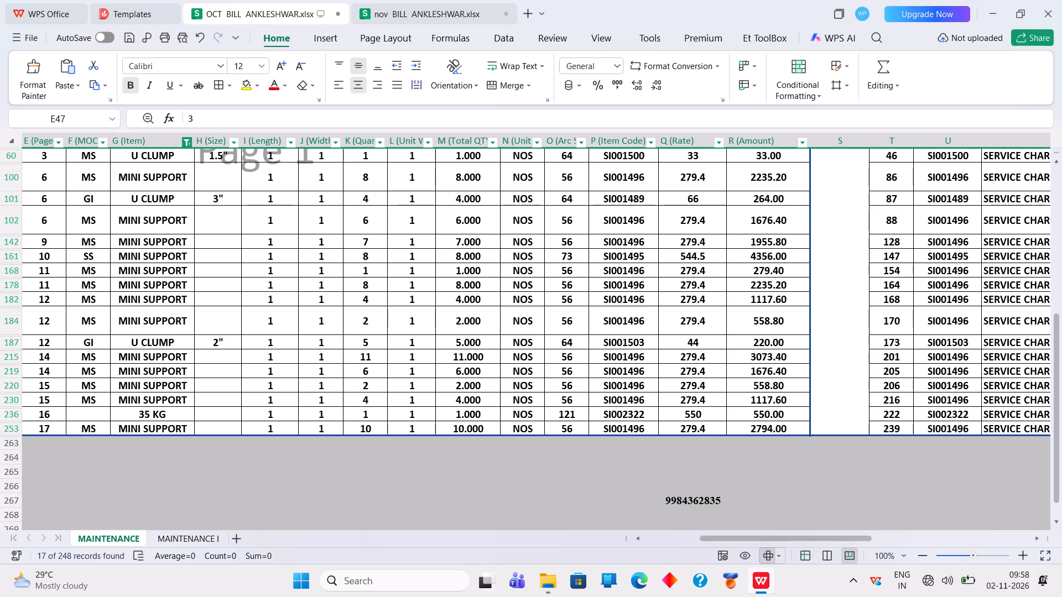
Copy the MS mini support and 2" GI U clump rows 184 and 187 from the OCT bill into the nov bill starting at row 409.
{"action": "left_click_drag", "start_coordinate": [17, 318], "coordinate": [17, 338]}
{"action": "right_click", "coordinate": [13, 324]}
{"action": "left_click", "coordinate": [30, 18]}
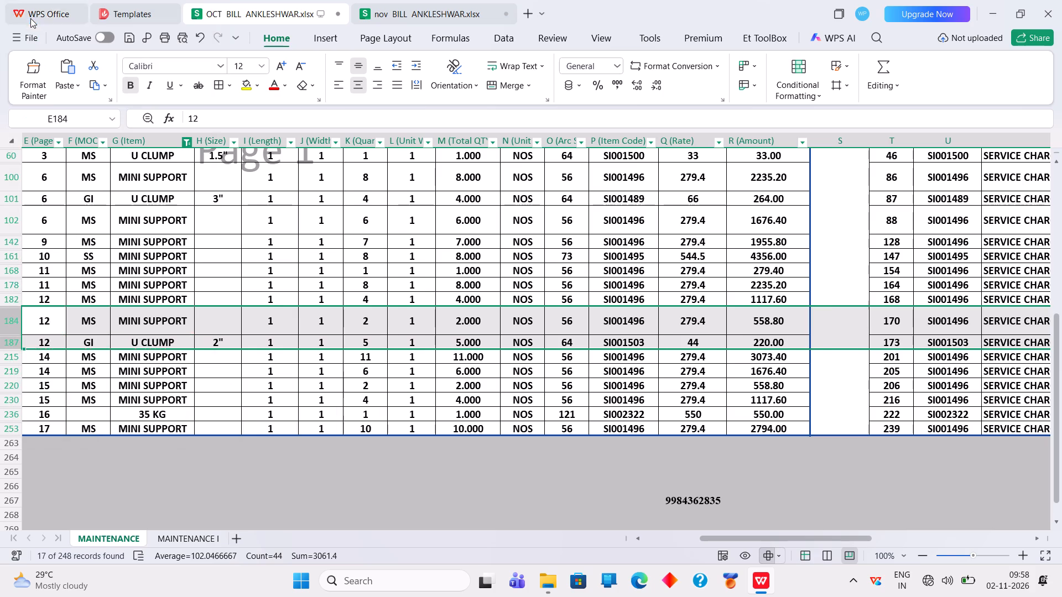
{"action": "left_click", "coordinate": [399, 18]}
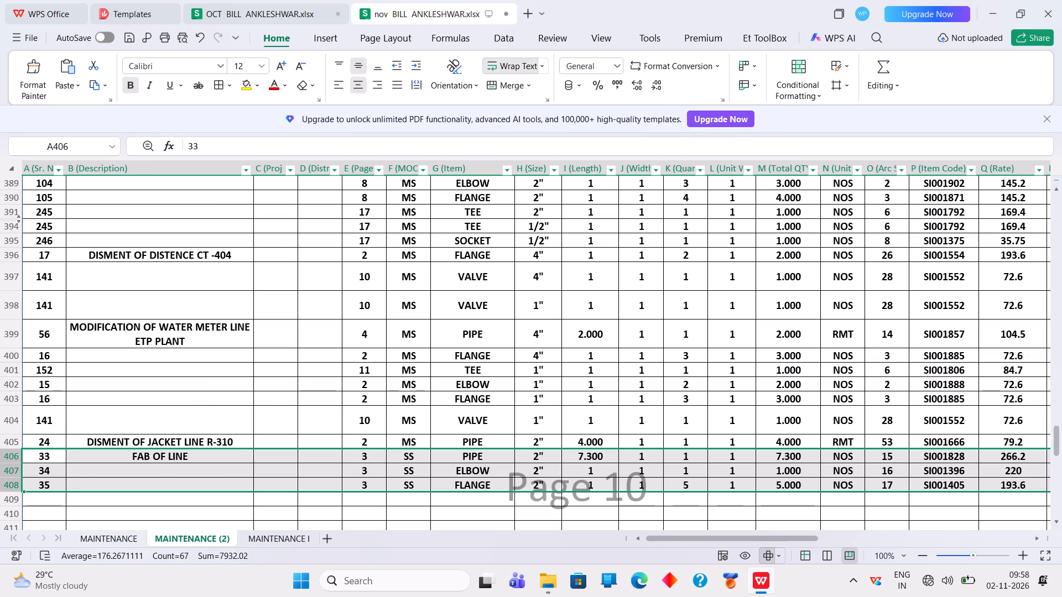
{"action": "left_click", "coordinate": [14, 499]}
{"action": "right_click", "coordinate": [14, 499]}
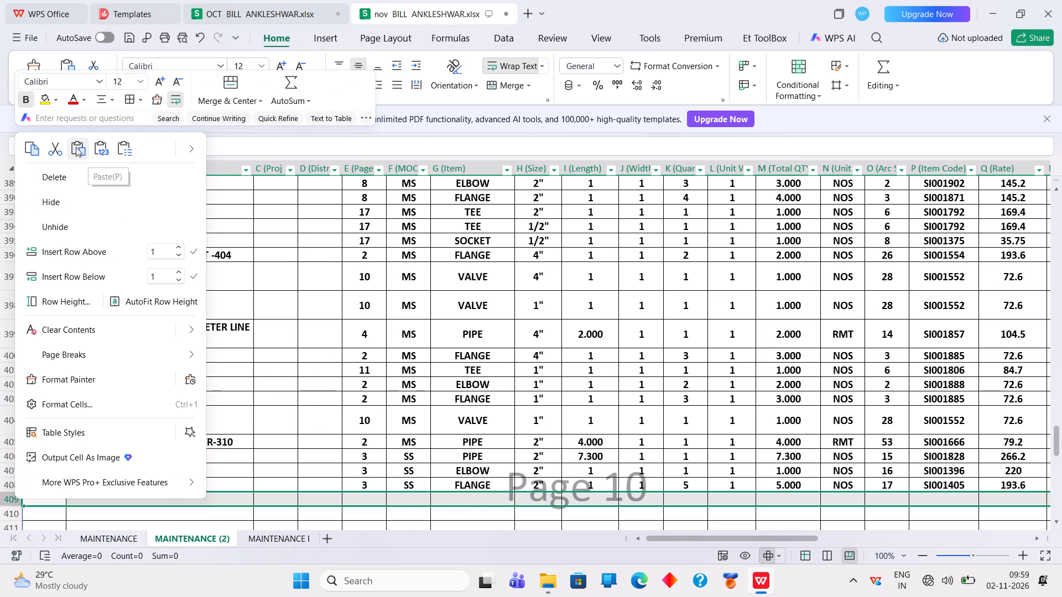
{"action": "left_click", "coordinate": [76, 147]}
Copy the 35 KG row 236 from the OCT bill into rows 411 and 413 of the nov bill.
{"action": "scroll", "coordinate": [404, 387], "scroll_direction": "down", "scroll_amount": 3}
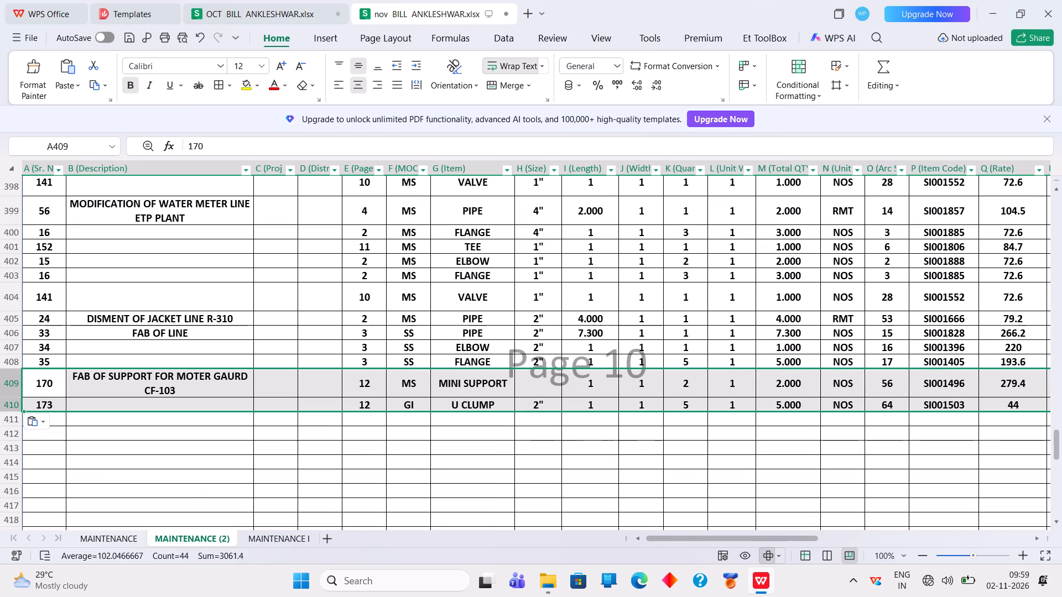
{"action": "left_click", "coordinate": [245, 12]}
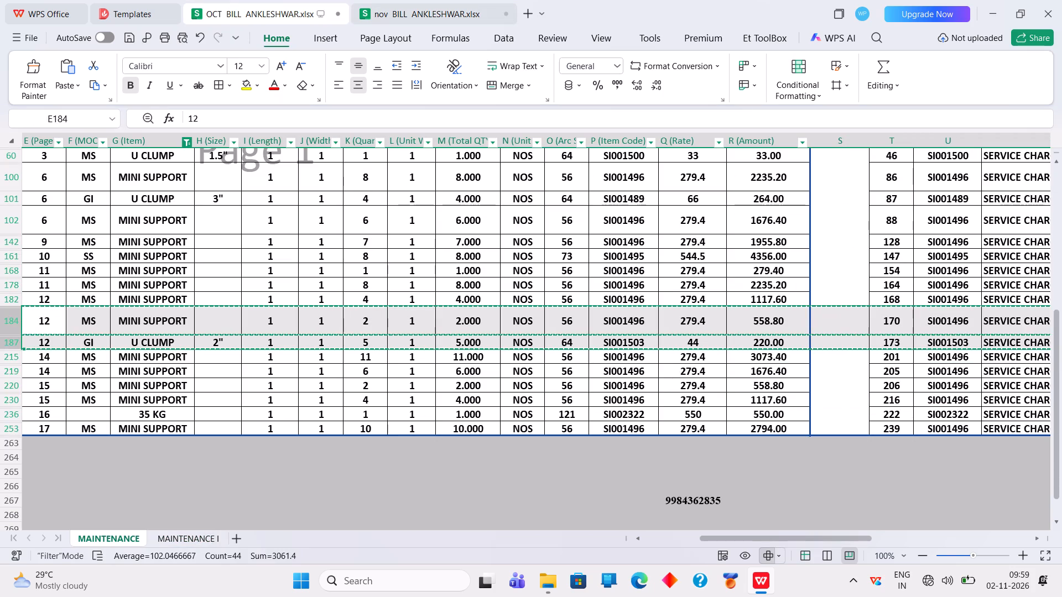
{"action": "left_click", "coordinate": [13, 415]}
{"action": "right_click", "coordinate": [13, 415]}
{"action": "left_click", "coordinate": [31, 56]}
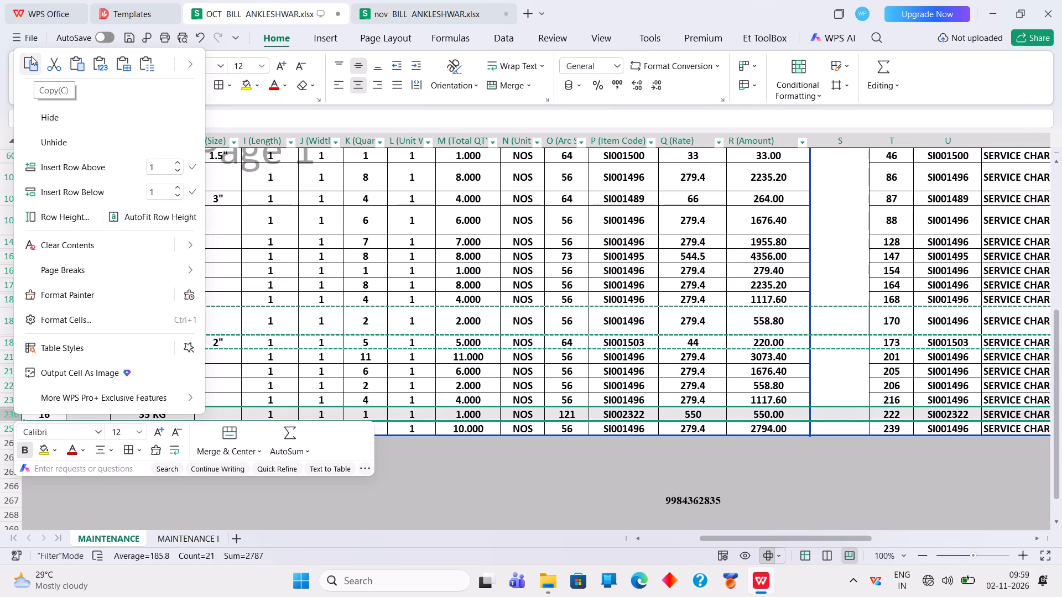
{"action": "left_click", "coordinate": [418, 6]}
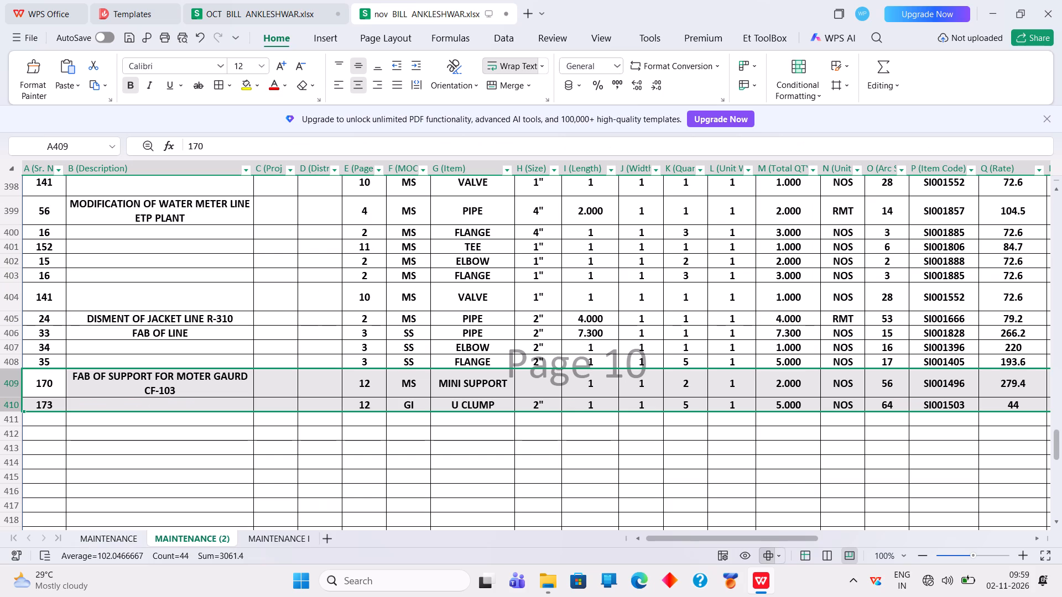
{"action": "left_click", "coordinate": [7, 420]}
{"action": "right_click", "coordinate": [7, 420]}
{"action": "left_click", "coordinate": [74, 46]}
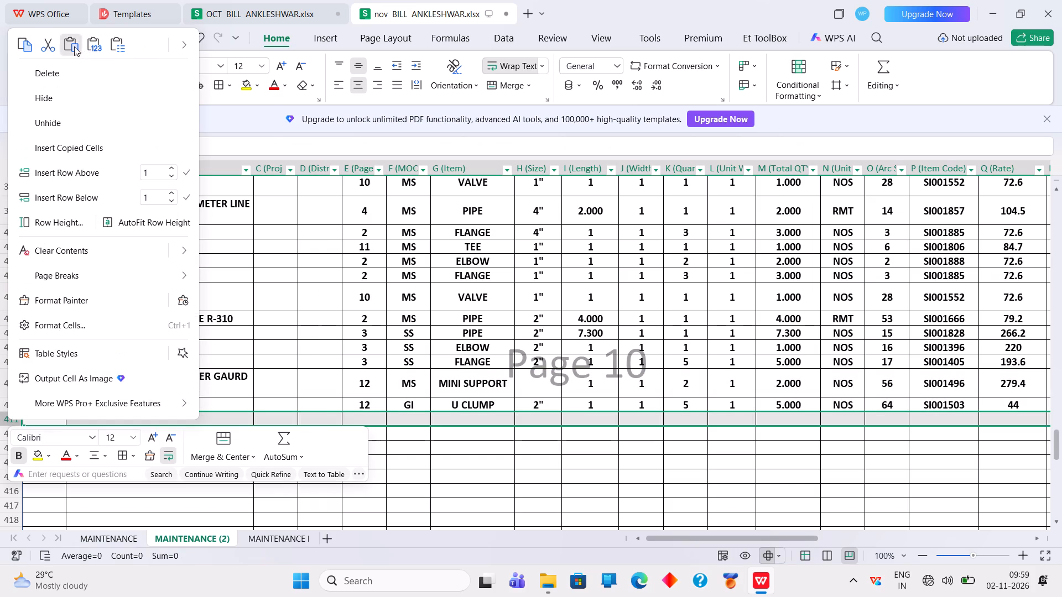
{"action": "left_click", "coordinate": [12, 449]}
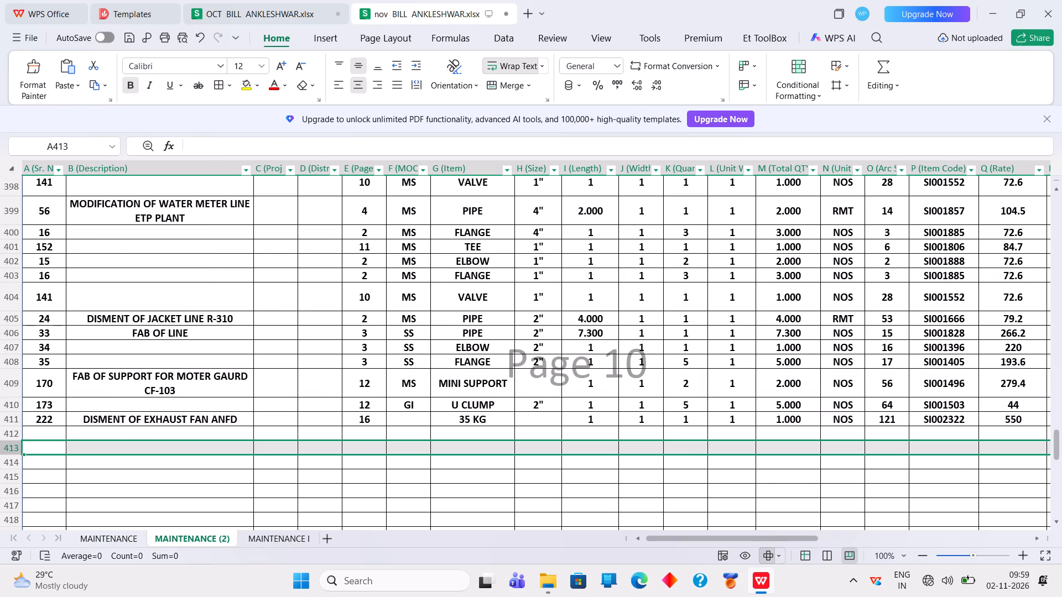
{"action": "right_click", "coordinate": [12, 449]}
{"action": "left_click", "coordinate": [72, 99]}
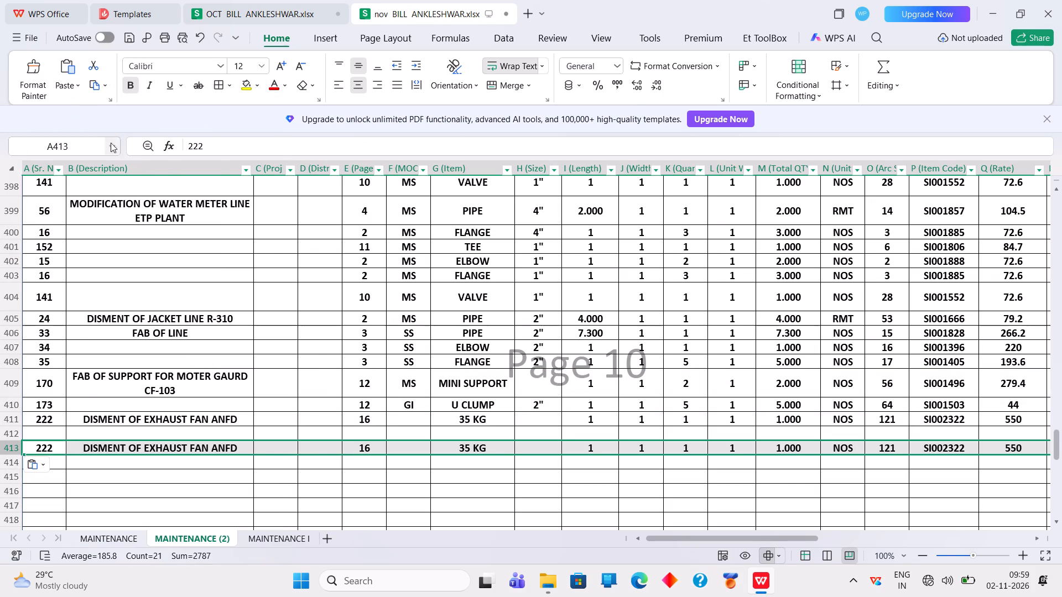
Copy the SS mini support row 161 from the OCT bill into row 412 of the nov bill.
{"action": "left_click", "coordinate": [258, 14]}
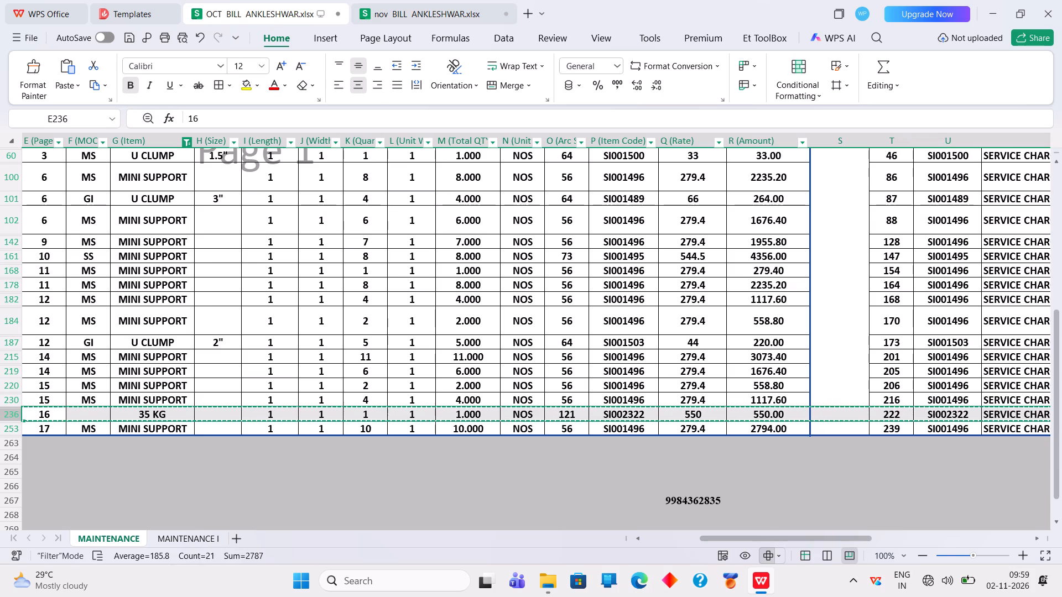
{"action": "left_click", "coordinate": [15, 256]}
{"action": "right_click", "coordinate": [15, 256]}
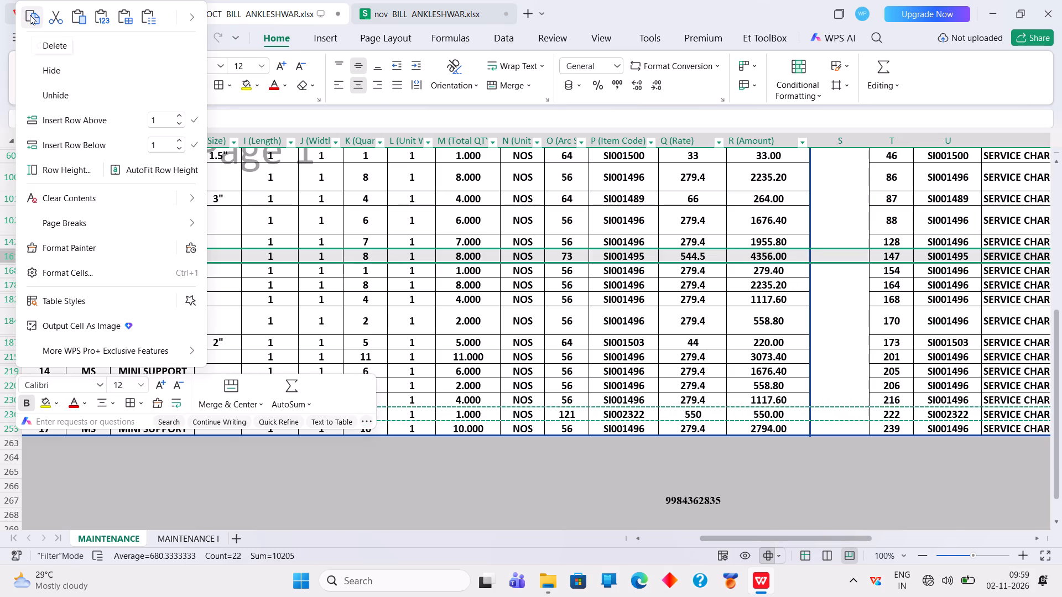
{"action": "left_click", "coordinate": [30, 14]}
{"action": "left_click", "coordinate": [419, 8]}
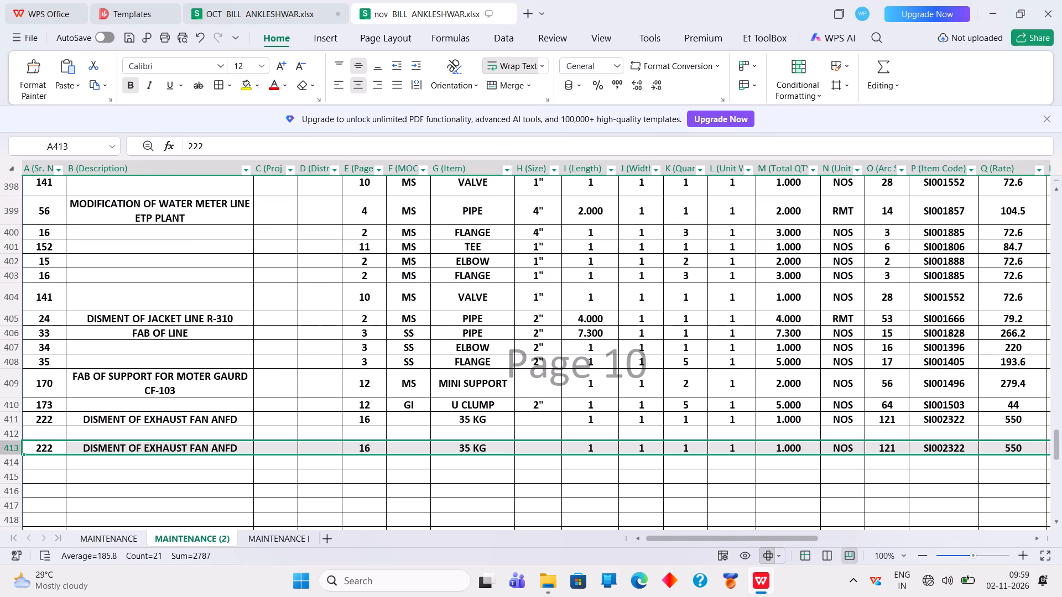
{"action": "left_click", "coordinate": [19, 433]}
{"action": "right_click", "coordinate": [19, 433]}
{"action": "left_click", "coordinate": [79, 62]}
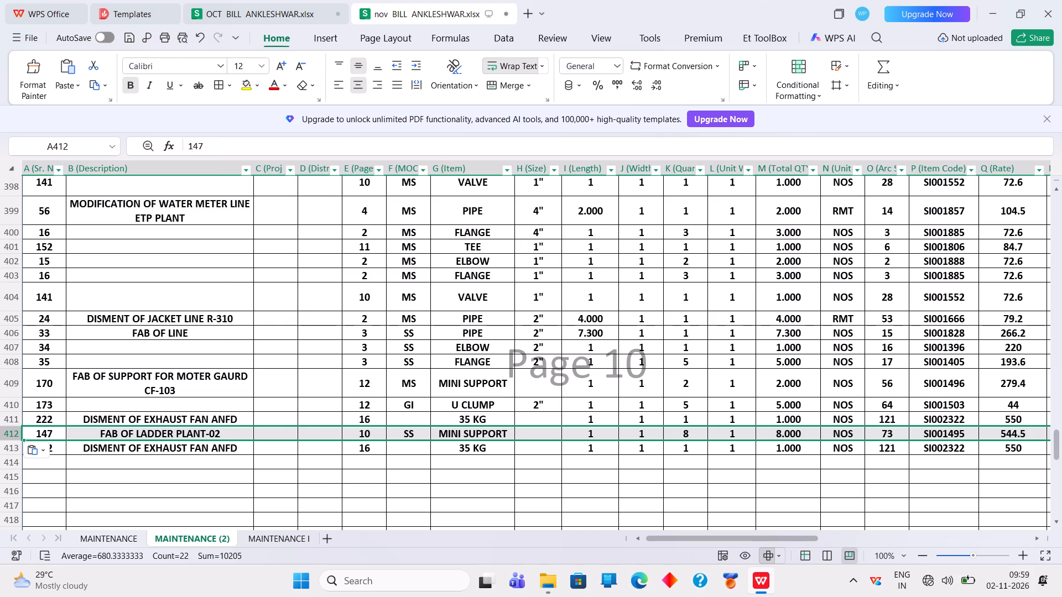
Clear the Description column entries in rows 232 to 413 of the nov bill.
{"action": "left_click_drag", "start_coordinate": [216, 451], "coordinate": [183, 66]}
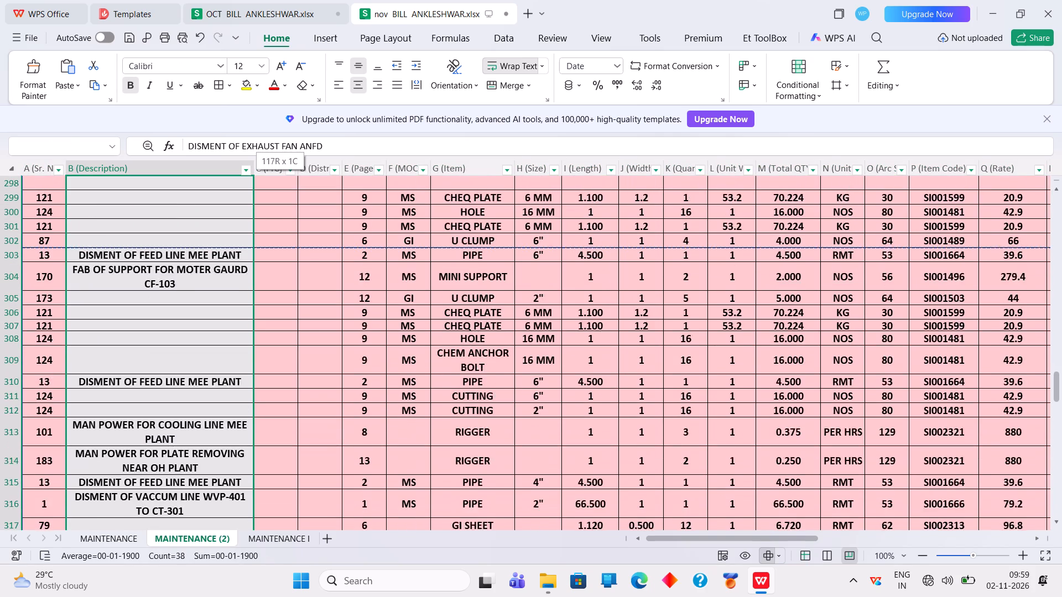
{"action": "left_click_drag", "start_coordinate": [183, 66], "coordinate": [236, 151]}
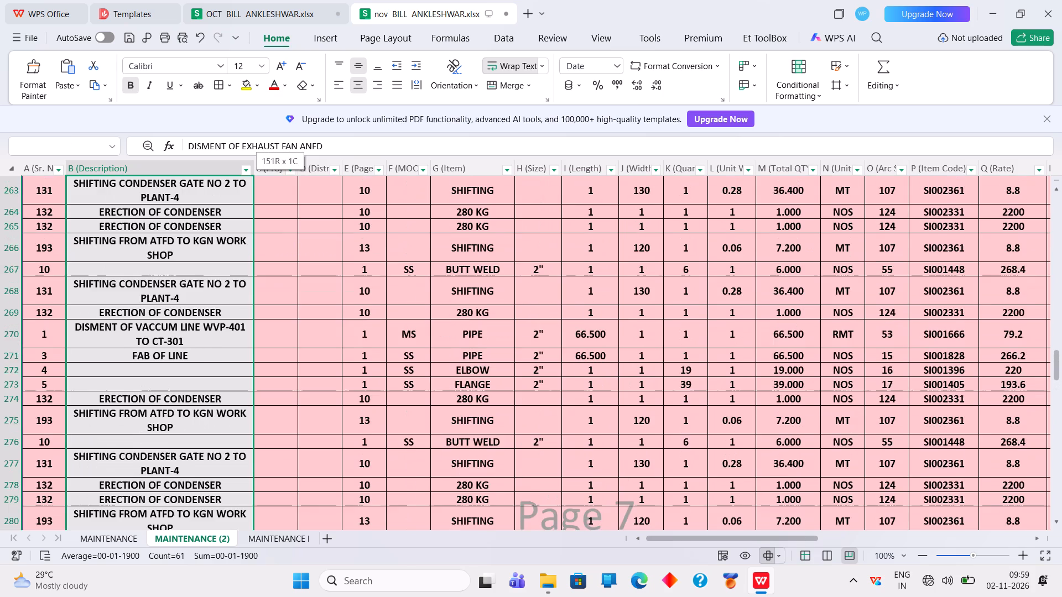
{"action": "left_click_drag", "start_coordinate": [236, 151], "coordinate": [247, 144]}
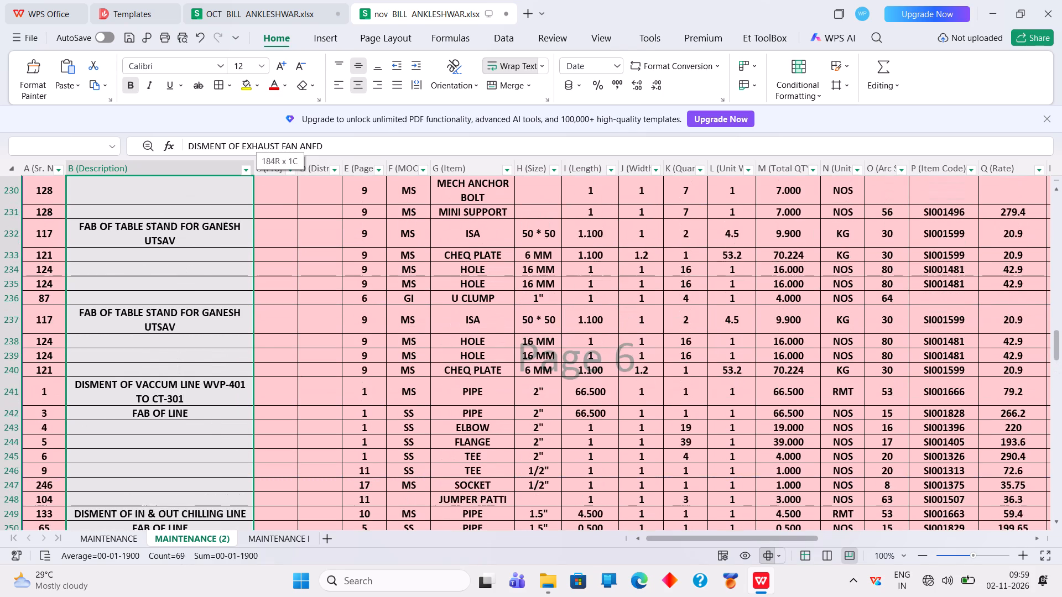
{"action": "left_click_drag", "start_coordinate": [247, 144], "coordinate": [229, 261]}
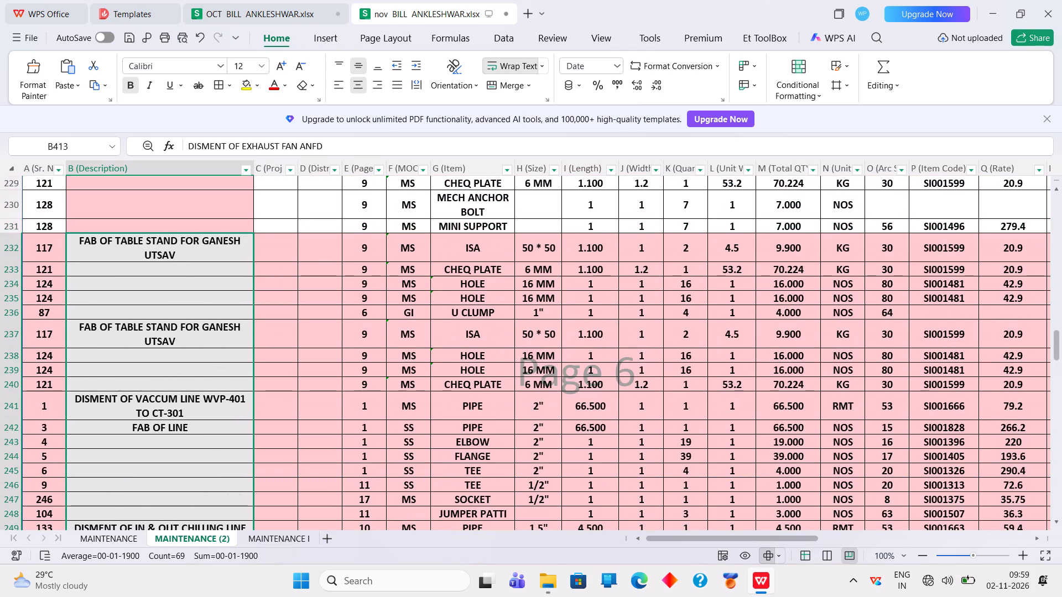
{"action": "key", "text": "Delete"}
{"action": "left_click", "coordinate": [386, 388]}
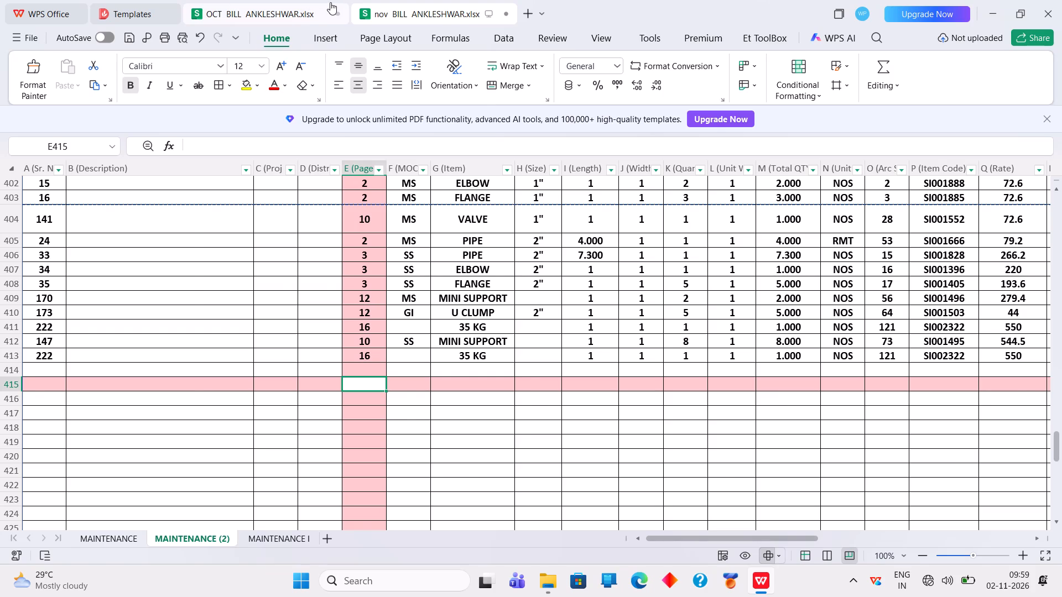
Reset the Item filter of the OCT bill to include all values.
{"action": "left_click", "coordinate": [301, 6]}
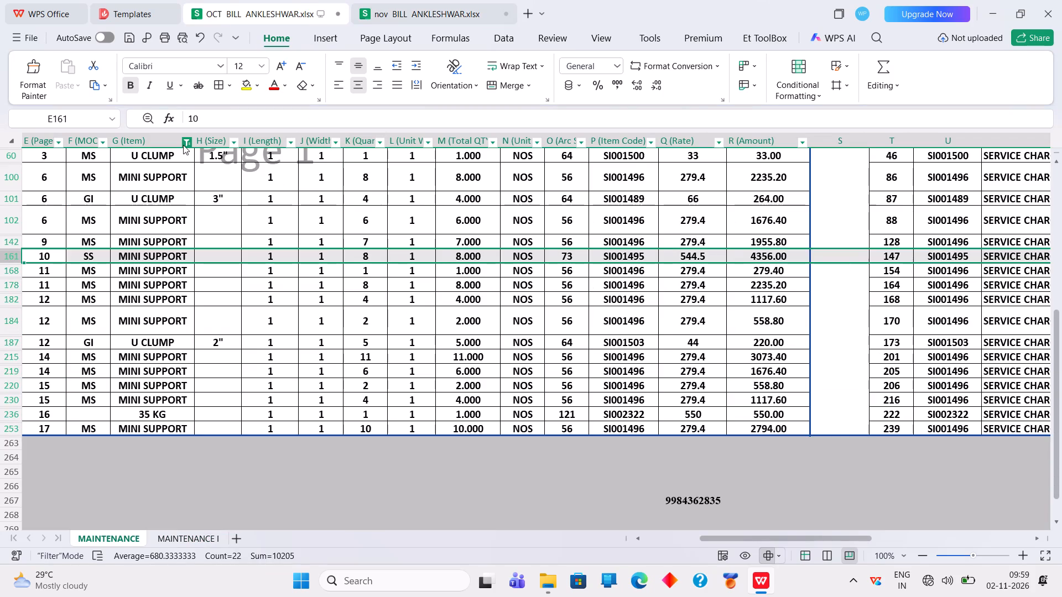
{"action": "left_click", "coordinate": [185, 144]}
{"action": "left_click", "coordinate": [237, 237]}
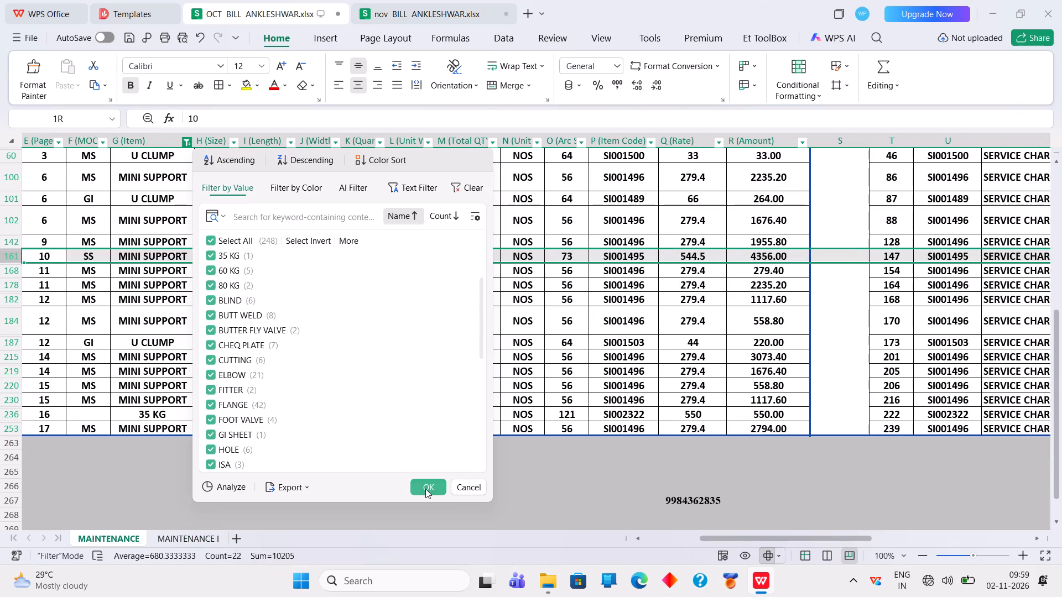
{"action": "left_click", "coordinate": [425, 489]}
Filter the Size column of the OCT bill to show only 2" items.
{"action": "left_click", "coordinate": [235, 143]}
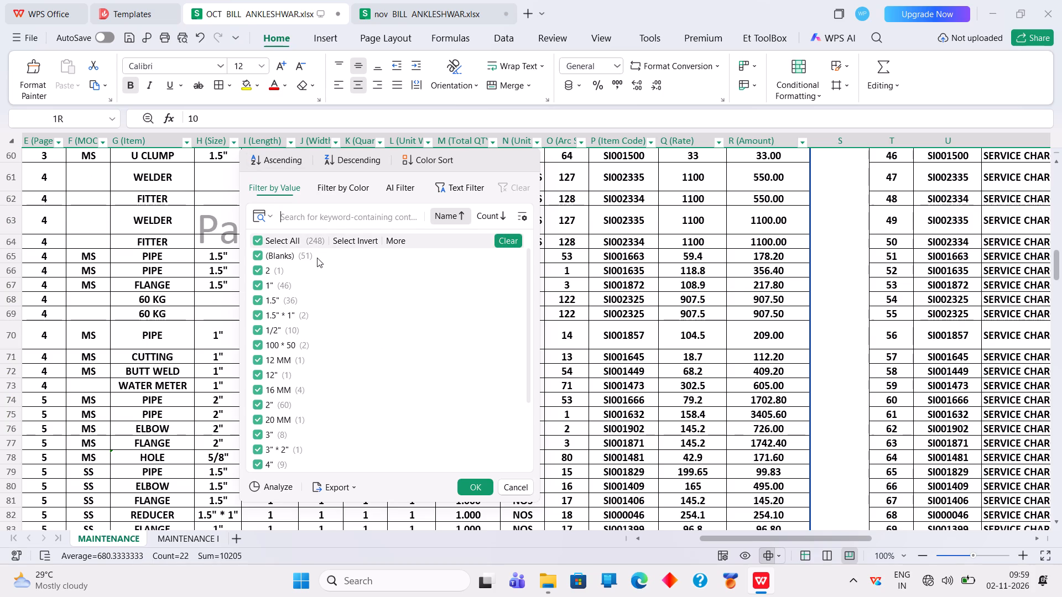
{"action": "left_click", "coordinate": [265, 243]}
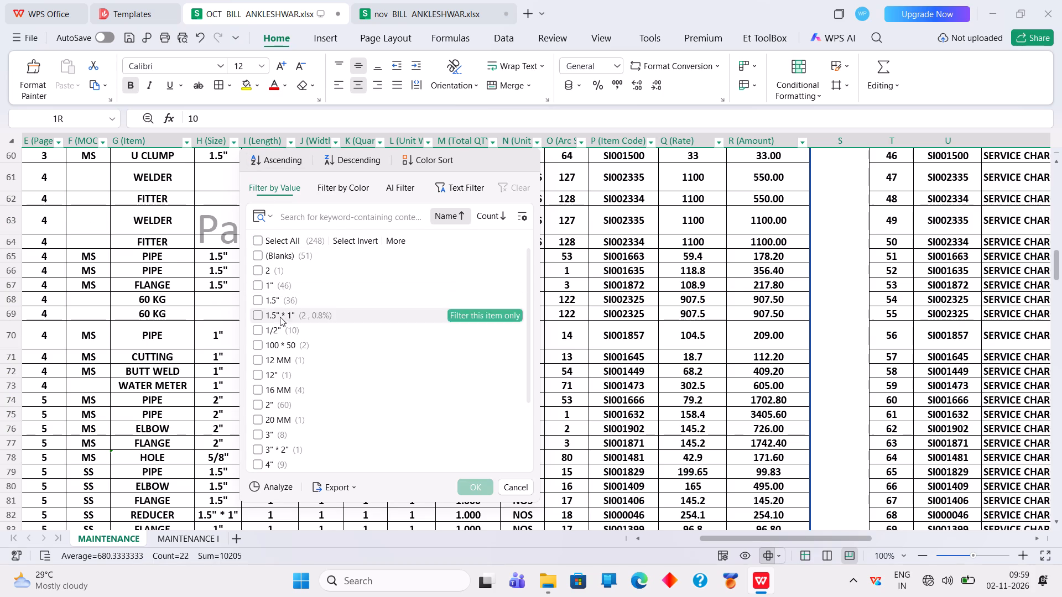
{"action": "left_click", "coordinate": [264, 408]}
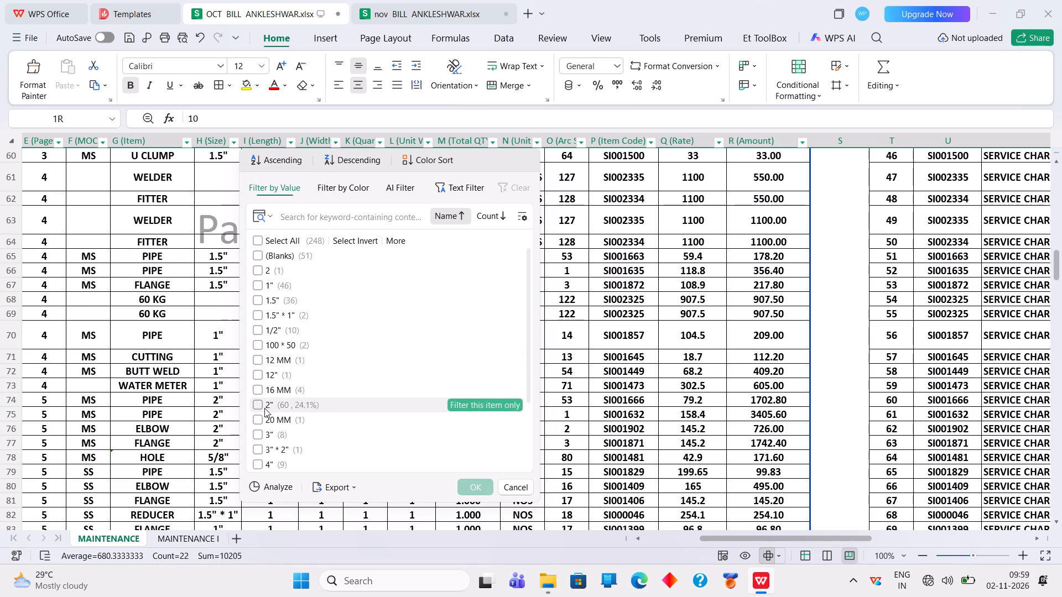
{"action": "left_click", "coordinate": [447, 498]}
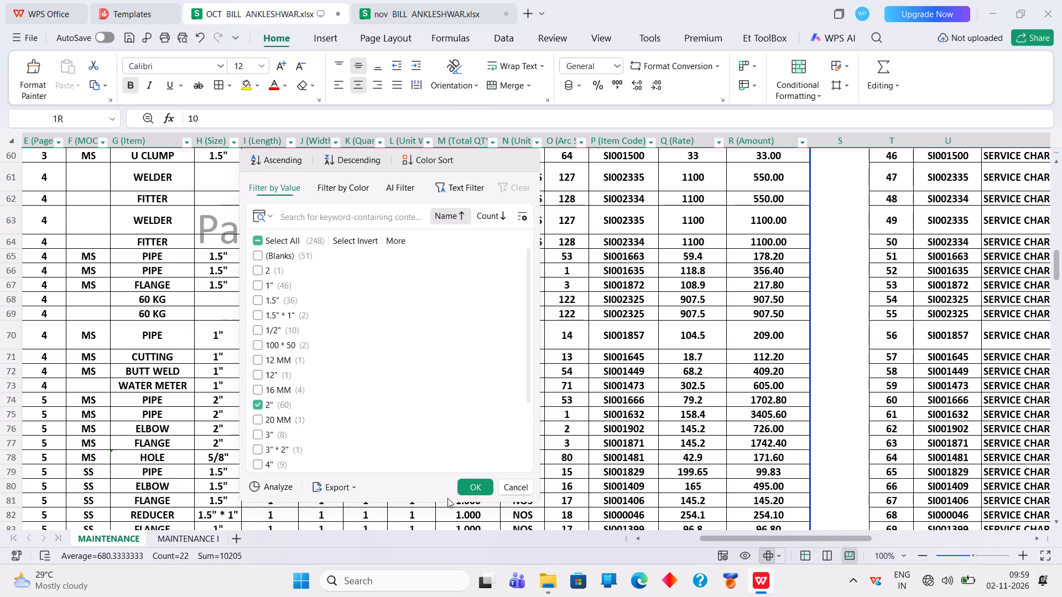
{"action": "left_click", "coordinate": [467, 491]}
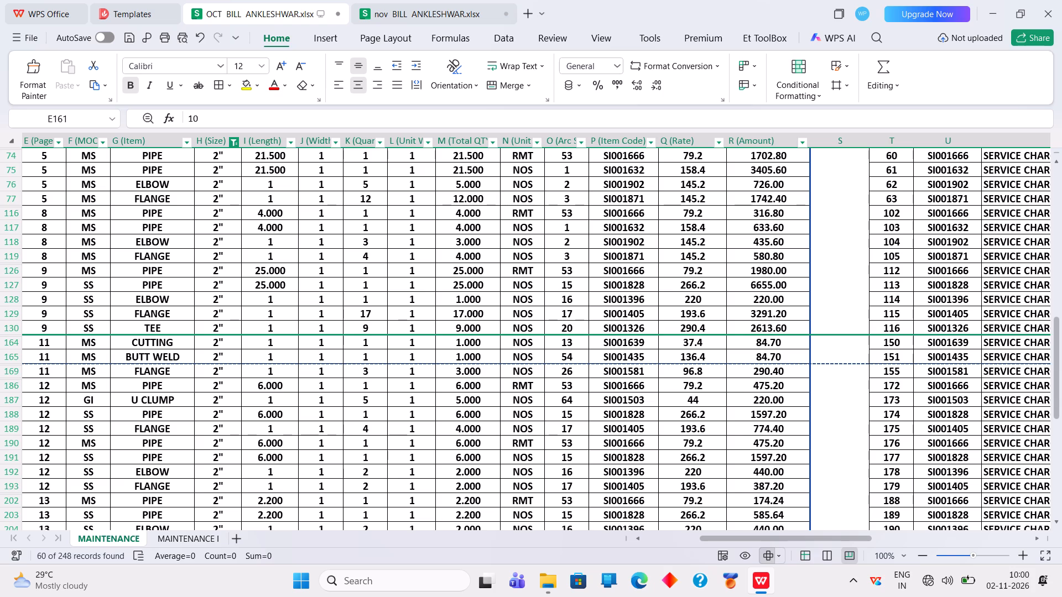
Copy the 2" MS flange row 169 from the OCT bill into row 414 of the nov bill.
{"action": "left_click", "coordinate": [14, 373]}
{"action": "right_click", "coordinate": [14, 373]}
{"action": "left_click", "coordinate": [34, 18]}
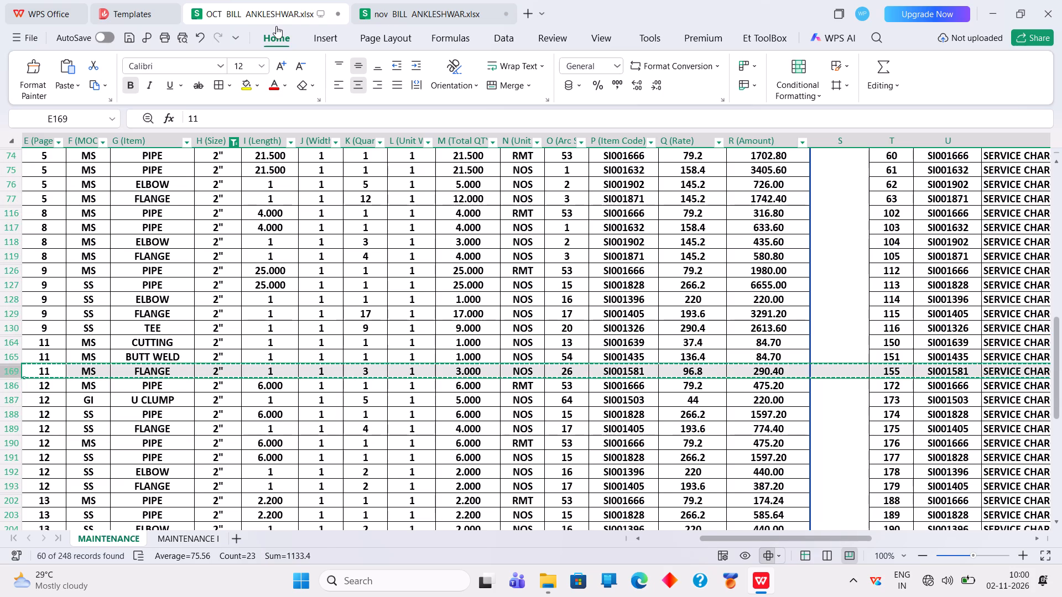
{"action": "left_click", "coordinate": [399, 12]}
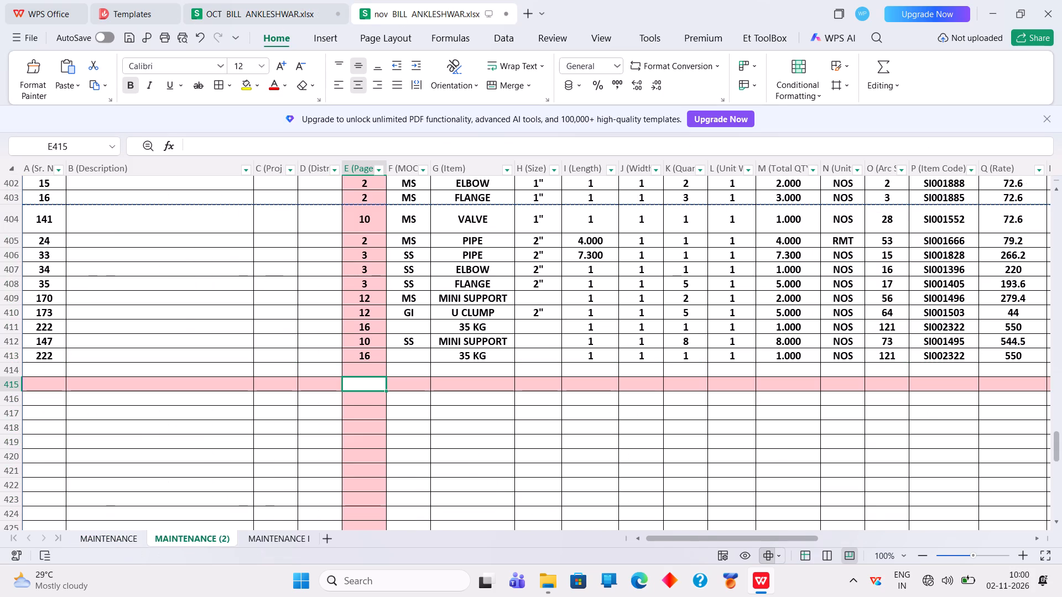
{"action": "left_click", "coordinate": [15, 369]}
{"action": "right_click", "coordinate": [15, 369]}
{"action": "left_click", "coordinate": [74, 20]}
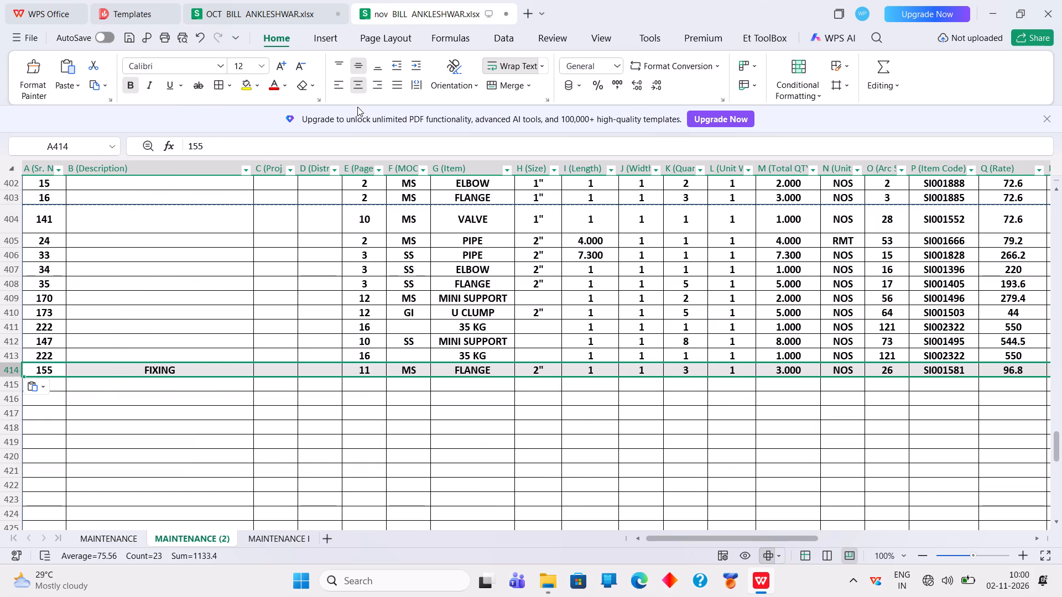
Copy the 2" MS valve row 255 from the OCT bill into row 415 of the nov bill.
{"action": "left_click", "coordinate": [234, 7]}
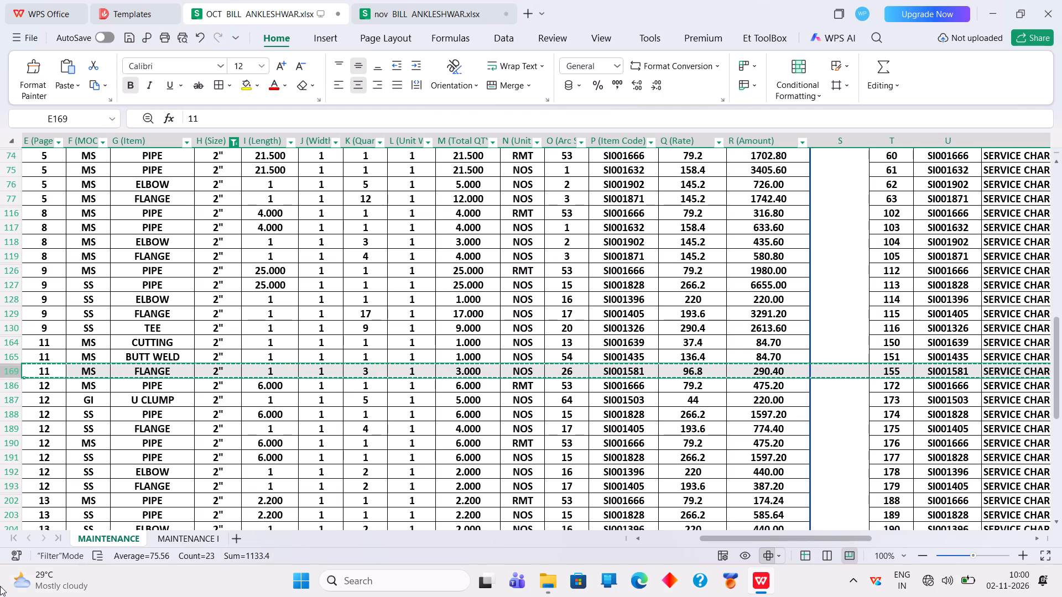
{"action": "scroll", "coordinate": [170, 353], "scroll_direction": "up", "scroll_amount": 2}
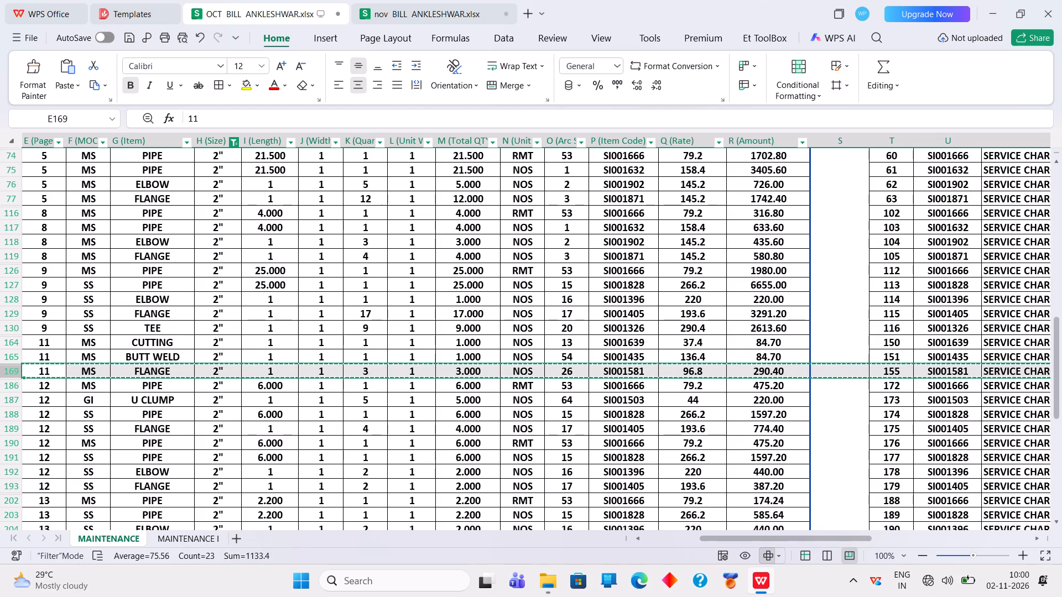
{"action": "scroll", "coordinate": [170, 353], "scroll_direction": "up", "scroll_amount": 7}
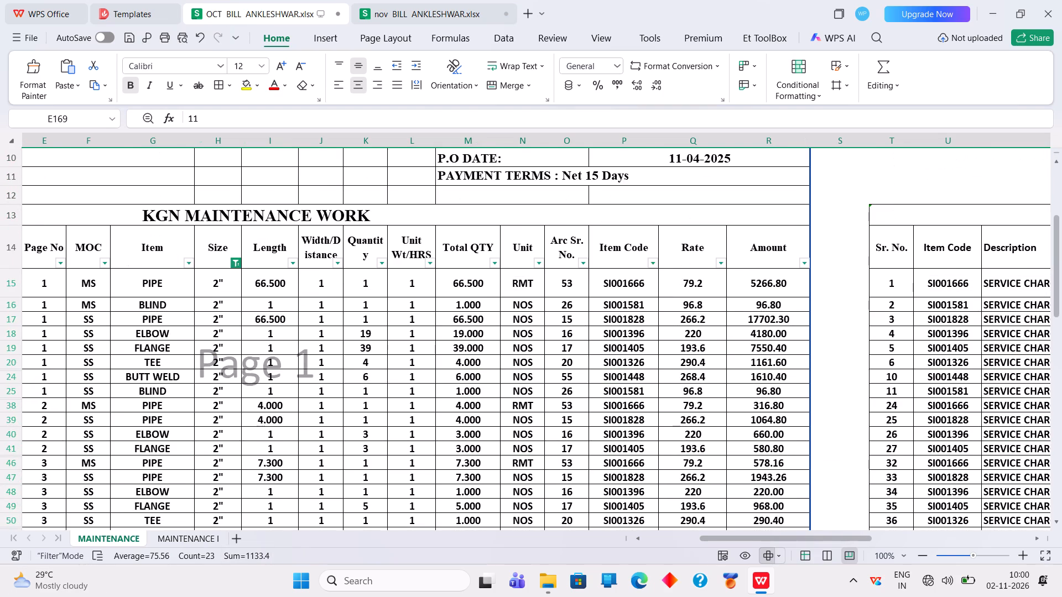
{"action": "scroll", "coordinate": [170, 353], "scroll_direction": "down", "scroll_amount": 15}
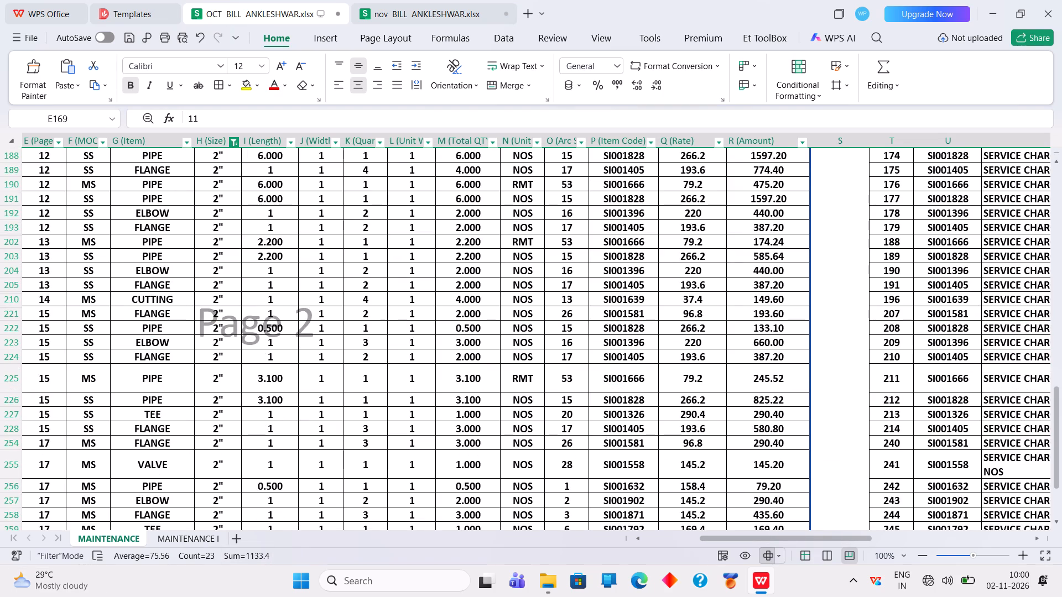
{"action": "left_click", "coordinate": [2, 467]}
{"action": "right_click", "coordinate": [1, 466]}
{"action": "left_click", "coordinate": [22, 117]}
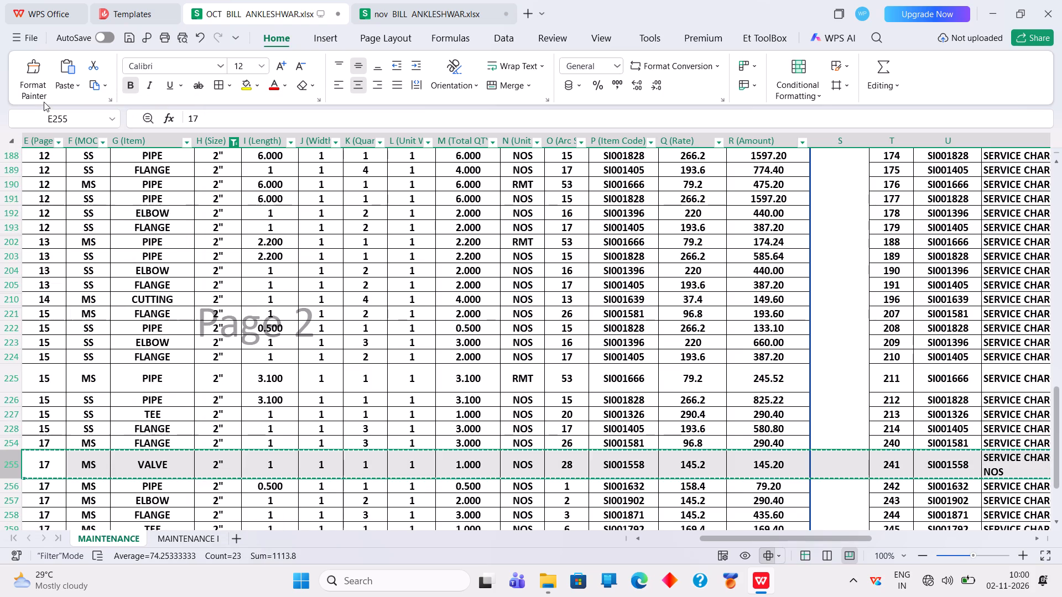
{"action": "left_click", "coordinate": [431, 0]}
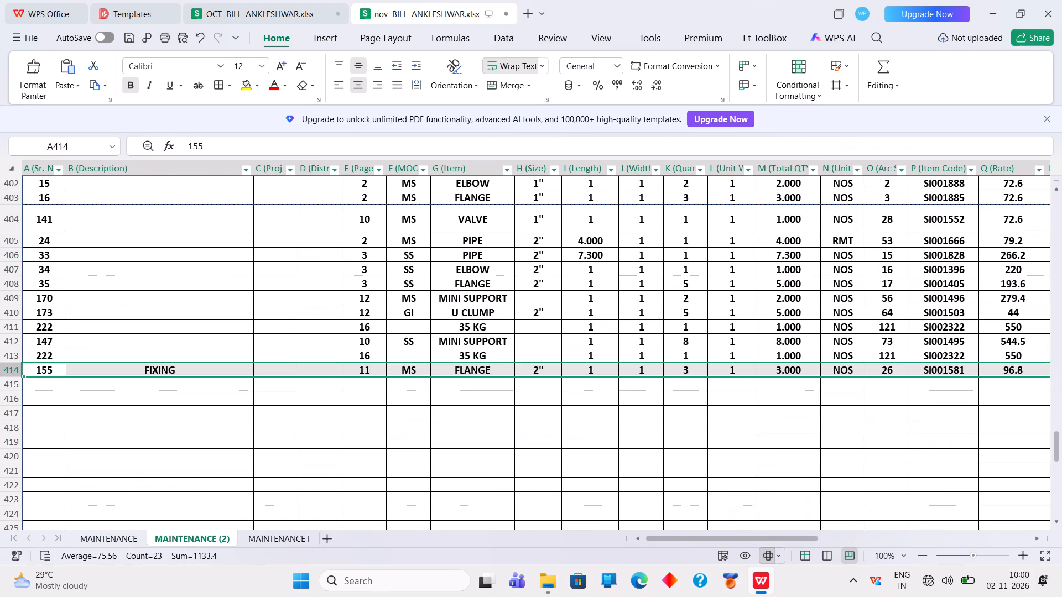
{"action": "left_click", "coordinate": [15, 383]}
{"action": "right_click", "coordinate": [15, 383]}
{"action": "left_click", "coordinate": [74, 18]}
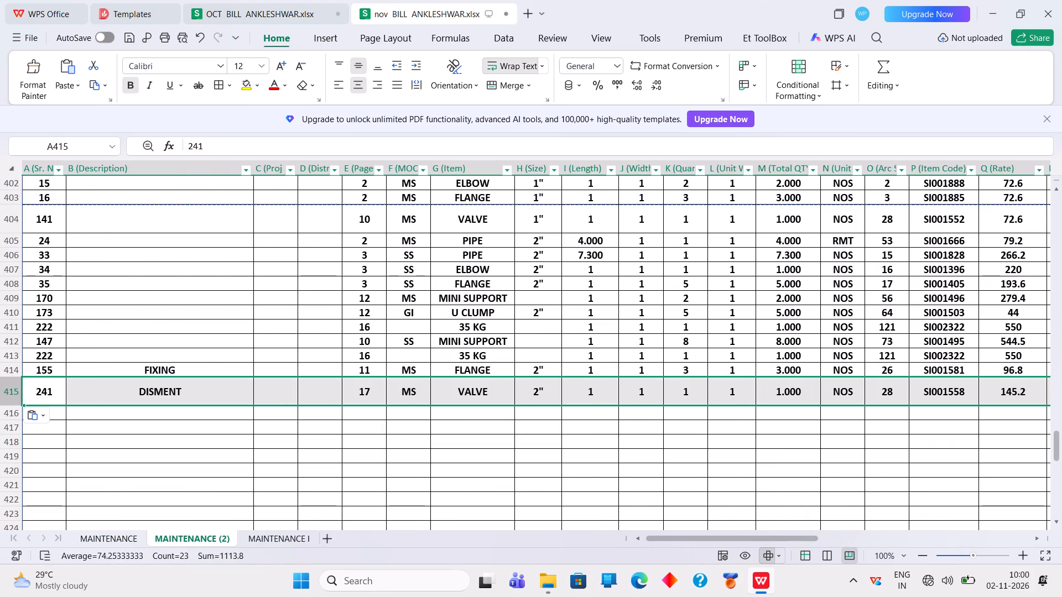
Filter the MOC column of the OCT bill to show only MS items.
{"action": "left_click", "coordinate": [245, 9]}
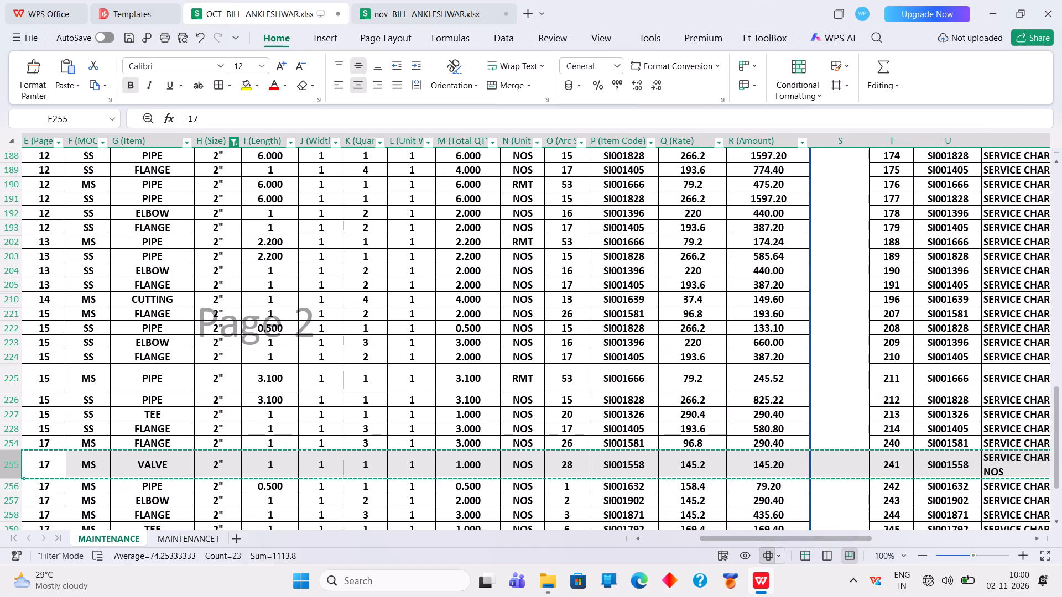
{"action": "left_click", "coordinate": [98, 140]}
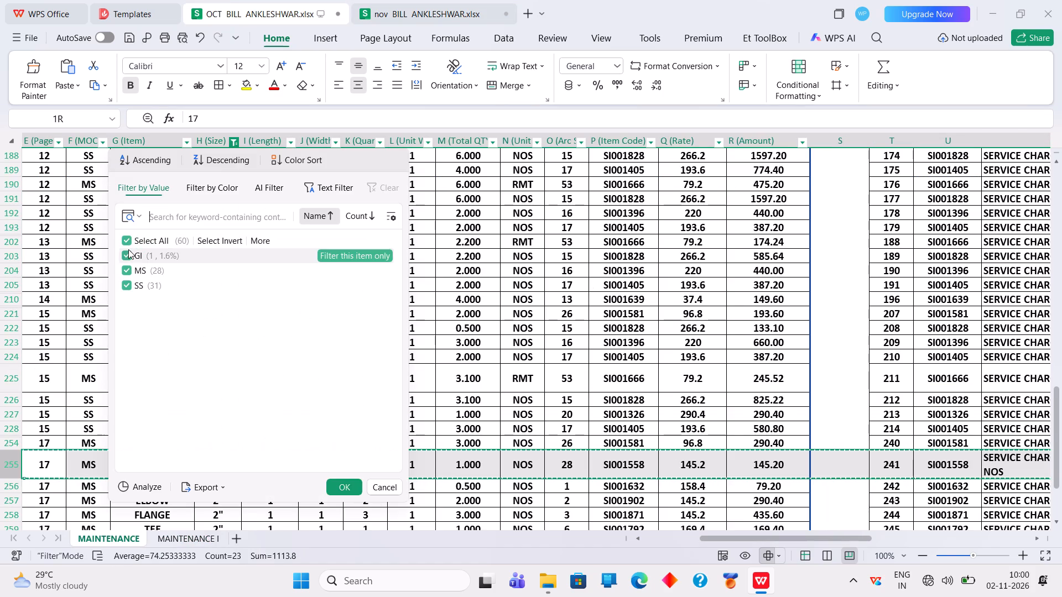
{"action": "left_click", "coordinate": [128, 250]}
{"action": "left_click", "coordinate": [119, 282]}
{"action": "left_click", "coordinate": [130, 285]}
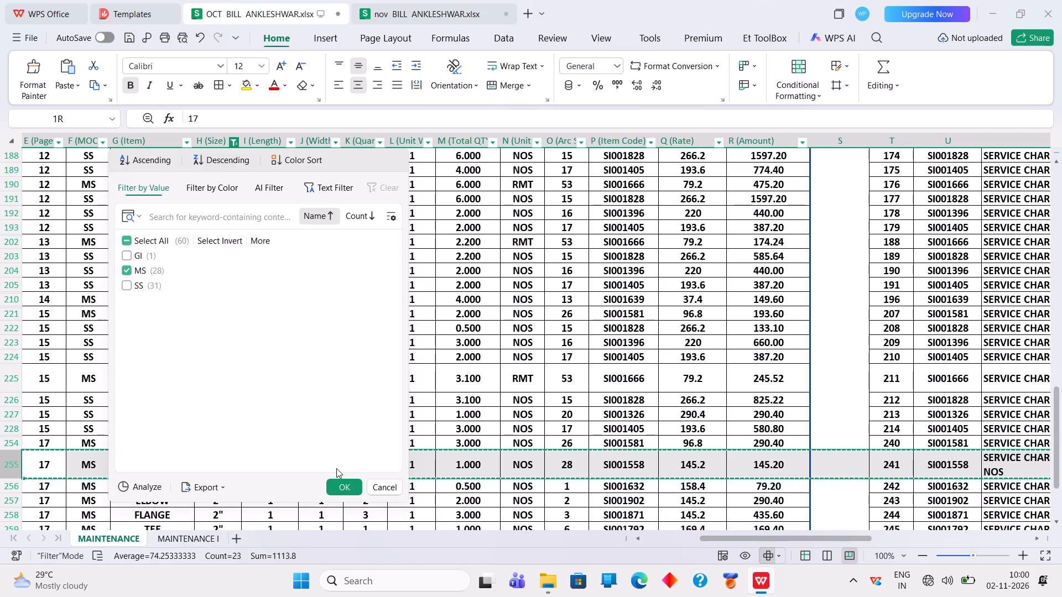
{"action": "left_click", "coordinate": [351, 493]}
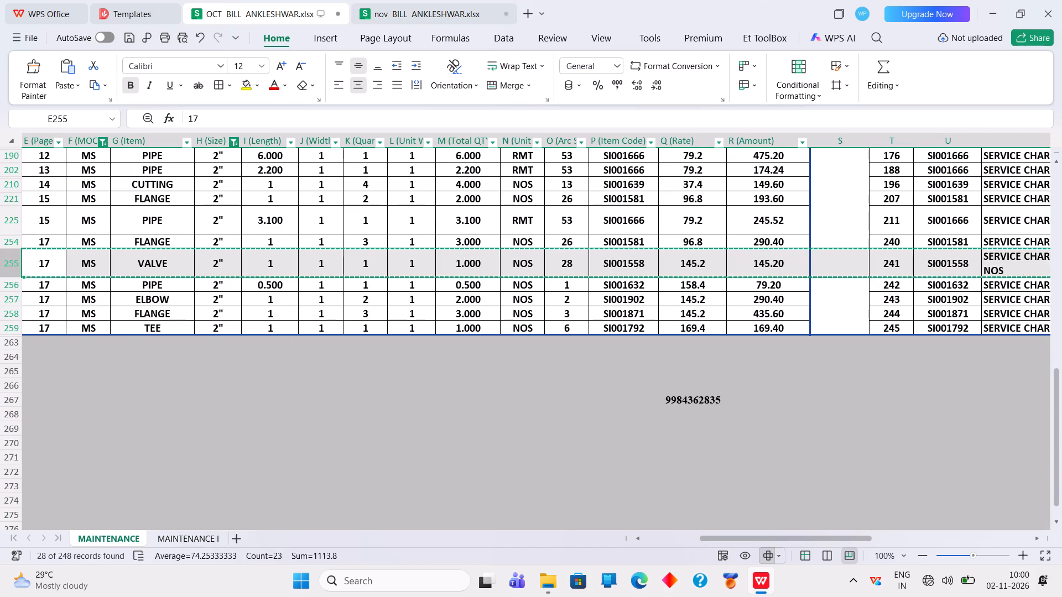
Copy the 2" MS pipe, elbow and flange rows 256 to 258 from the OCT bill into rows 416 to 418 of the nov bill.
{"action": "scroll", "coordinate": [255, 242], "scroll_direction": "up", "scroll_amount": 1}
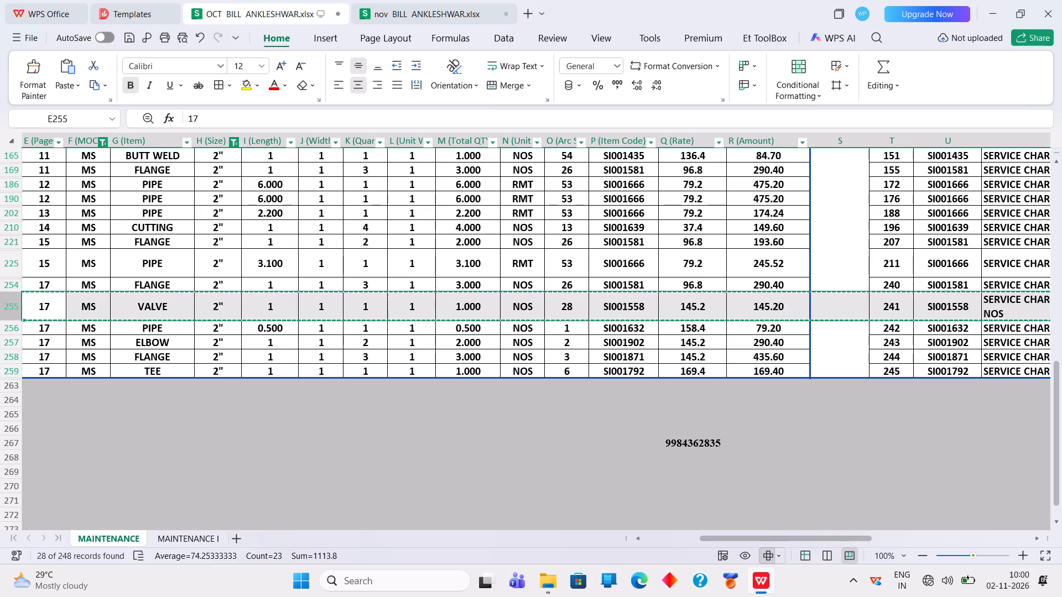
{"action": "left_click_drag", "start_coordinate": [15, 329], "coordinate": [11, 349]}
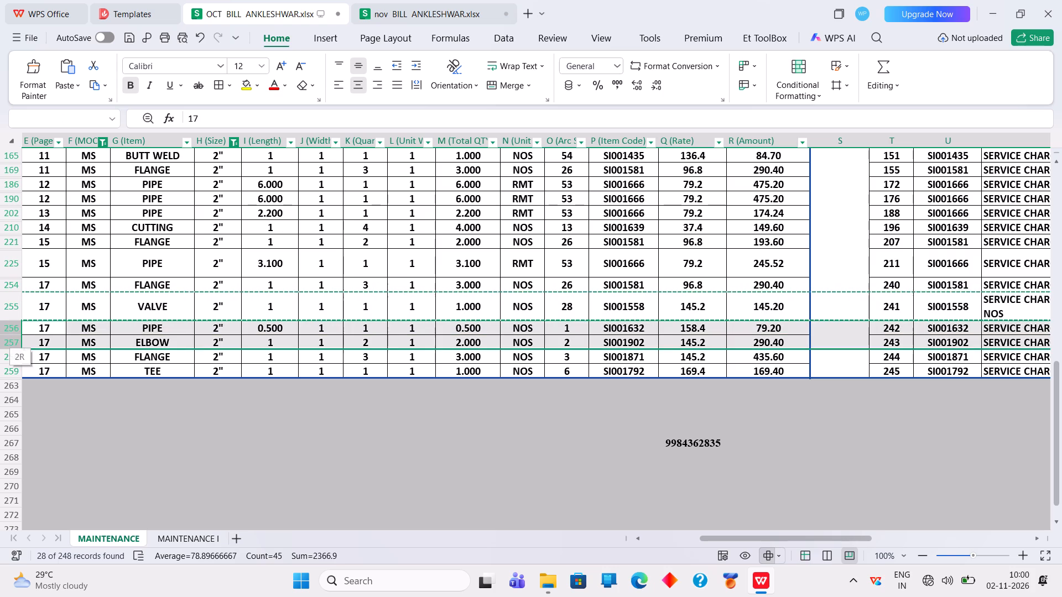
{"action": "left_click_drag", "start_coordinate": [11, 349], "coordinate": [10, 357]}
{"action": "right_click", "coordinate": [5, 345]}
{"action": "left_click", "coordinate": [25, 19]}
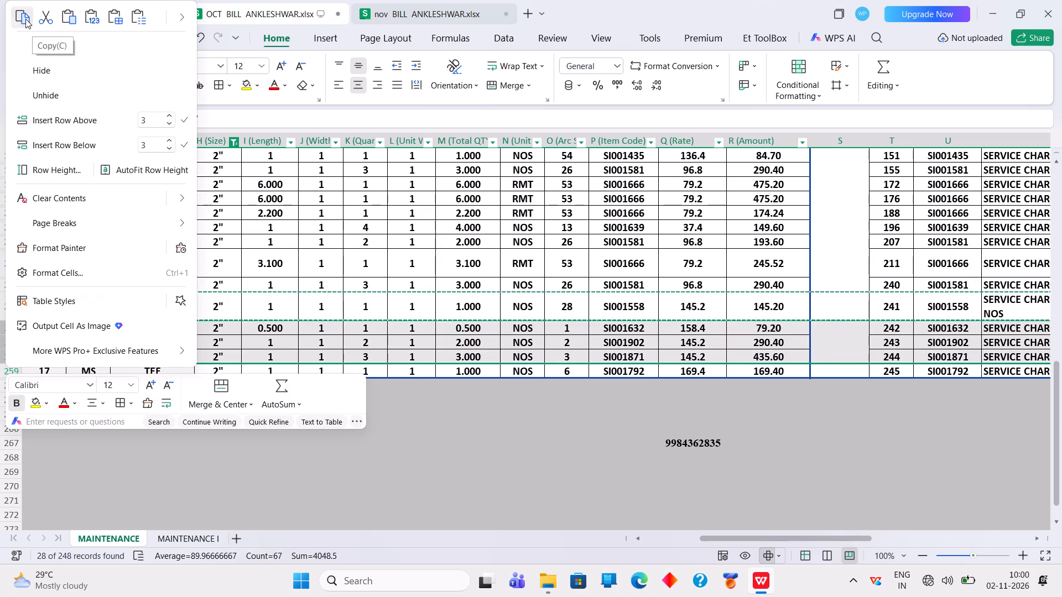
{"action": "left_click", "coordinate": [439, 8]}
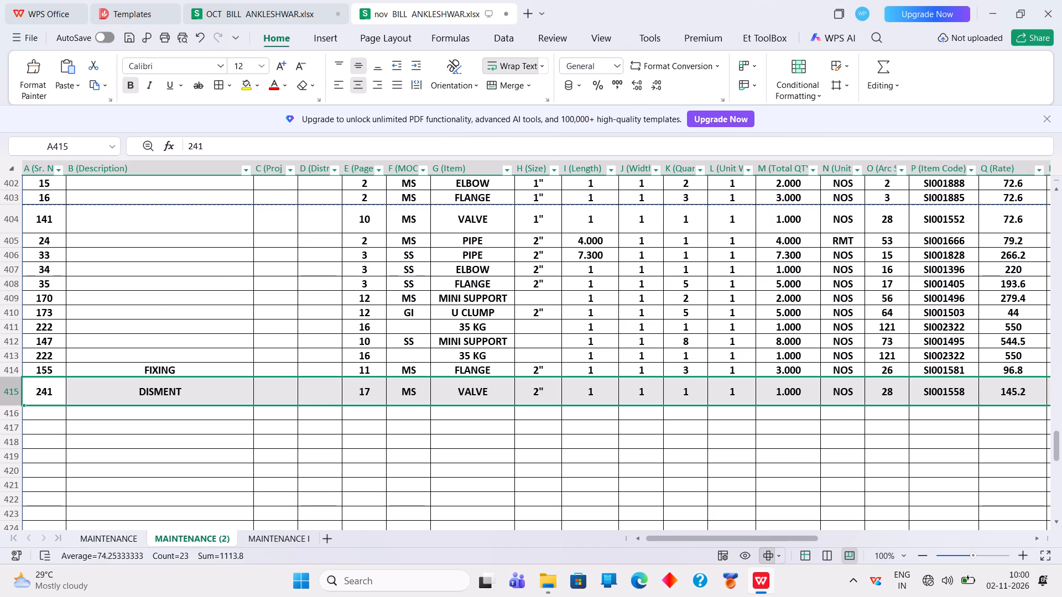
{"action": "left_click", "coordinate": [10, 413]}
{"action": "right_click", "coordinate": [11, 413]}
{"action": "left_click", "coordinate": [73, 40]}
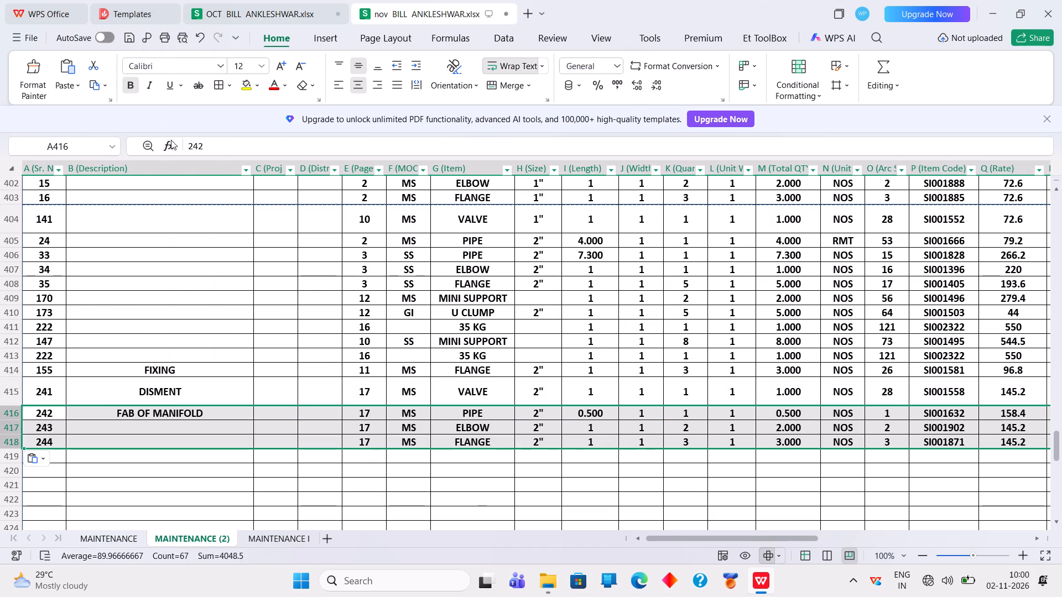
Copy the 2" MS valve row 255 from the OCT bill into row 419 of the nov bill.
{"action": "left_click", "coordinate": [304, 11]}
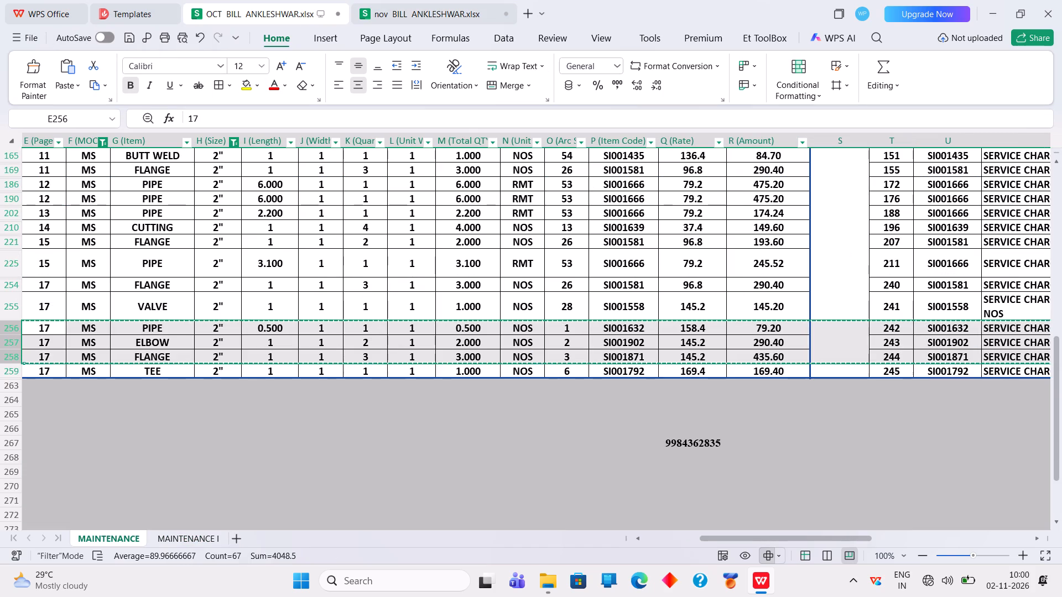
{"action": "left_click", "coordinate": [9, 302]}
{"action": "right_click", "coordinate": [9, 302]}
{"action": "left_click", "coordinate": [29, 19]}
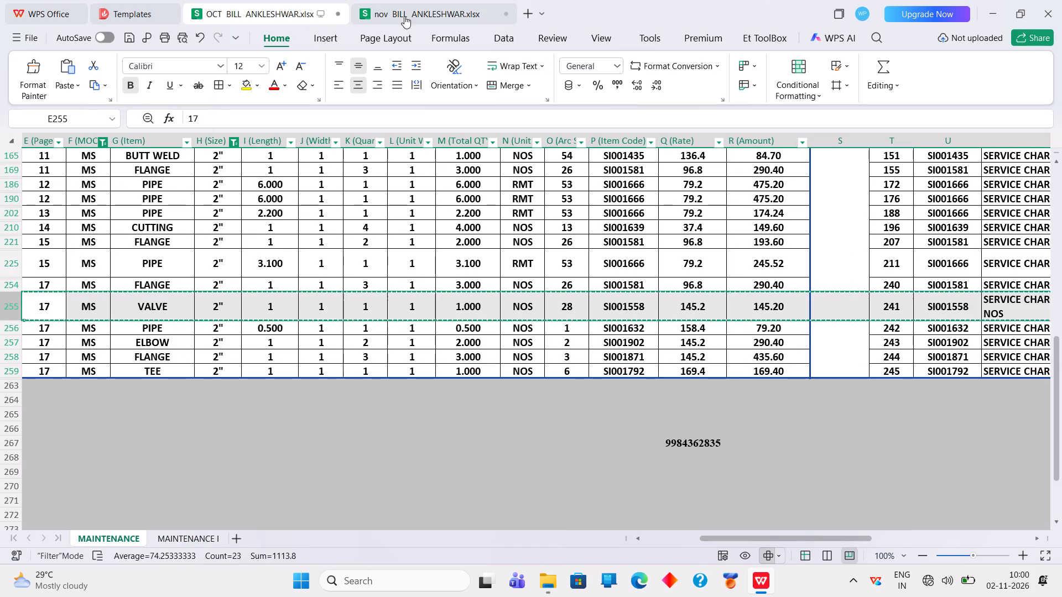
{"action": "left_click", "coordinate": [440, 17]}
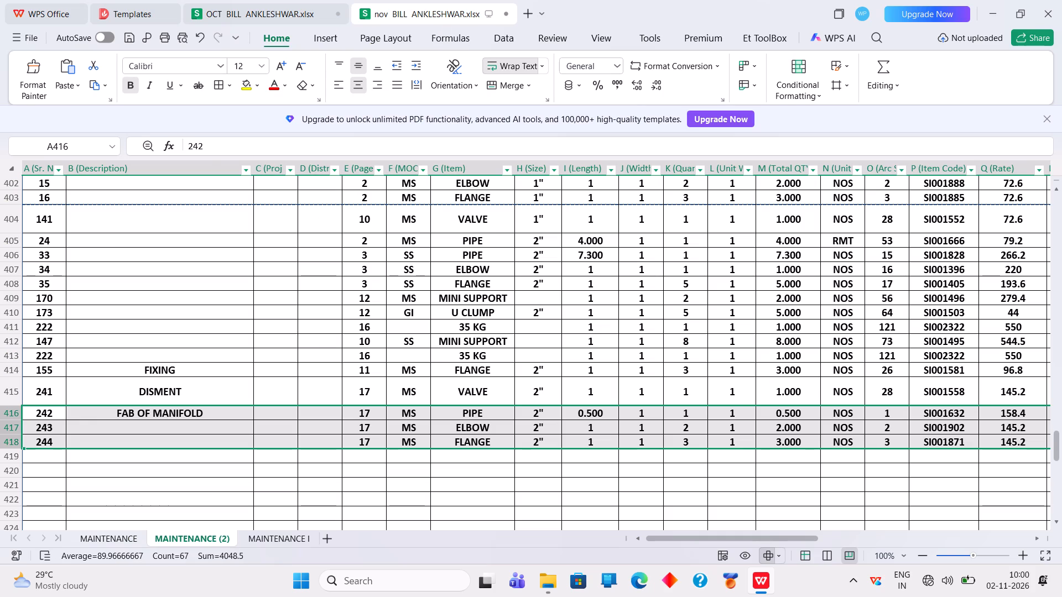
{"action": "left_click", "coordinate": [16, 456]}
{"action": "right_click", "coordinate": [16, 456]}
{"action": "left_click", "coordinate": [86, 84]}
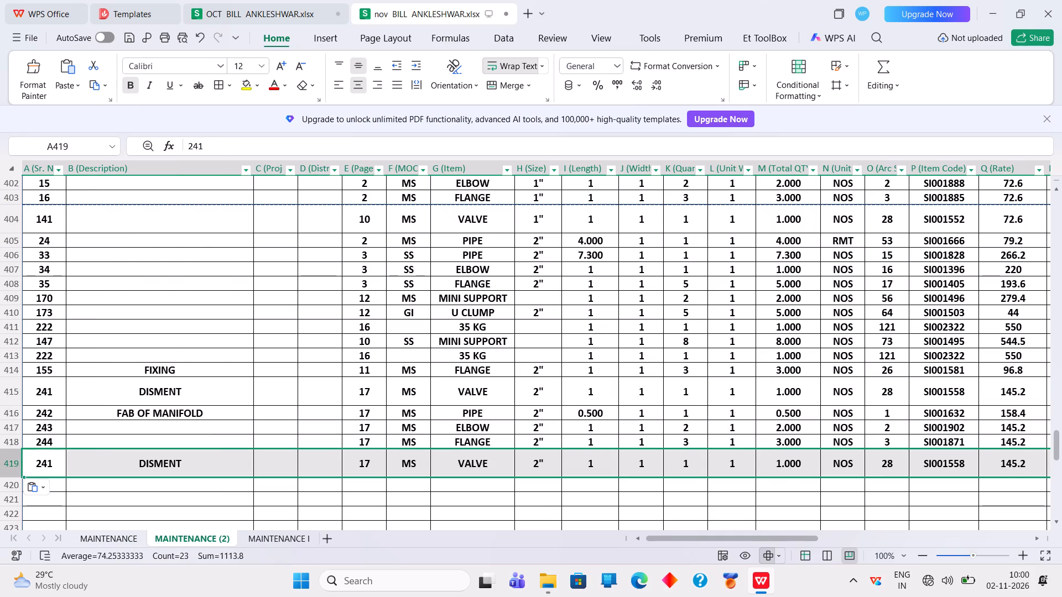
Copy the 2" MS pipe row 225 from the OCT bill into row 420 of the nov bill.
{"action": "left_click", "coordinate": [255, 16]}
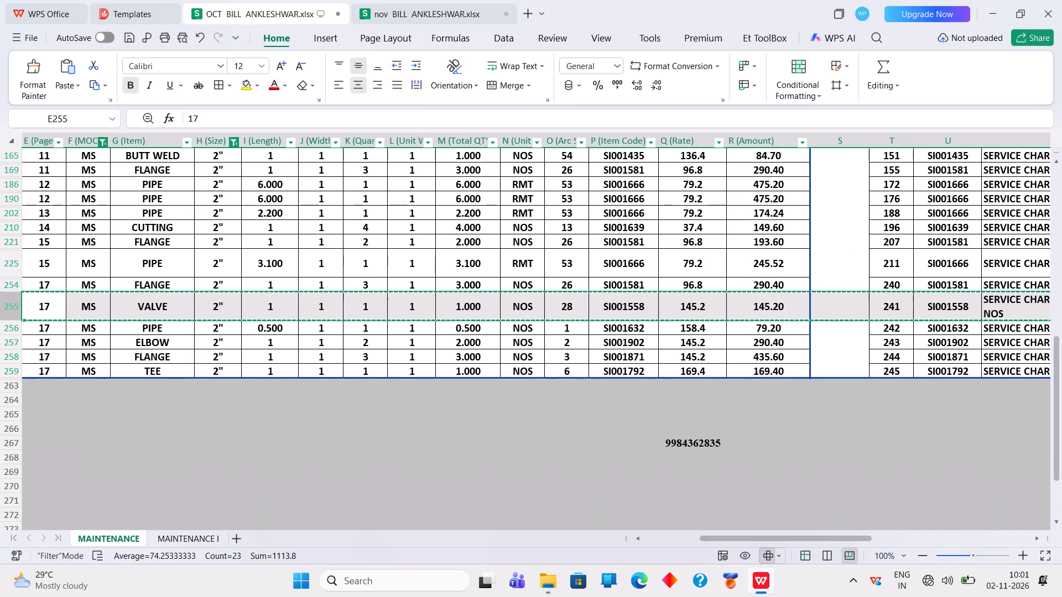
{"action": "left_click", "coordinate": [13, 264]}
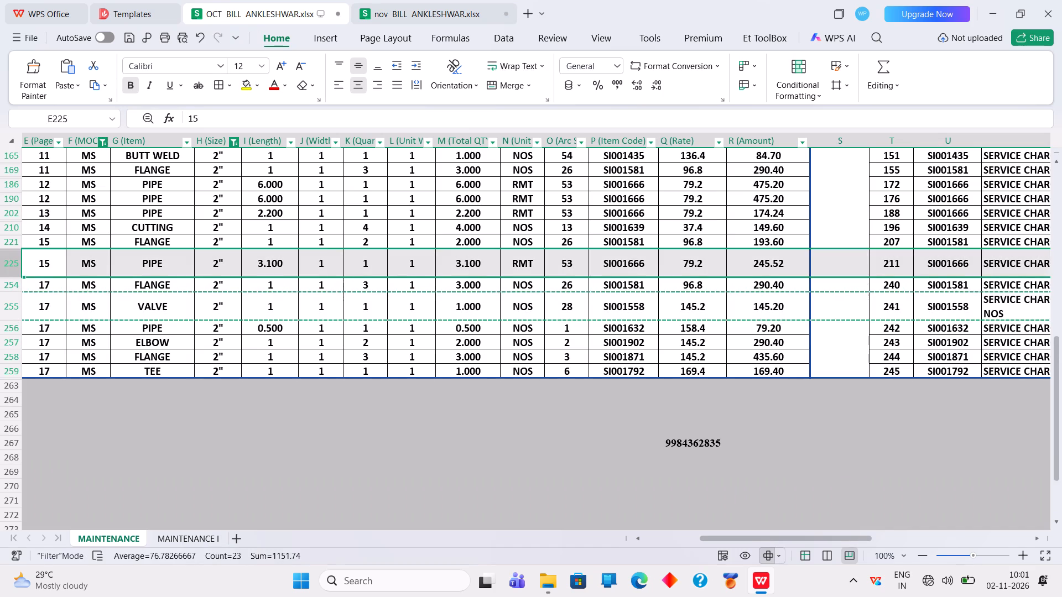
{"action": "right_click", "coordinate": [14, 263]}
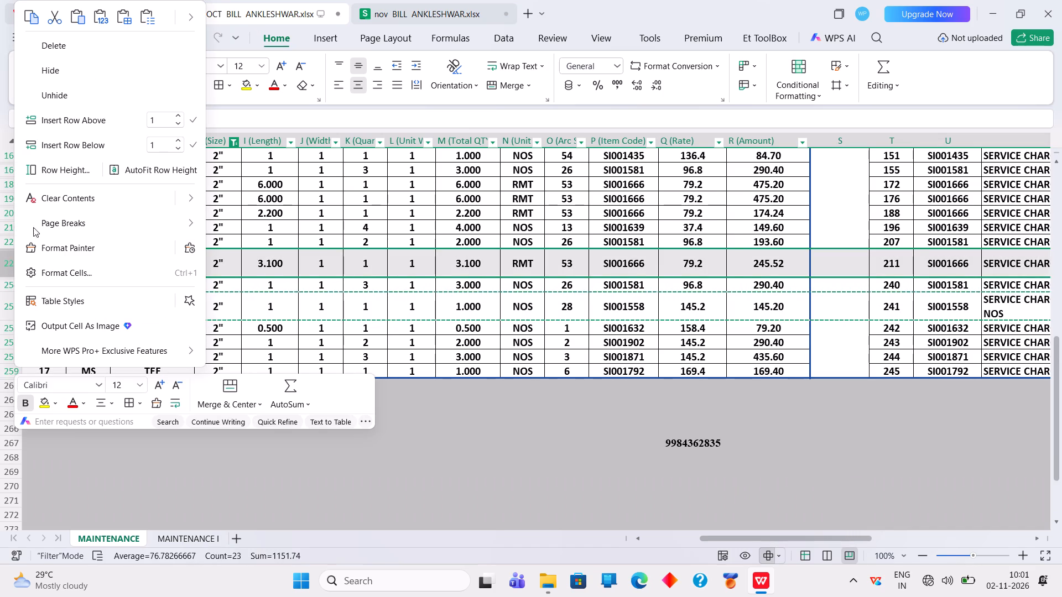
{"action": "left_click", "coordinate": [30, 13]}
{"action": "left_click", "coordinate": [454, 13]}
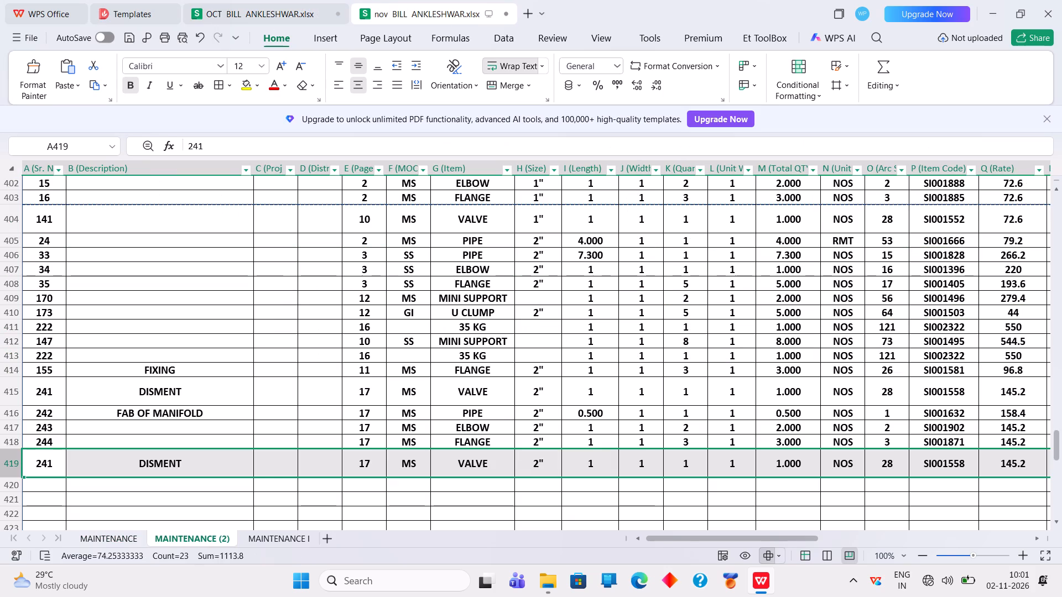
{"action": "left_click", "coordinate": [15, 481]}
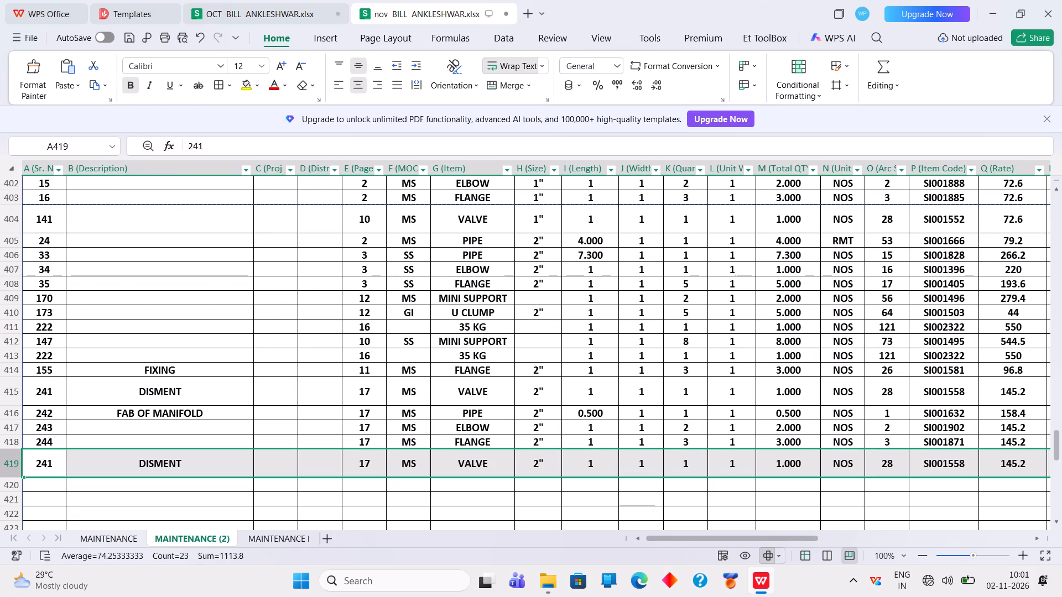
{"action": "left_click", "coordinate": [15, 485]}
{"action": "right_click", "coordinate": [15, 486]}
{"action": "left_click", "coordinate": [87, 116]}
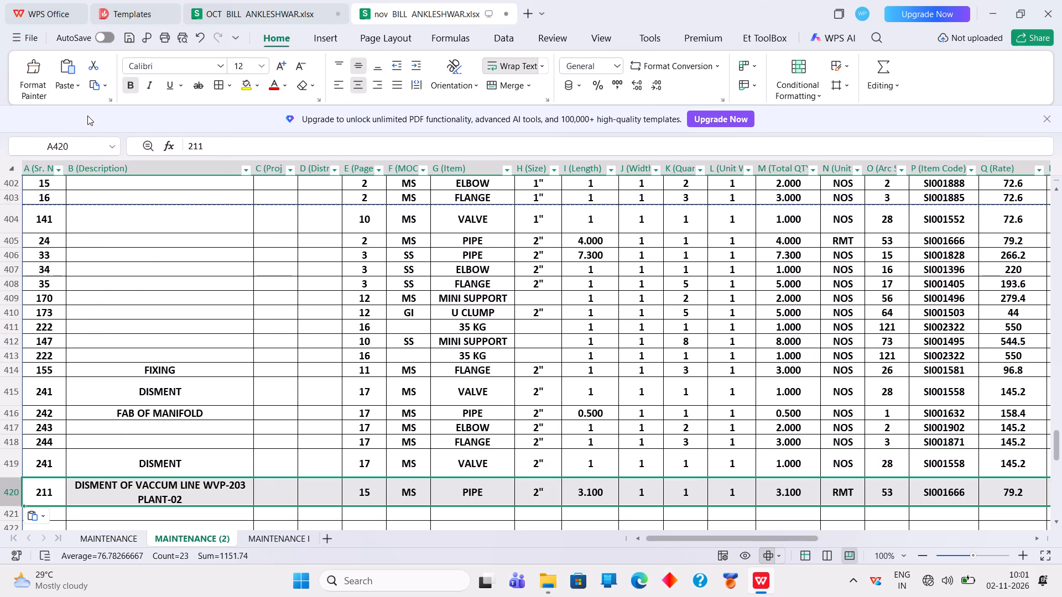
Copy the 2" MS pipe, elbow and flange rows 256 to 258 from the OCT bill into rows 421 to 423 of the nov bill.
{"action": "left_click", "coordinate": [284, 9]}
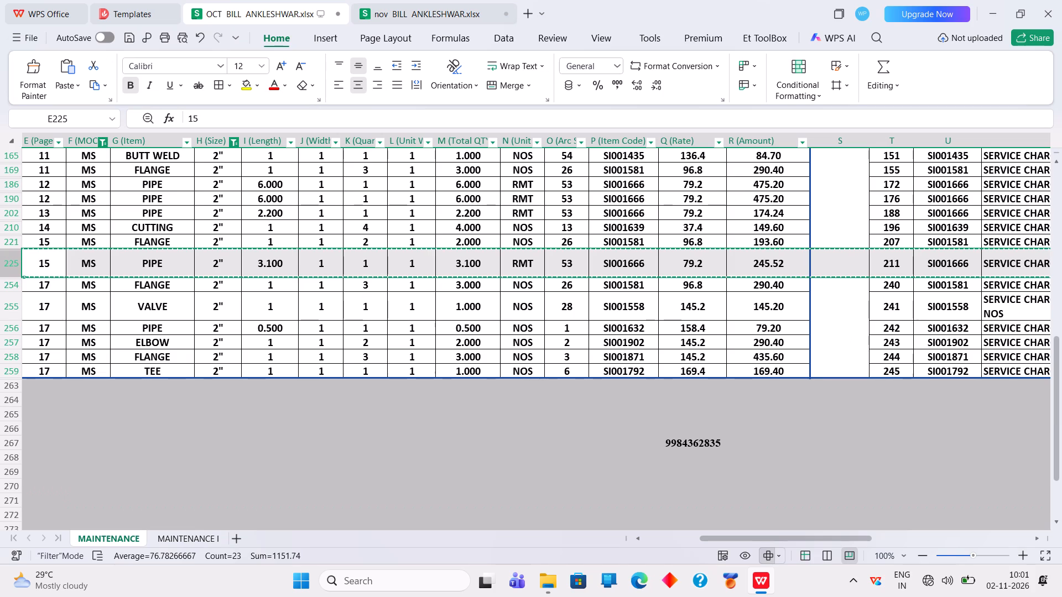
{"action": "left_click_drag", "start_coordinate": [18, 329], "coordinate": [18, 345]}
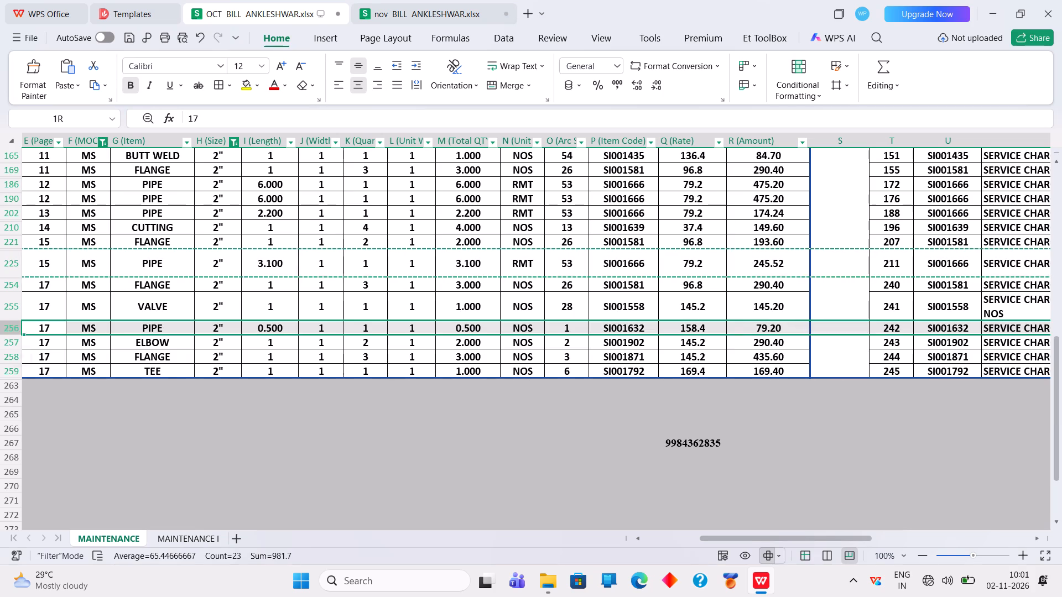
{"action": "left_click_drag", "start_coordinate": [18, 345], "coordinate": [18, 359]}
{"action": "right_click", "coordinate": [28, 337]}
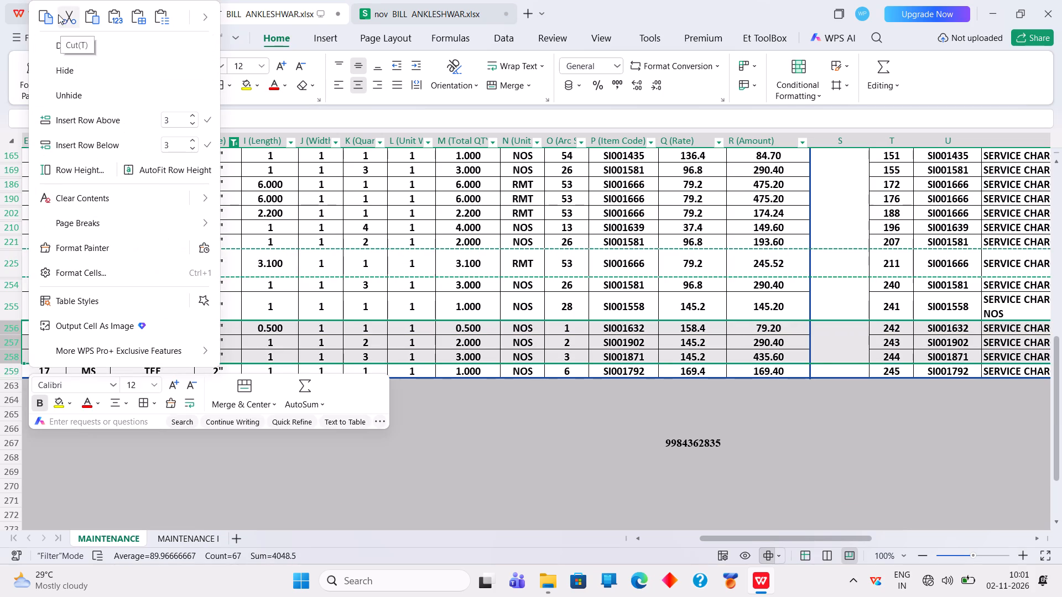
{"action": "left_click", "coordinate": [51, 13]}
{"action": "left_click", "coordinate": [404, 6]}
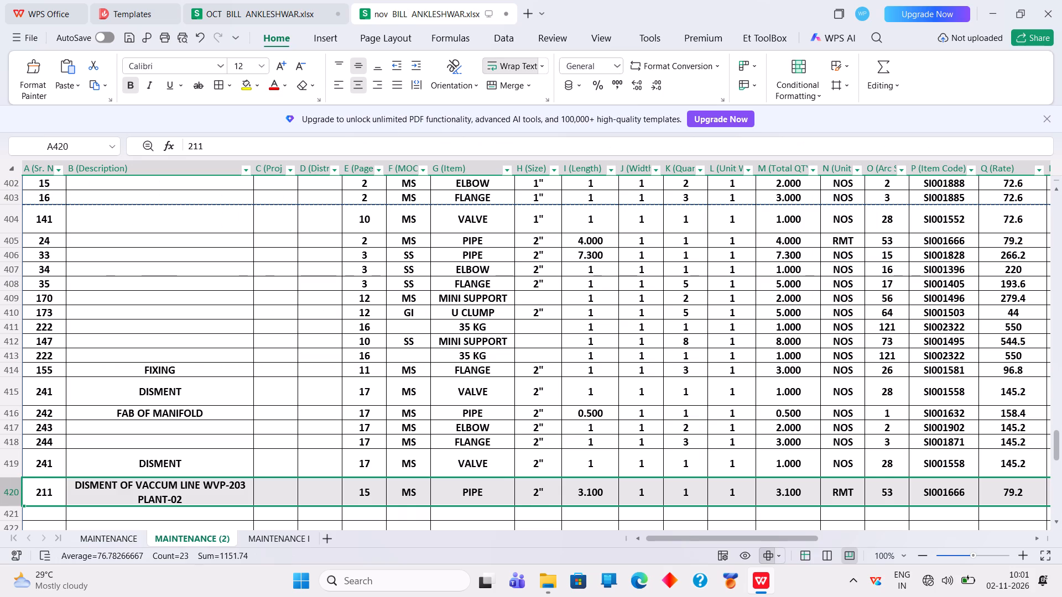
{"action": "left_click", "coordinate": [11, 515]}
{"action": "right_click", "coordinate": [11, 515]}
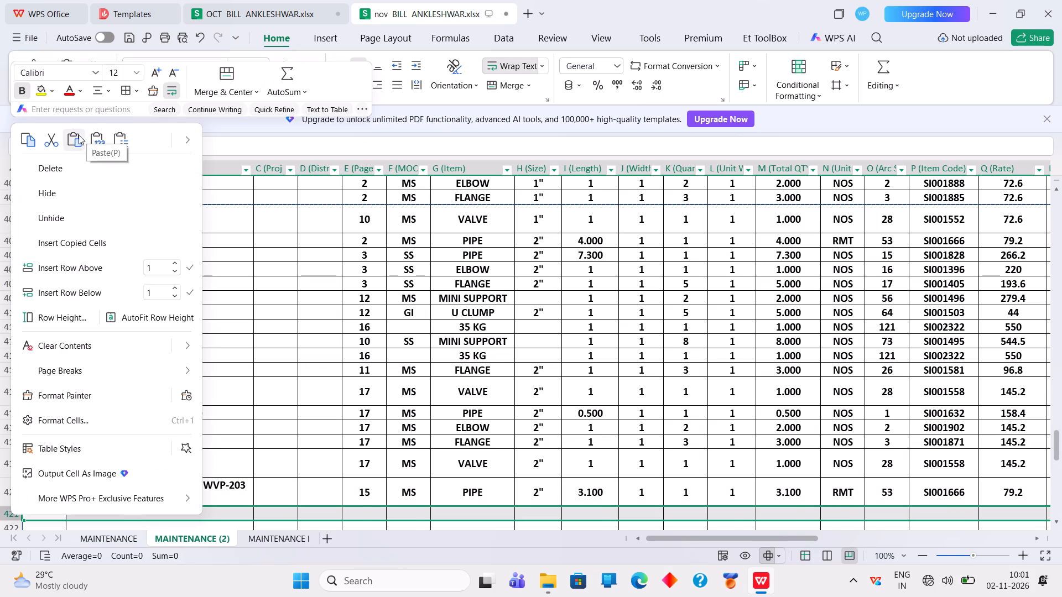
{"action": "left_click", "coordinate": [77, 137]}
Clear the Description column entries in rows 414 to 422 of the nov bill.
{"action": "scroll", "coordinate": [301, 347], "scroll_direction": "down", "scroll_amount": 4}
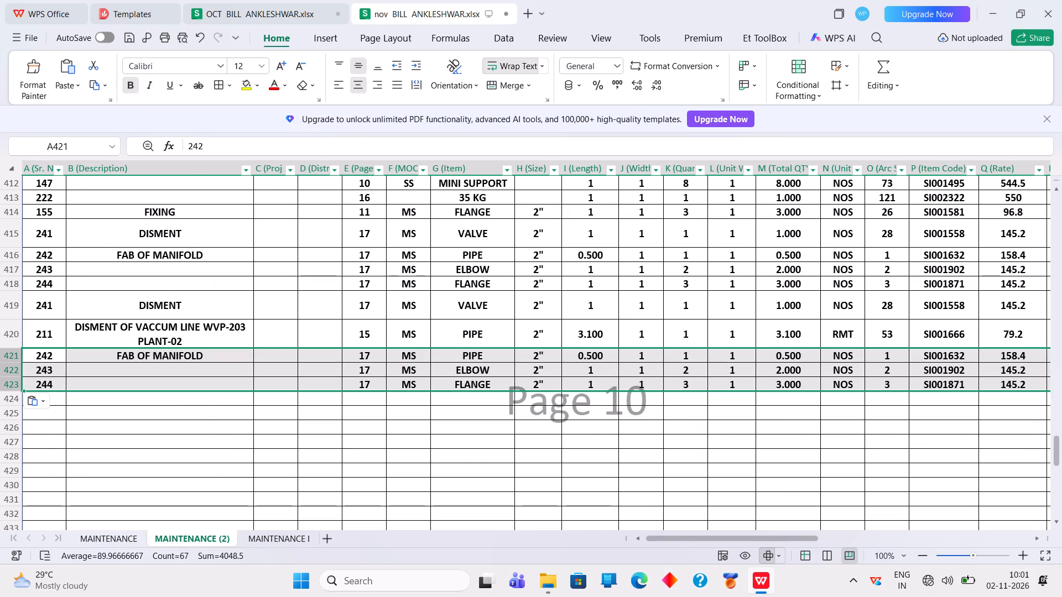
{"action": "left_click_drag", "start_coordinate": [176, 214], "coordinate": [179, 371]}
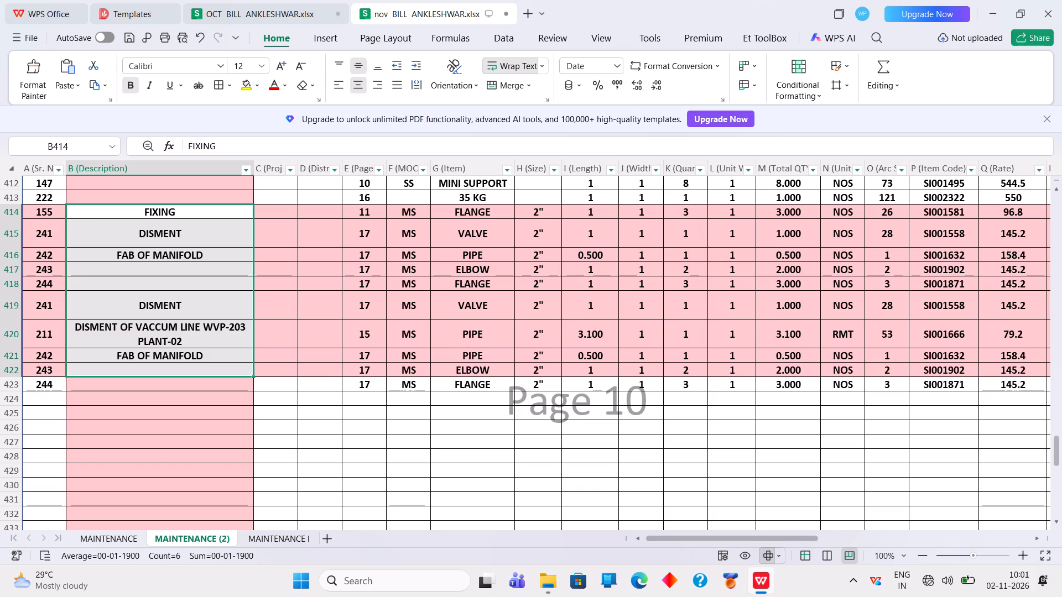
{"action": "key", "text": "Delete"}
{"action": "left_click", "coordinate": [351, 434]}
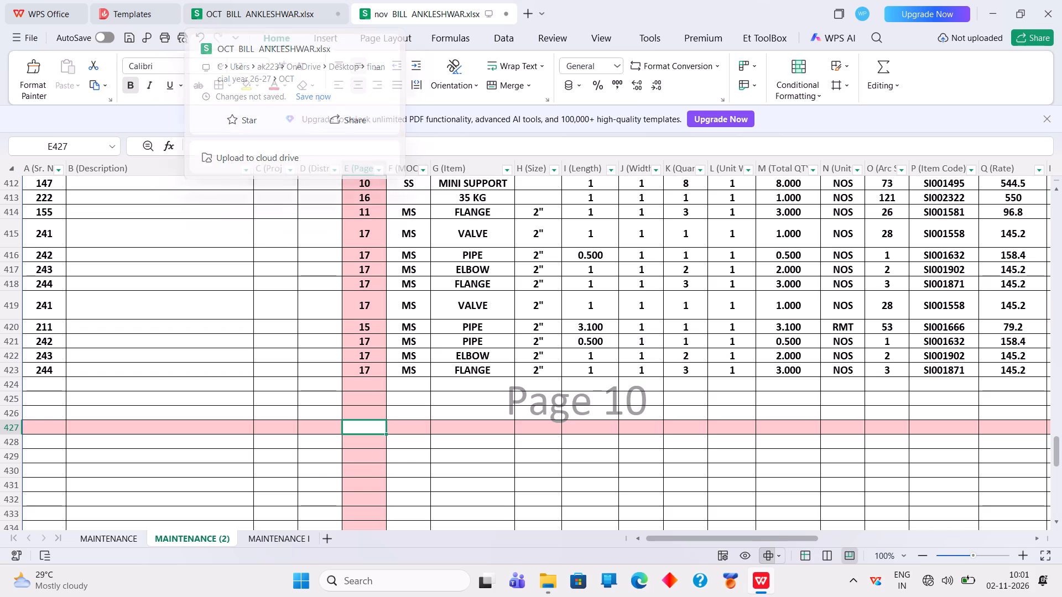
Reset the MOC column filter in the OCT bill to include all materials.
{"action": "left_click", "coordinate": [247, 2]}
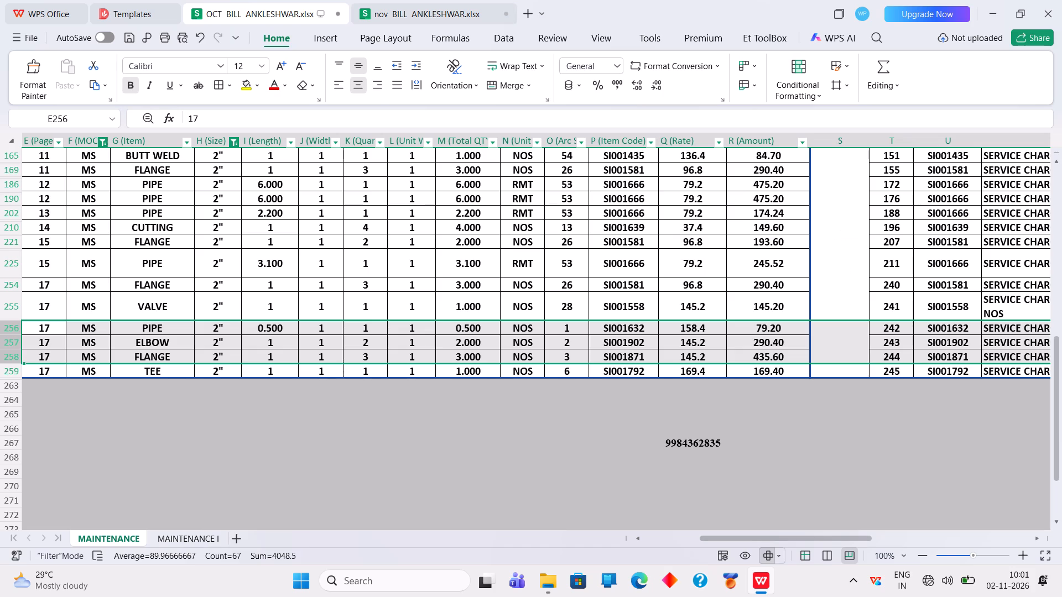
{"action": "scroll", "coordinate": [258, 267], "scroll_direction": "up", "scroll_amount": 3}
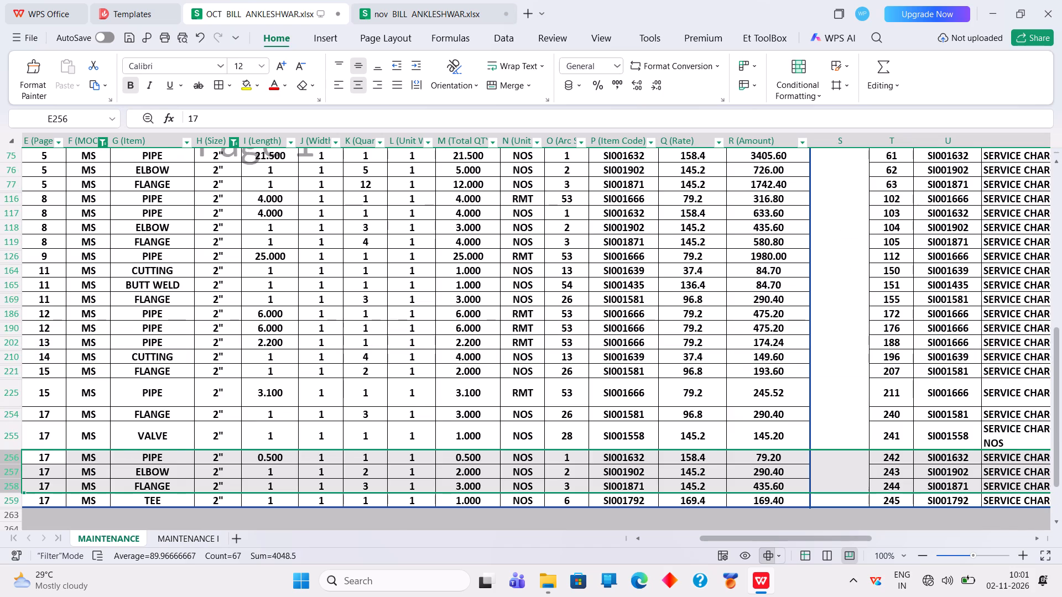
{"action": "scroll", "coordinate": [258, 266], "scroll_direction": "up", "scroll_amount": 2}
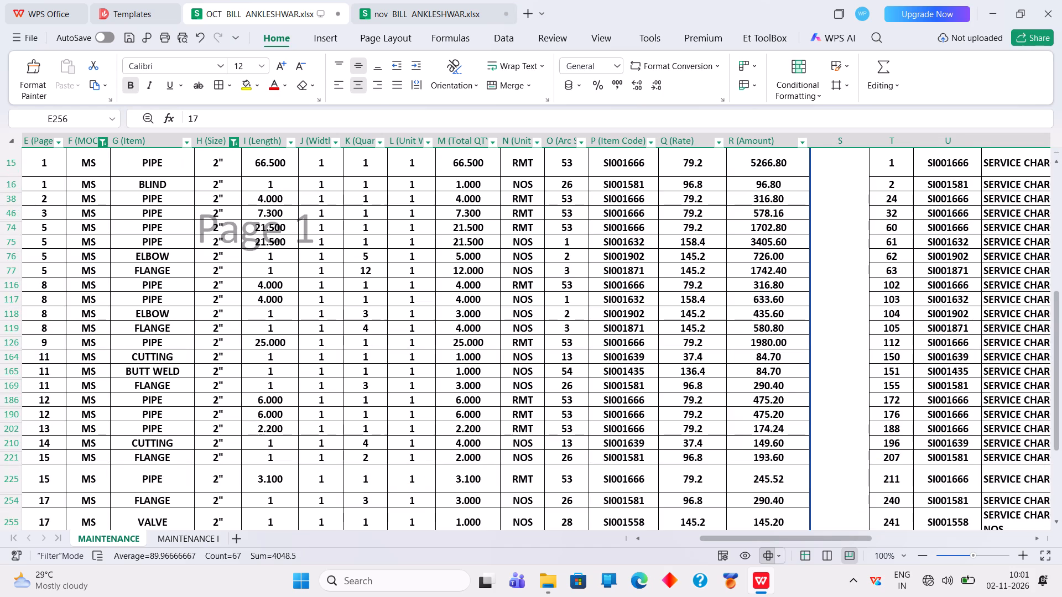
{"action": "left_click", "coordinate": [106, 144]}
{"action": "left_click", "coordinate": [127, 239]}
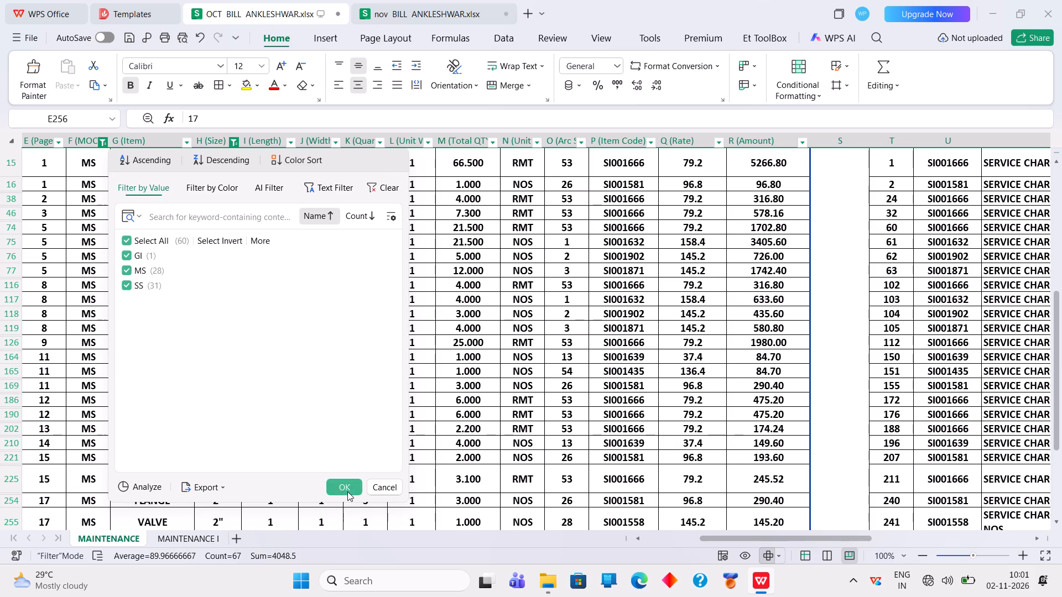
{"action": "left_click", "coordinate": [347, 487]}
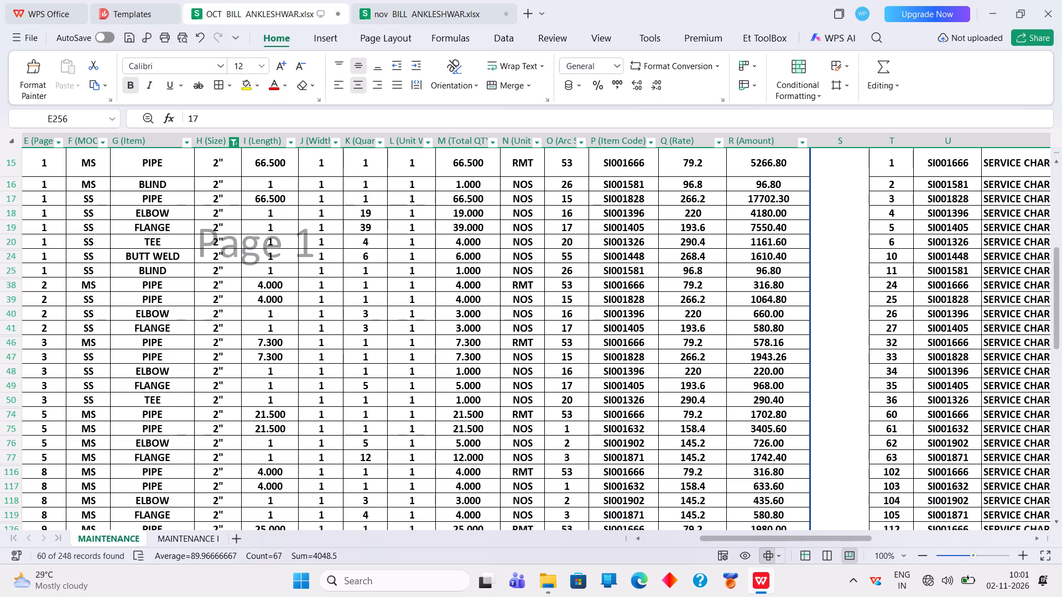
Copy the 2" SS blind row 25 from the OCT bill into rows 424 and 425 of the nov bill.
{"action": "left_click", "coordinate": [8, 271]}
{"action": "right_click", "coordinate": [8, 271]}
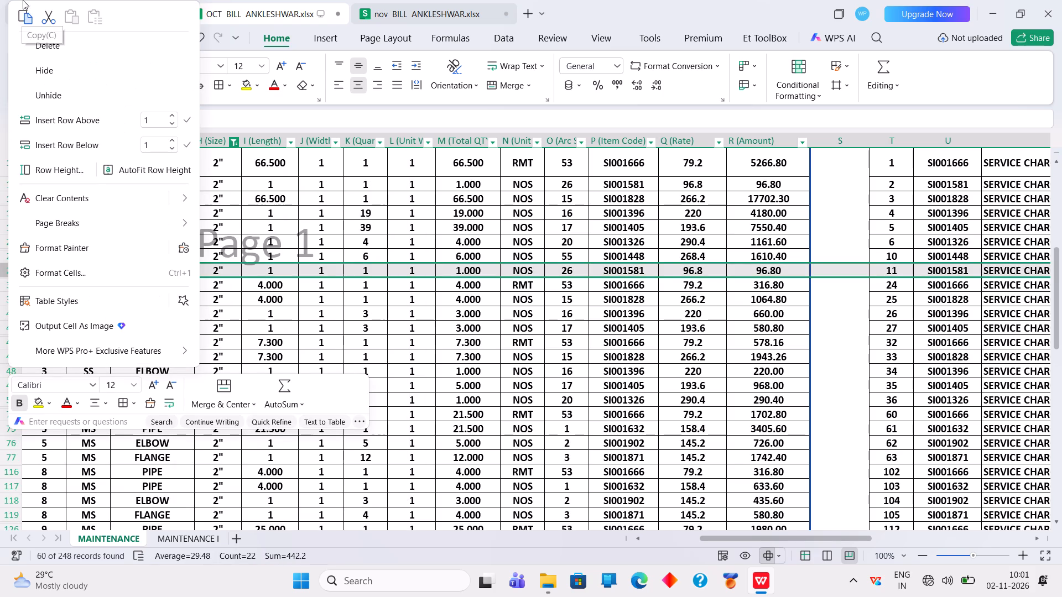
{"action": "left_click", "coordinate": [24, 14]}
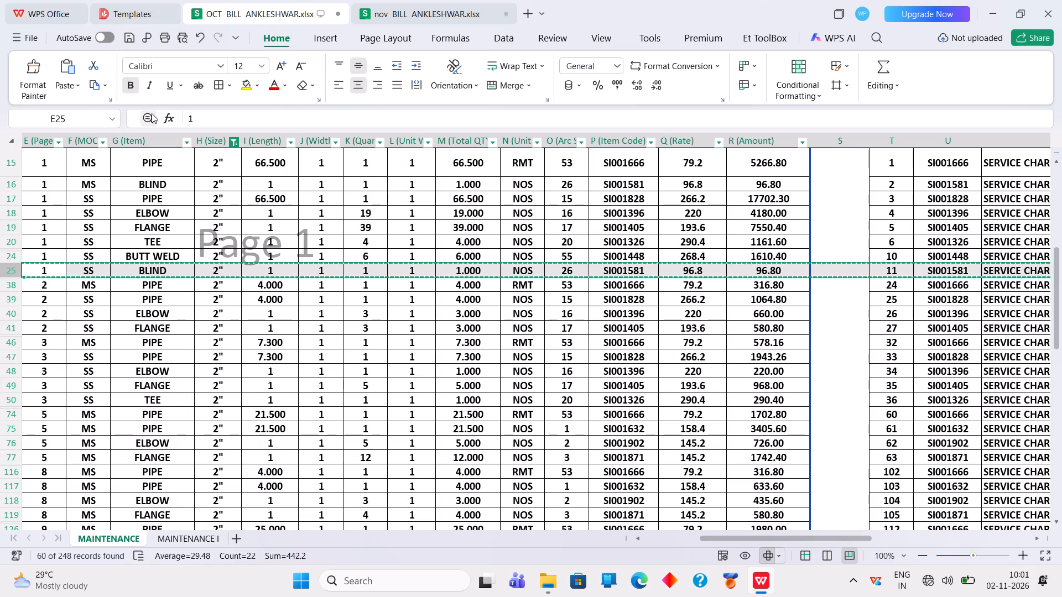
{"action": "left_click", "coordinate": [429, 8]}
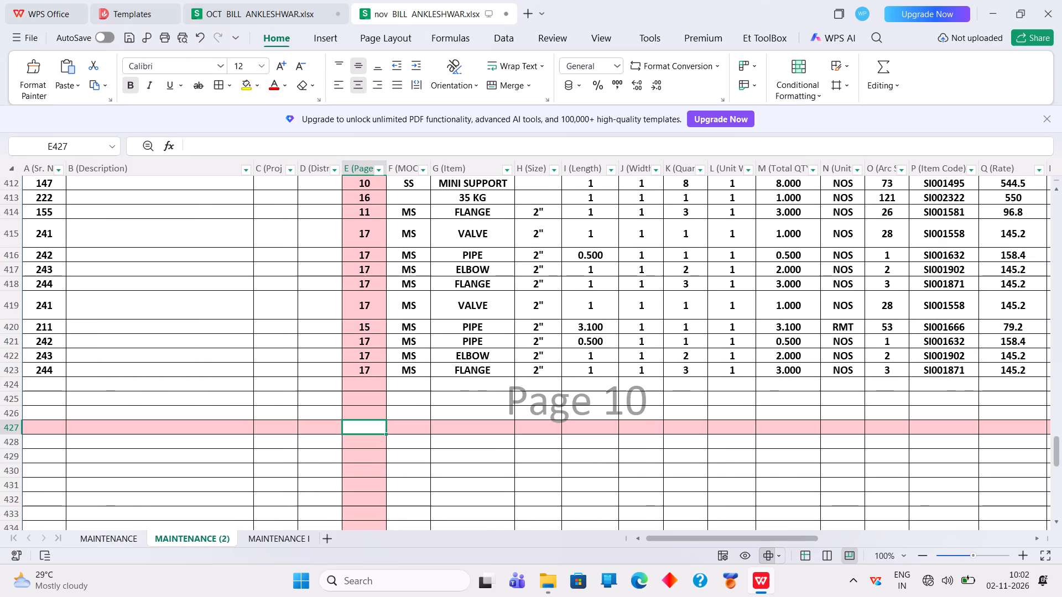
{"action": "left_click_drag", "start_coordinate": [15, 386], "coordinate": [15, 396]}
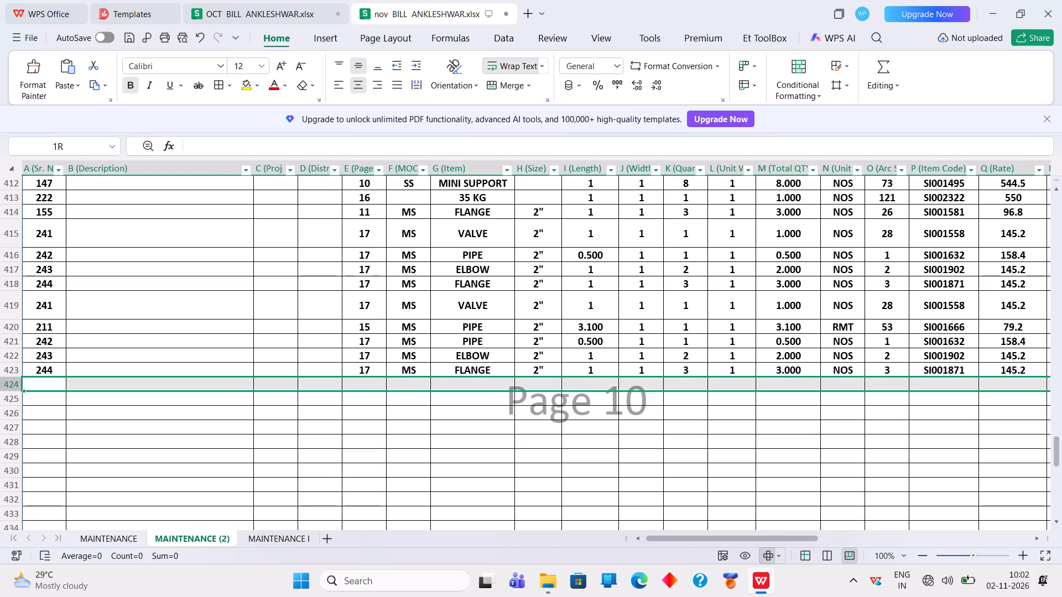
{"action": "left_click_drag", "start_coordinate": [15, 396], "coordinate": [16, 397]}
{"action": "right_click", "coordinate": [15, 394]}
{"action": "left_click", "coordinate": [82, 27]}
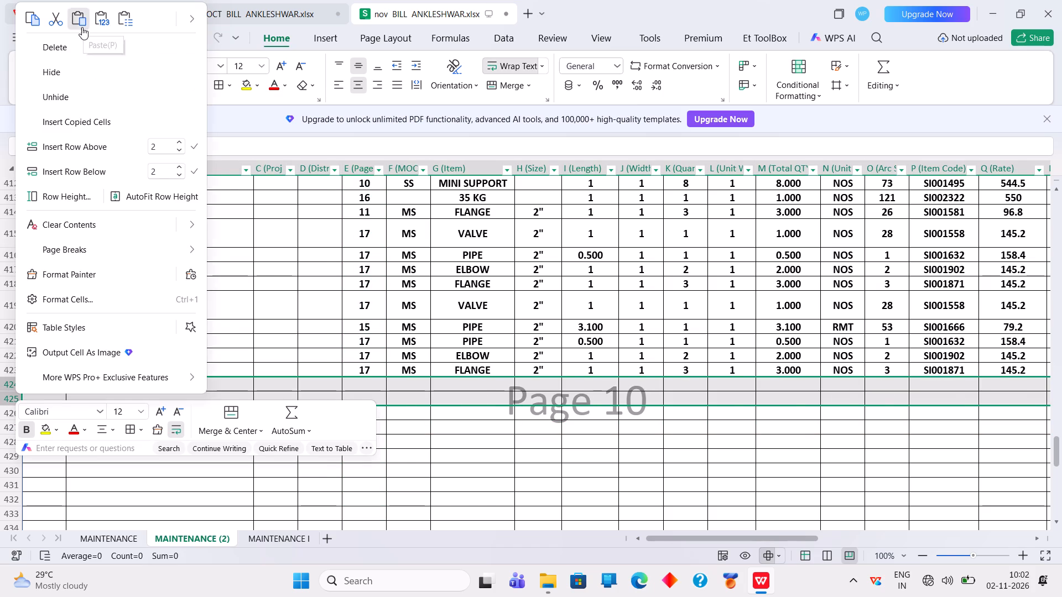
Filter the MOC column in the OCT bill to SS only.
{"action": "left_click", "coordinate": [310, 9]}
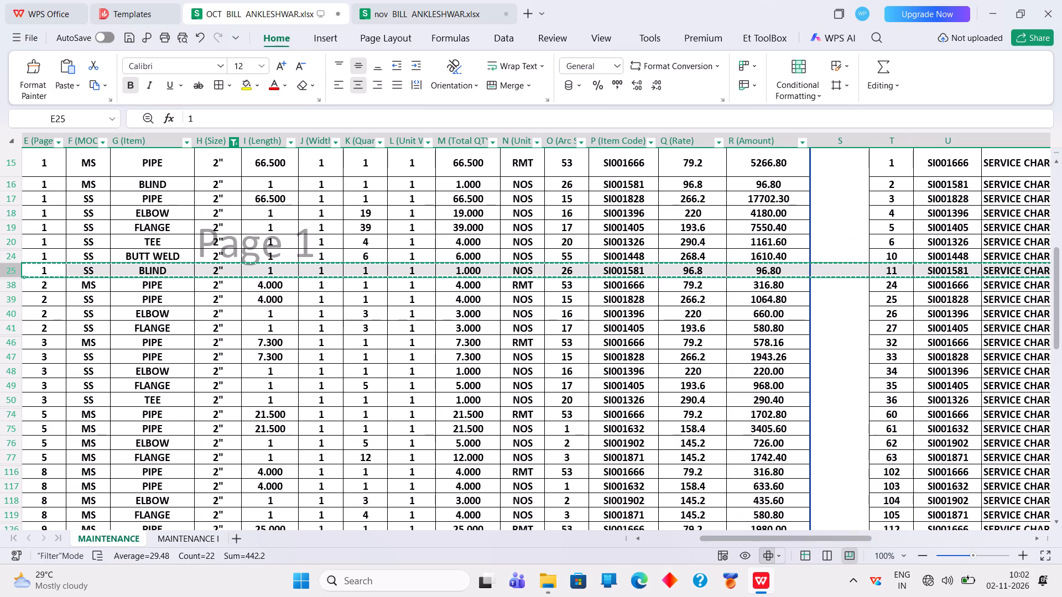
{"action": "left_click", "coordinate": [235, 140]}
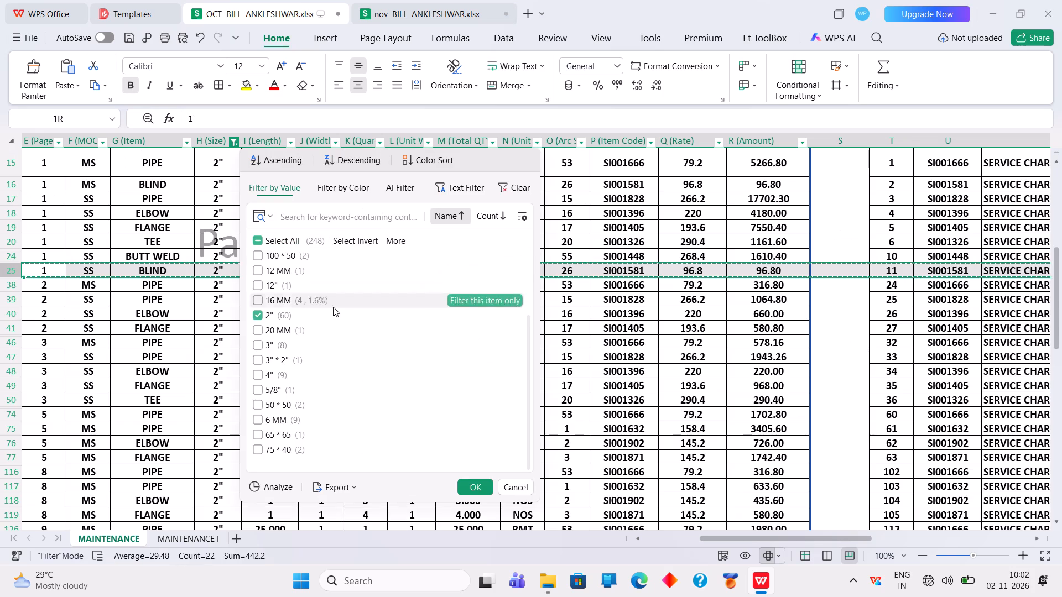
{"action": "left_click", "coordinate": [685, 342]}
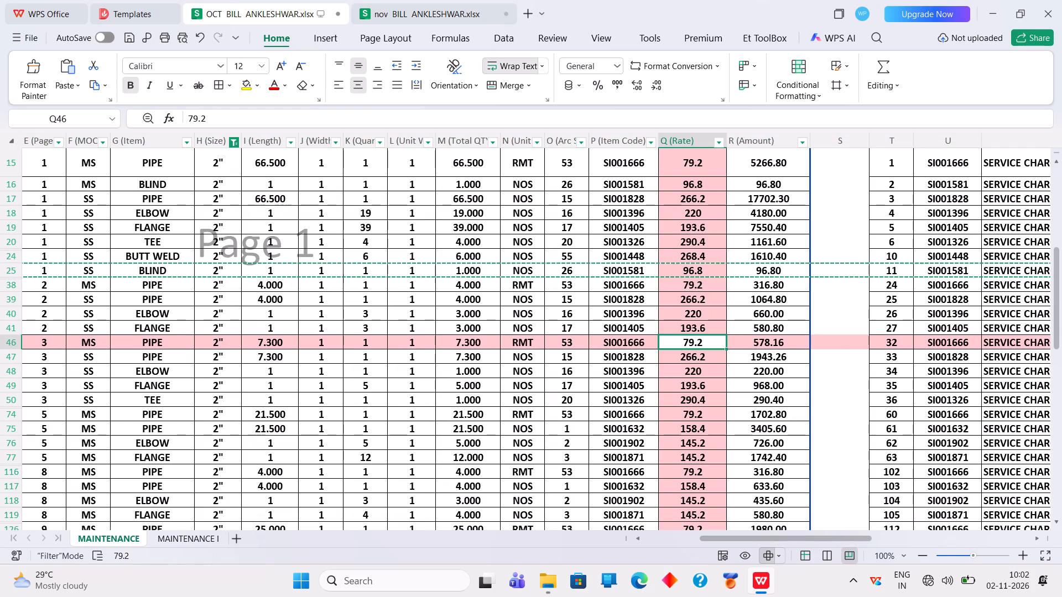
{"action": "left_click", "coordinate": [105, 143]}
{"action": "left_click", "coordinate": [125, 238]}
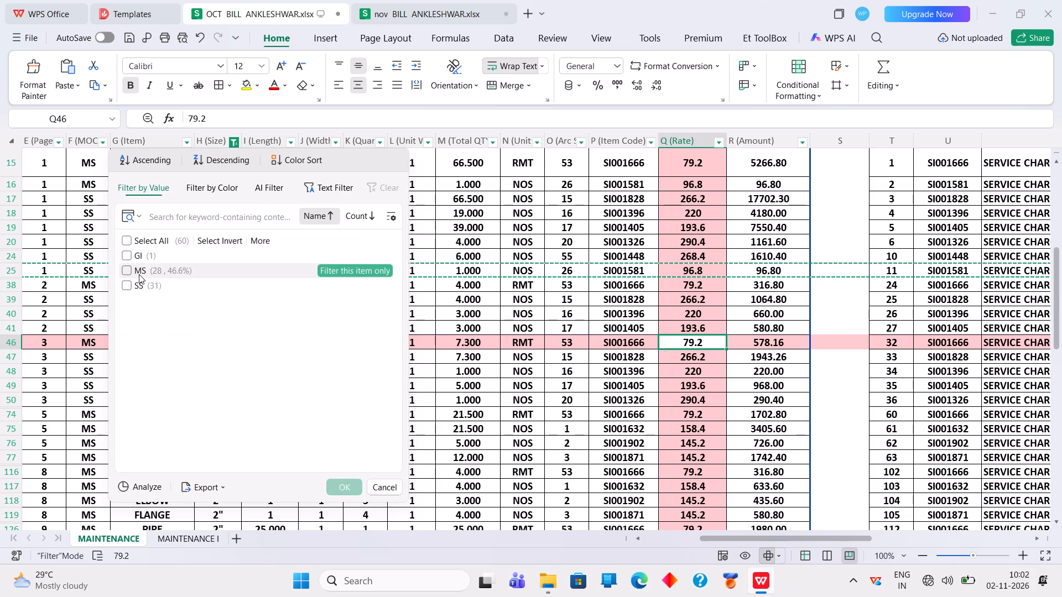
{"action": "left_click", "coordinate": [131, 289]}
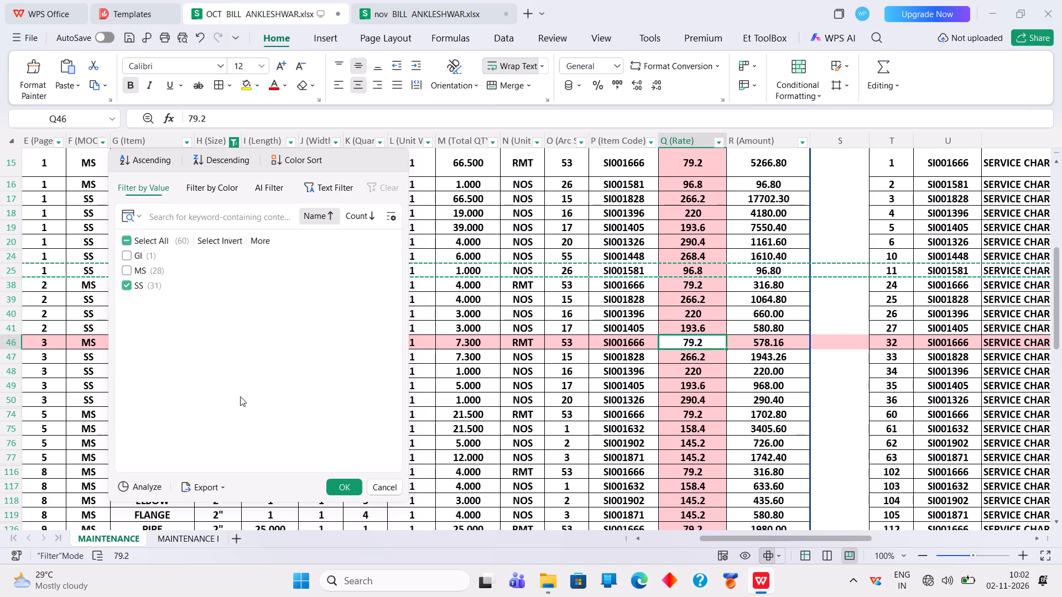
{"action": "left_click", "coordinate": [335, 485]}
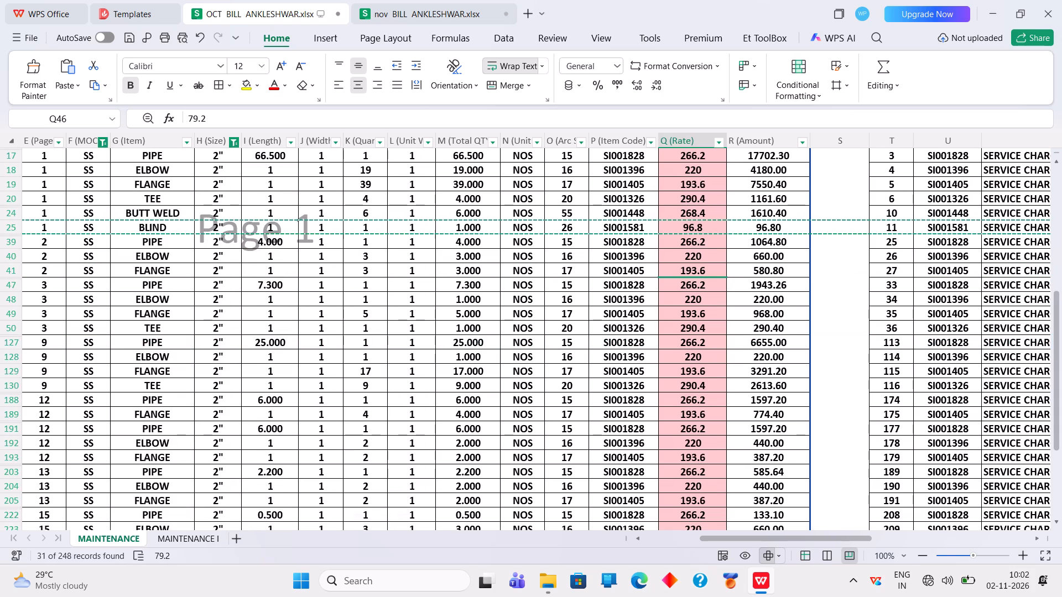
Copy the 2" SS pipe row 39 from the OCT bill into row 428 of the nov bill.
{"action": "left_click", "coordinate": [7, 242]}
{"action": "right_click", "coordinate": [7, 242]}
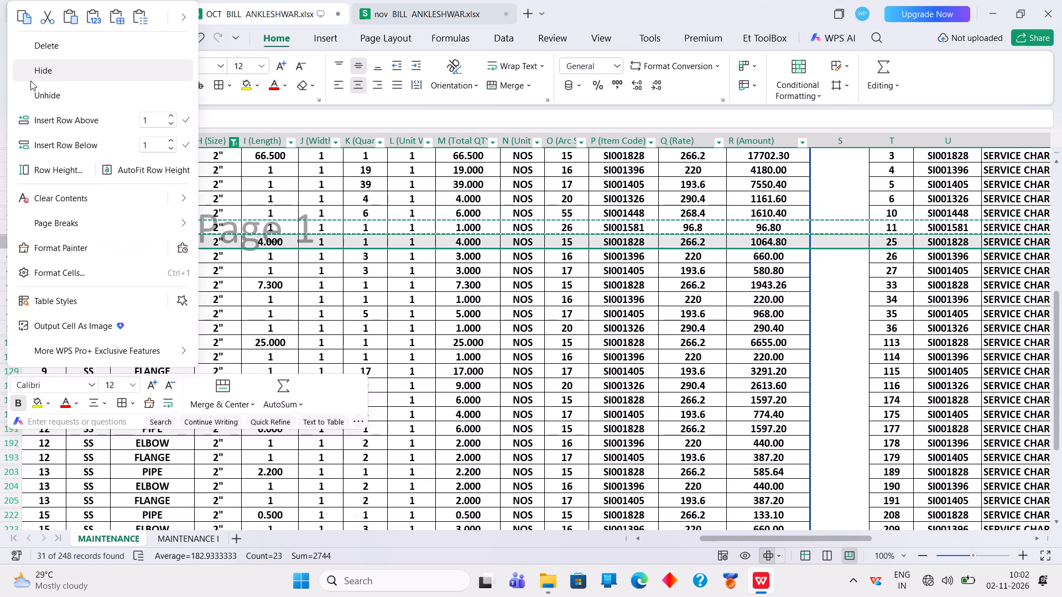
{"action": "left_click", "coordinate": [24, 19]}
{"action": "left_click", "coordinate": [439, 6]}
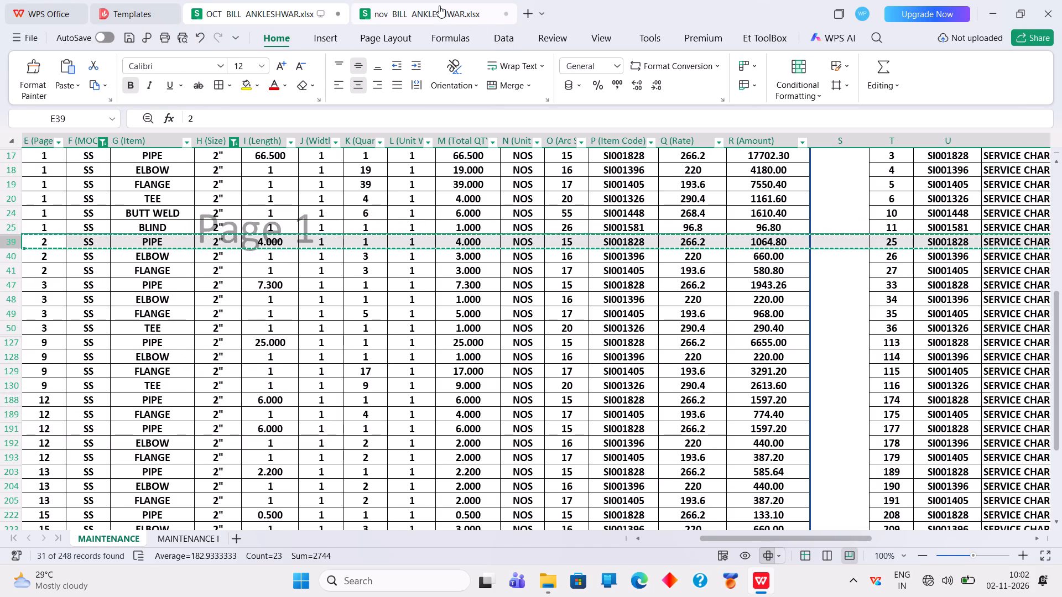
{"action": "left_click", "coordinate": [19, 440]}
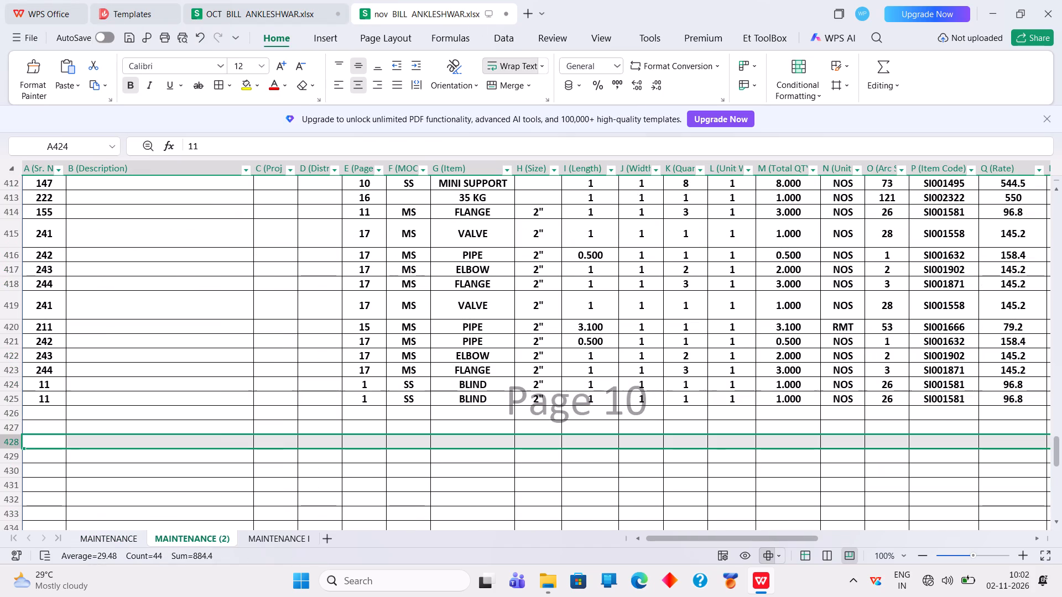
{"action": "right_click", "coordinate": [19, 440]}
{"action": "left_click", "coordinate": [87, 61]}
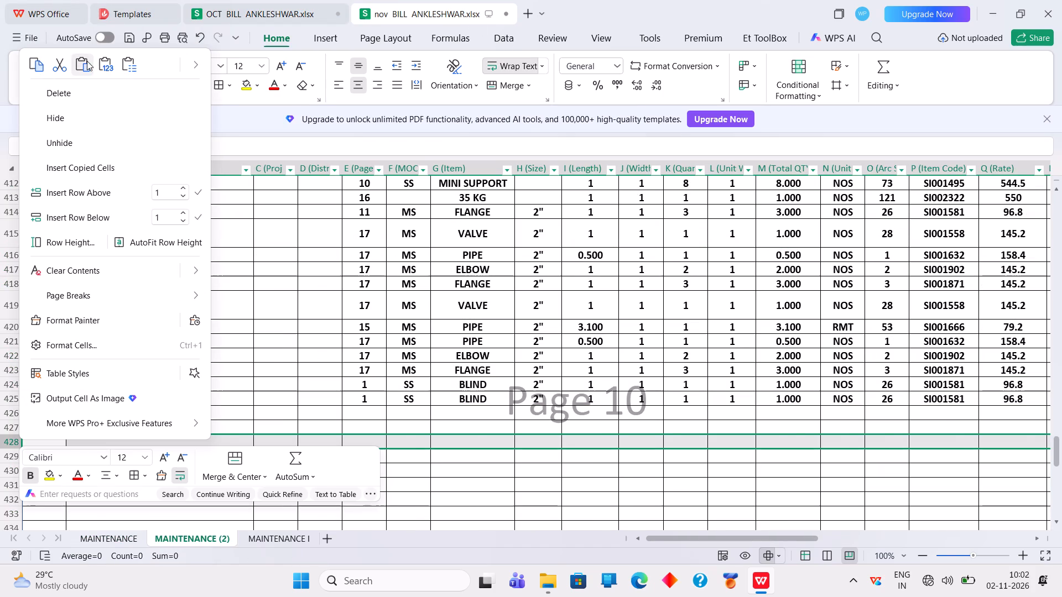
Copy the 2" SS flange and tee rows 49 and 50 from the OCT bill into rows 429 and 430 of the nov bill.
{"action": "left_click", "coordinate": [291, 4]}
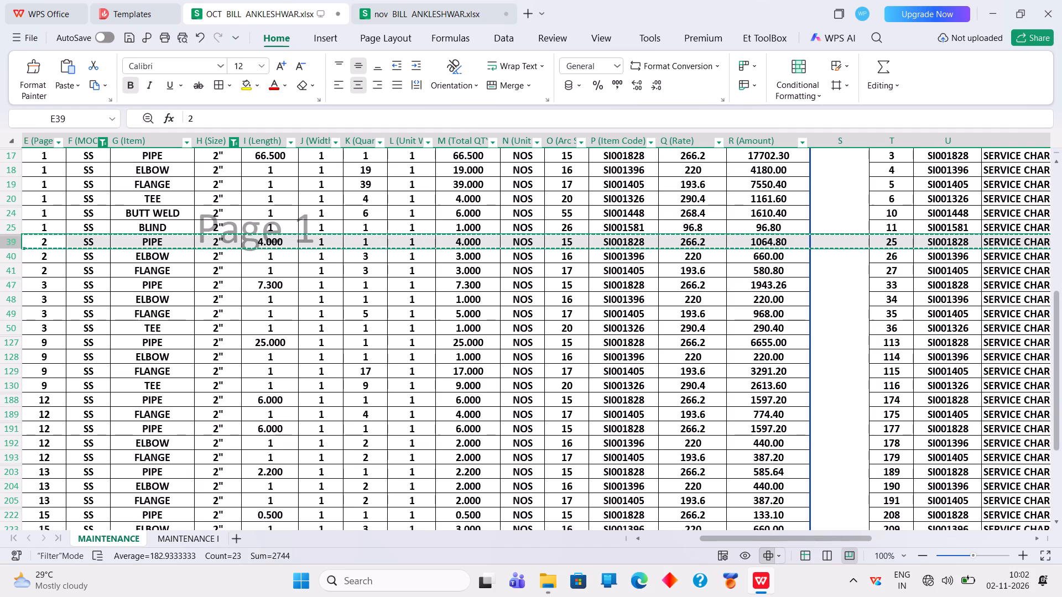
{"action": "left_click_drag", "start_coordinate": [14, 313], "coordinate": [15, 333]}
{"action": "right_click", "coordinate": [14, 330]}
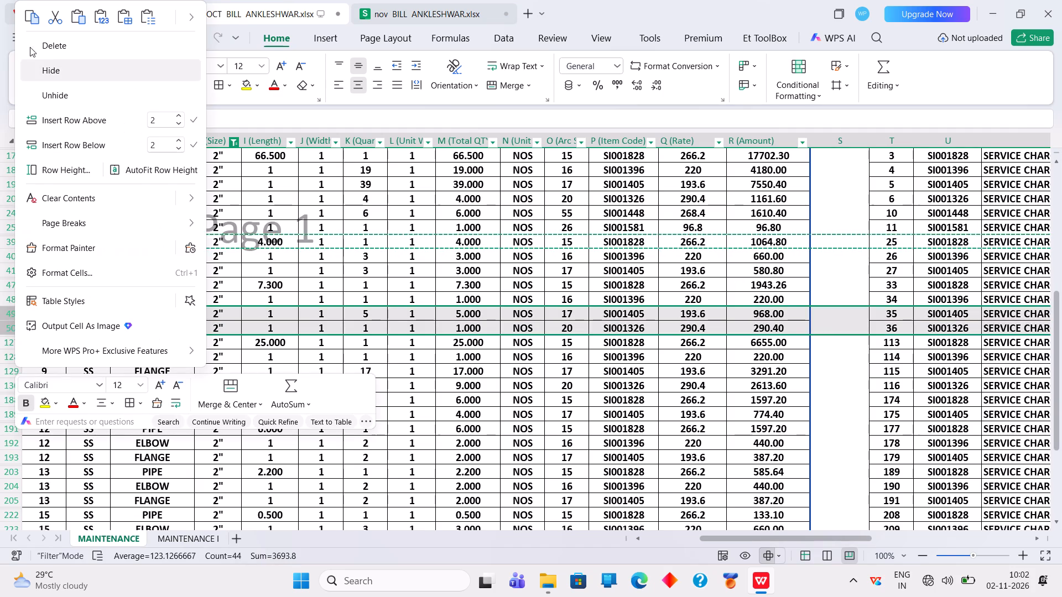
{"action": "left_click", "coordinate": [33, 20]}
{"action": "left_click", "coordinate": [414, 17]}
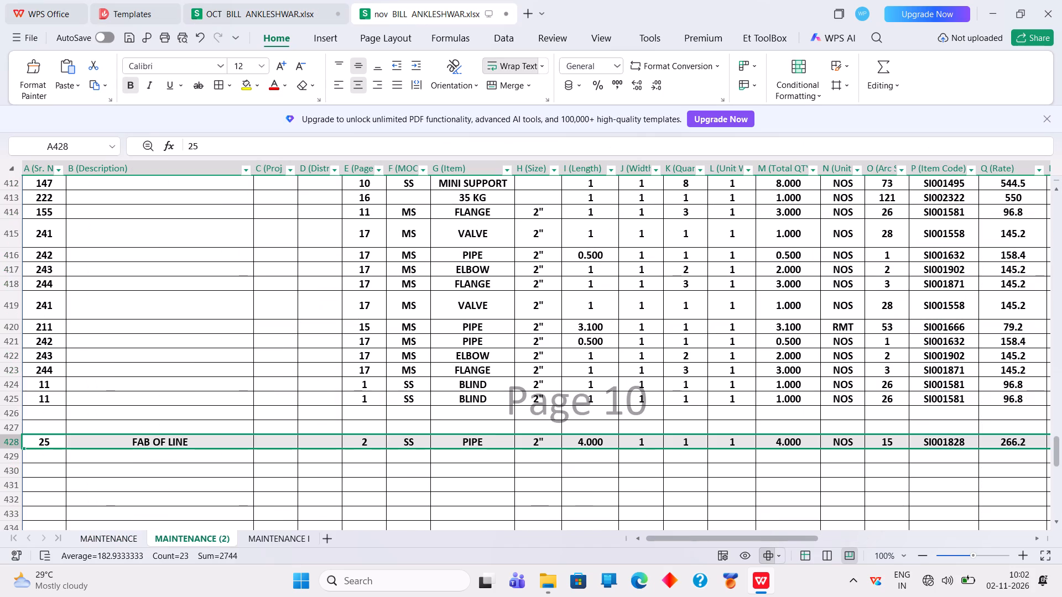
{"action": "double_click", "coordinate": [20, 455]}
{"action": "right_click", "coordinate": [20, 455]}
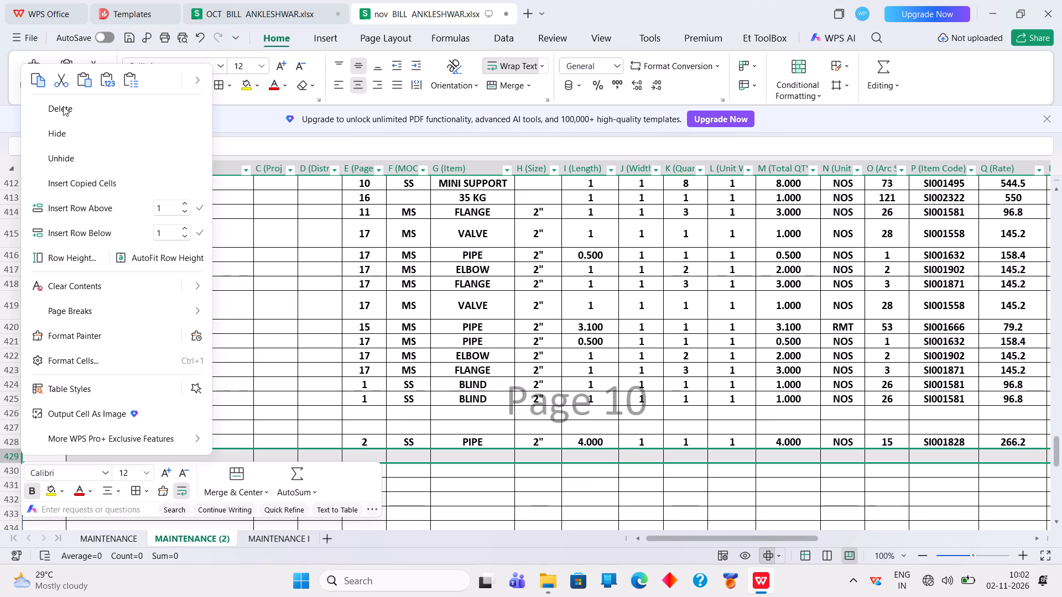
{"action": "left_click", "coordinate": [80, 80]}
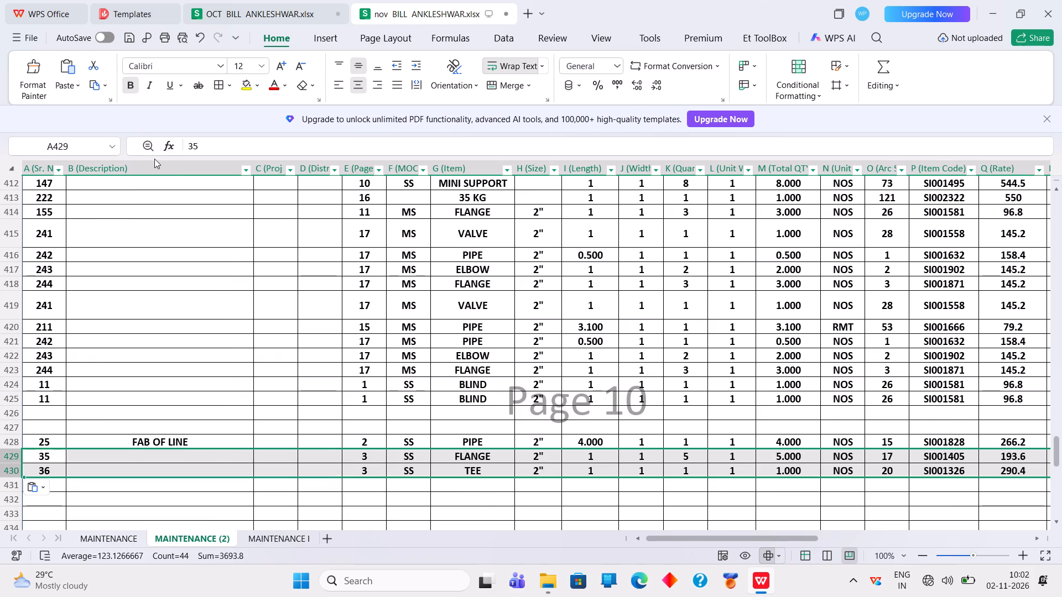
Filter the Size column in the OCT bill to 1" and 1/2" instead of 2".
{"action": "left_click", "coordinate": [304, 9]}
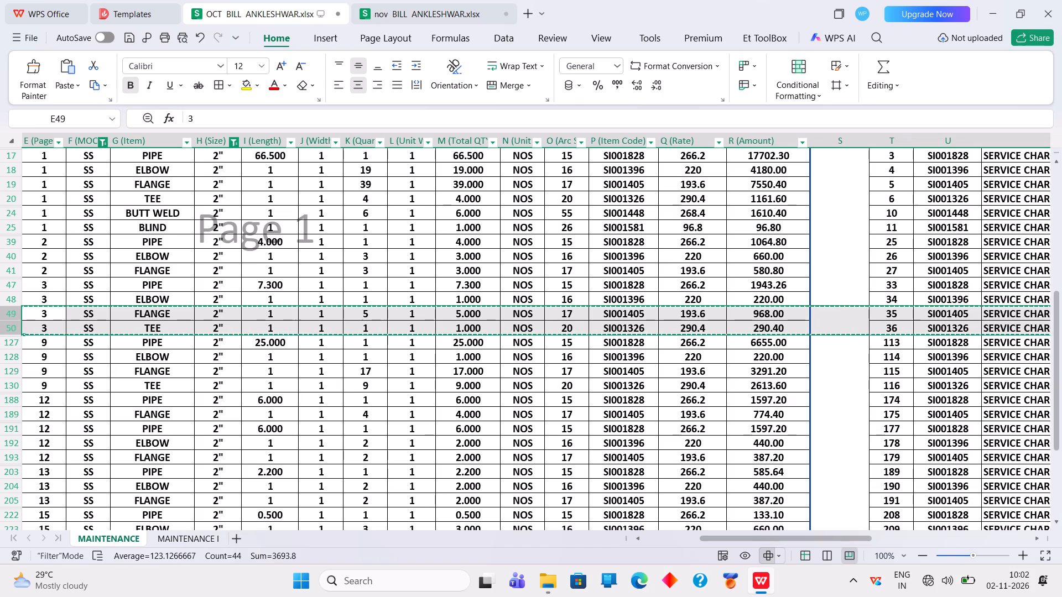
{"action": "left_click", "coordinate": [235, 145]}
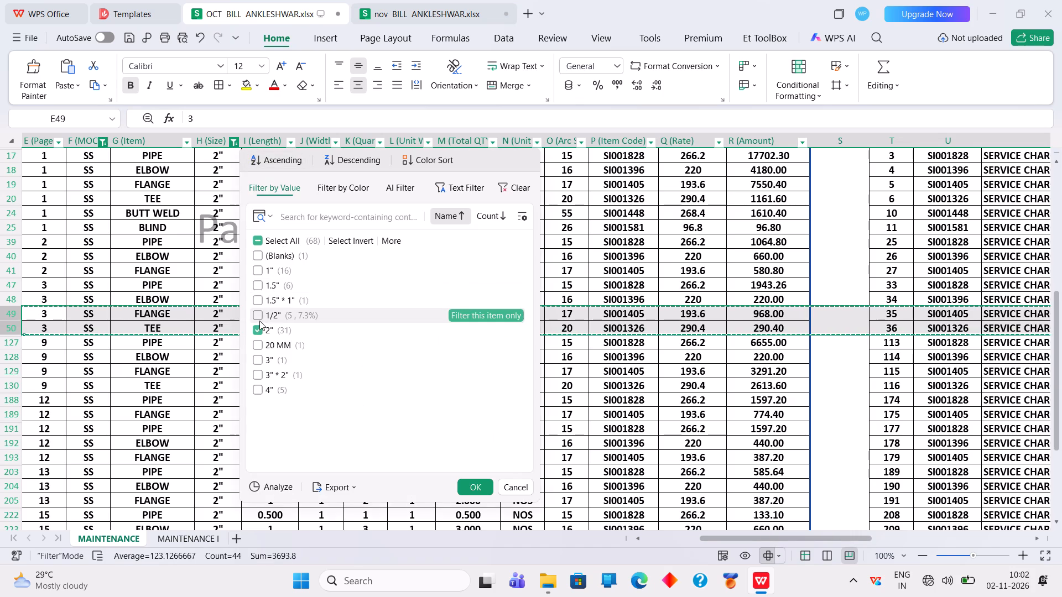
{"action": "left_click", "coordinate": [258, 323]}
{"action": "left_click", "coordinate": [262, 272]}
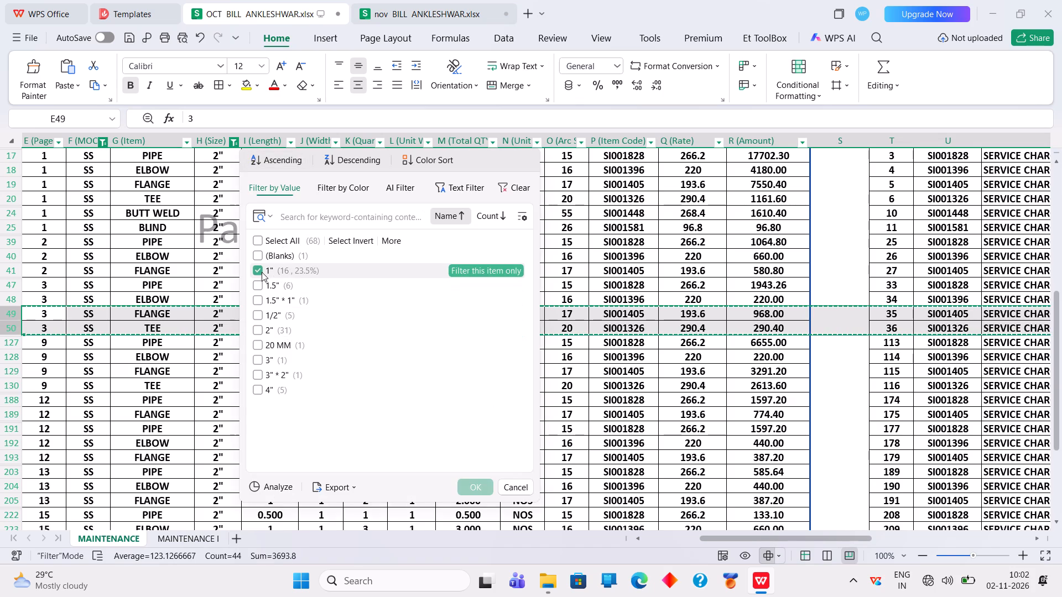
{"action": "left_click", "coordinate": [261, 316]}
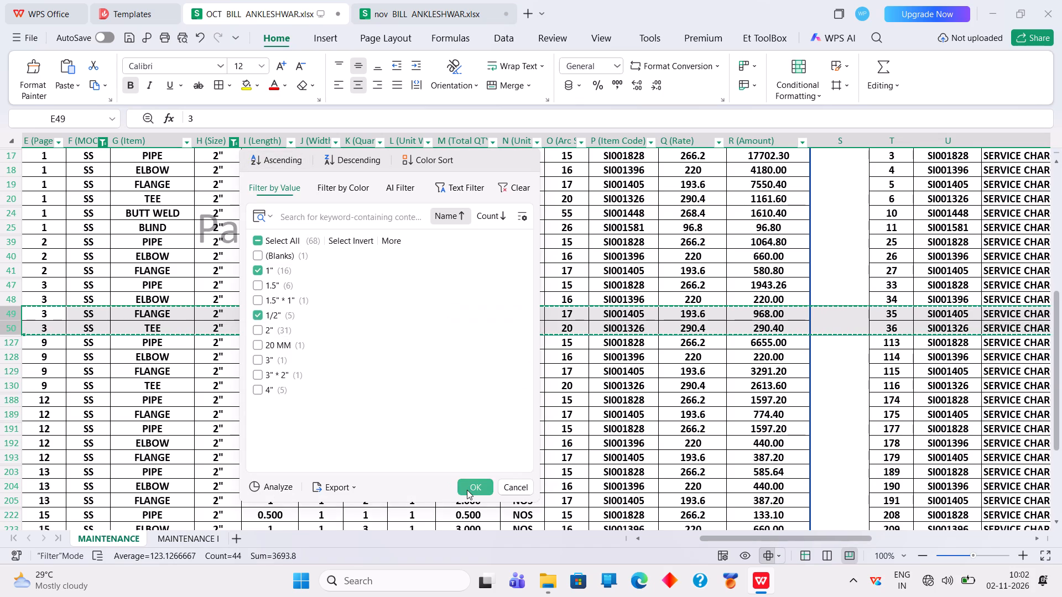
{"action": "left_click", "coordinate": [467, 490]}
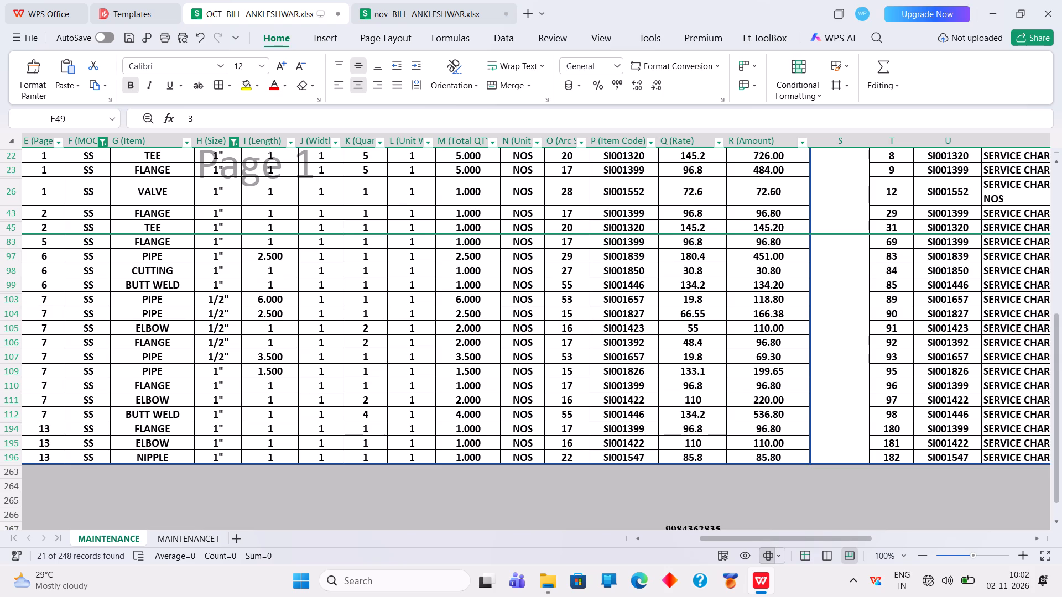
Copy the 1" SS tee and flange rows 22 and 23 from the OCT bill into rows 431 and 432 of the nov bill.
{"action": "left_click_drag", "start_coordinate": [15, 153], "coordinate": [18, 170]}
{"action": "right_click", "coordinate": [22, 161]}
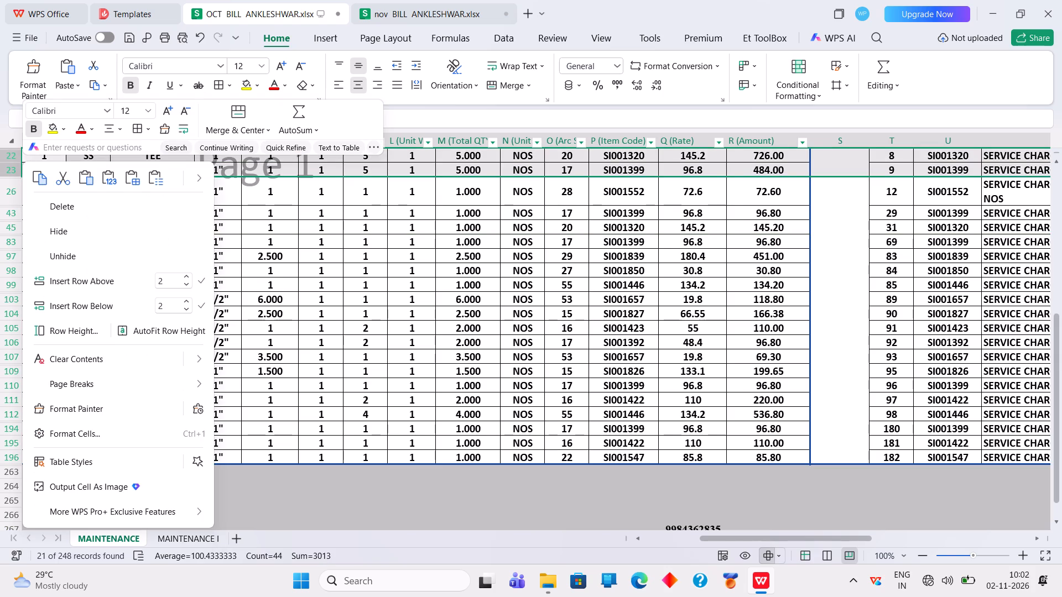
{"action": "left_click", "coordinate": [33, 175]}
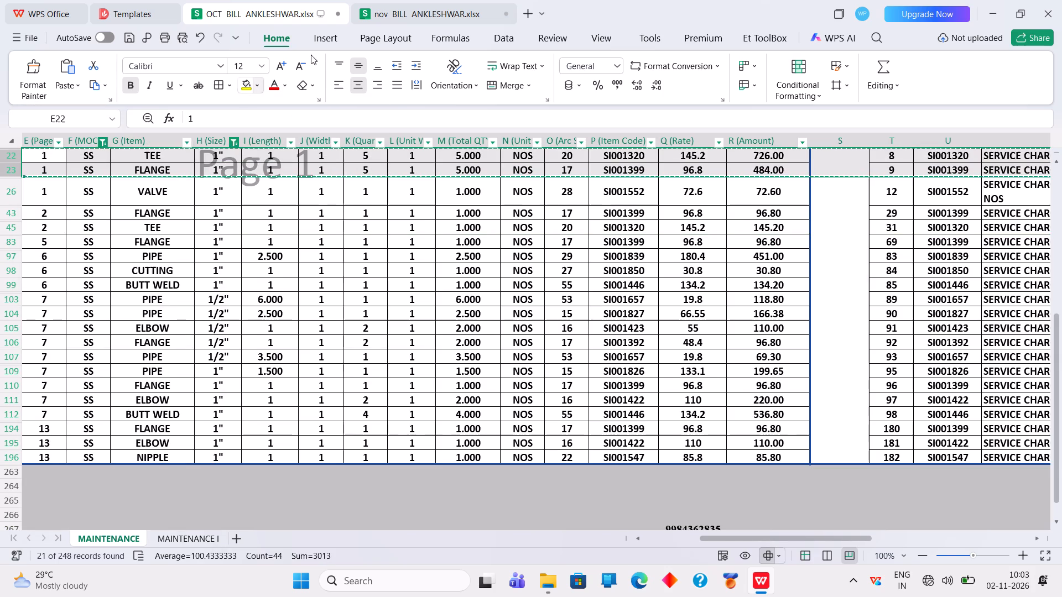
{"action": "left_click", "coordinate": [413, 7]}
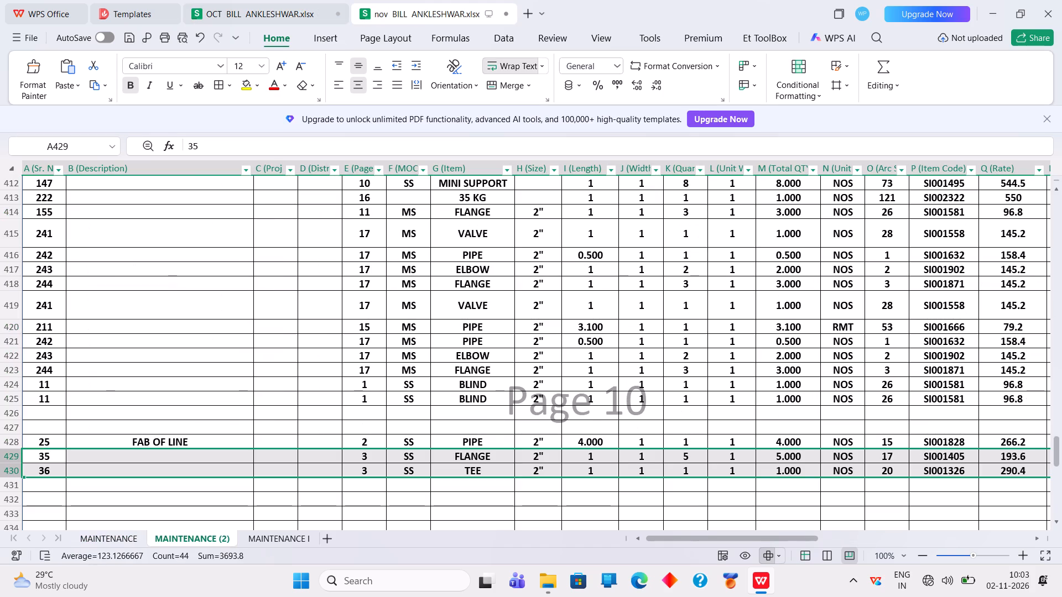
{"action": "left_click", "coordinate": [15, 488]}
{"action": "right_click", "coordinate": [15, 488]}
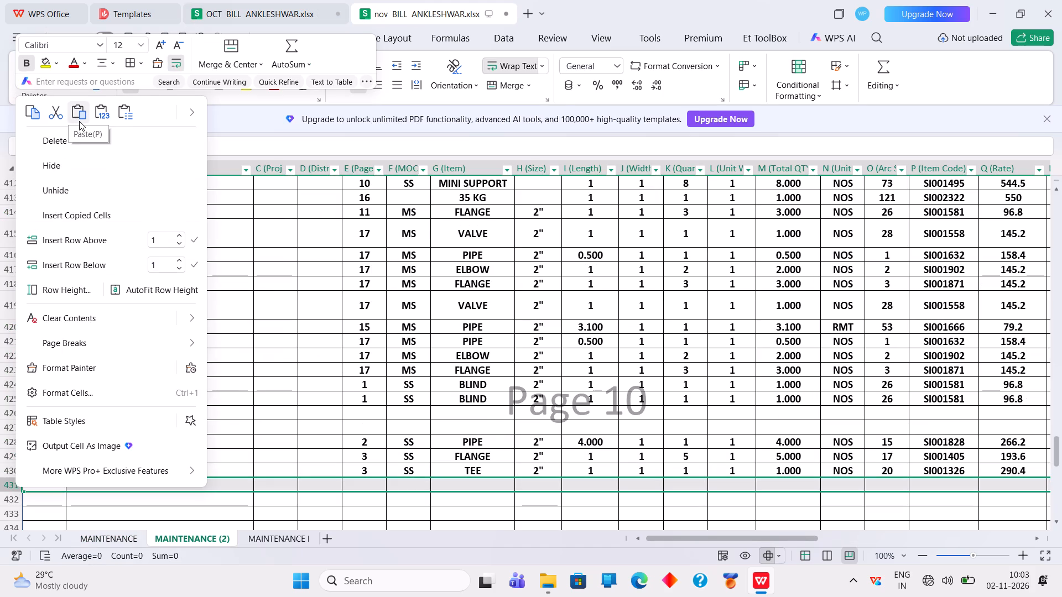
{"action": "left_click", "coordinate": [79, 118]}
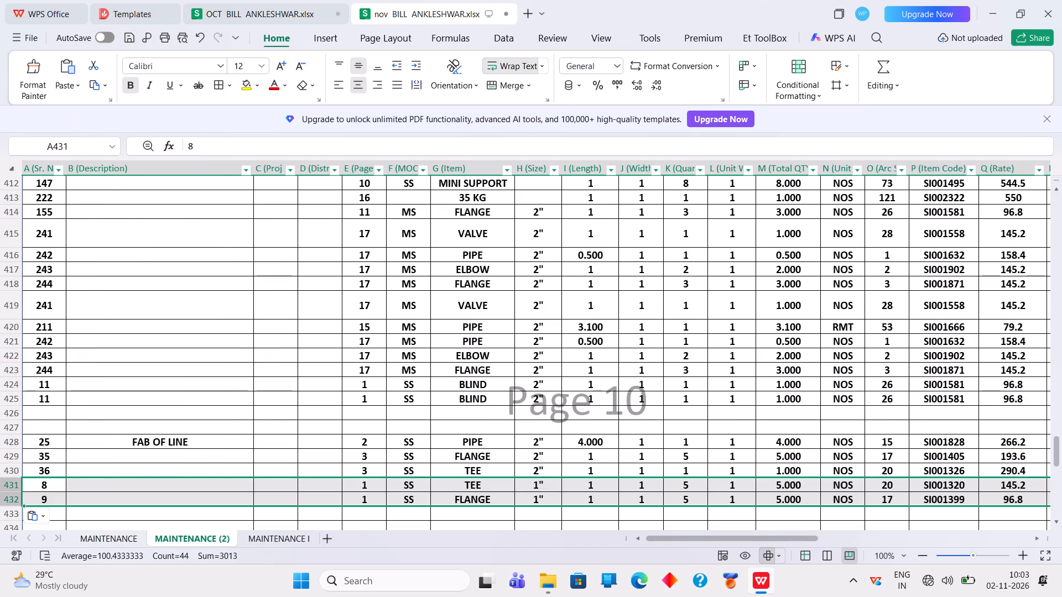
Insert a blank row above the 1" SS flange in row 432 of the nov bill.
{"action": "left_click", "coordinate": [476, 498]}
{"action": "right_click", "coordinate": [477, 498]}
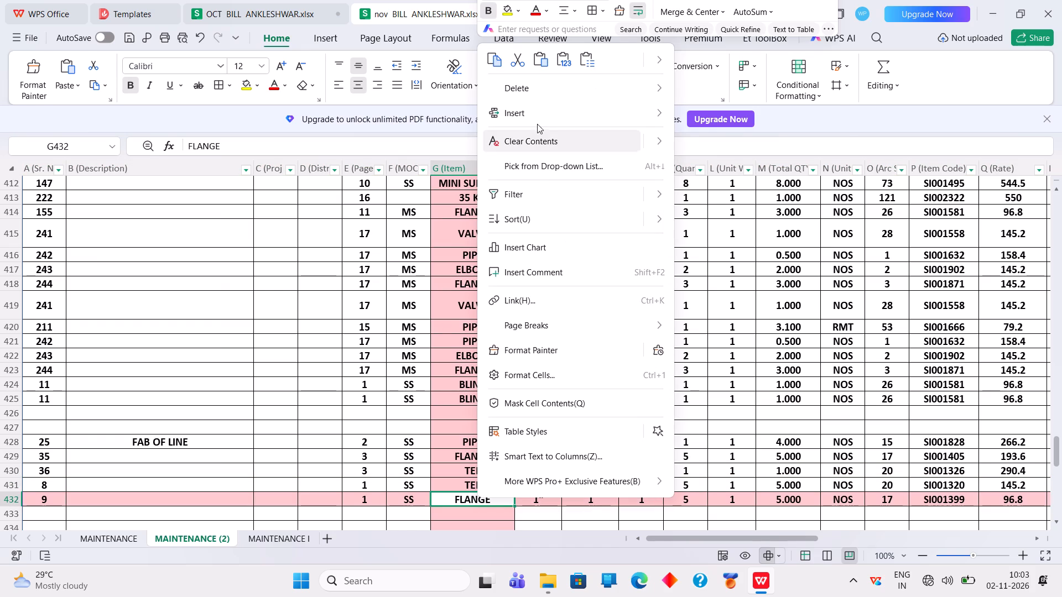
{"action": "left_click", "coordinate": [728, 167]}
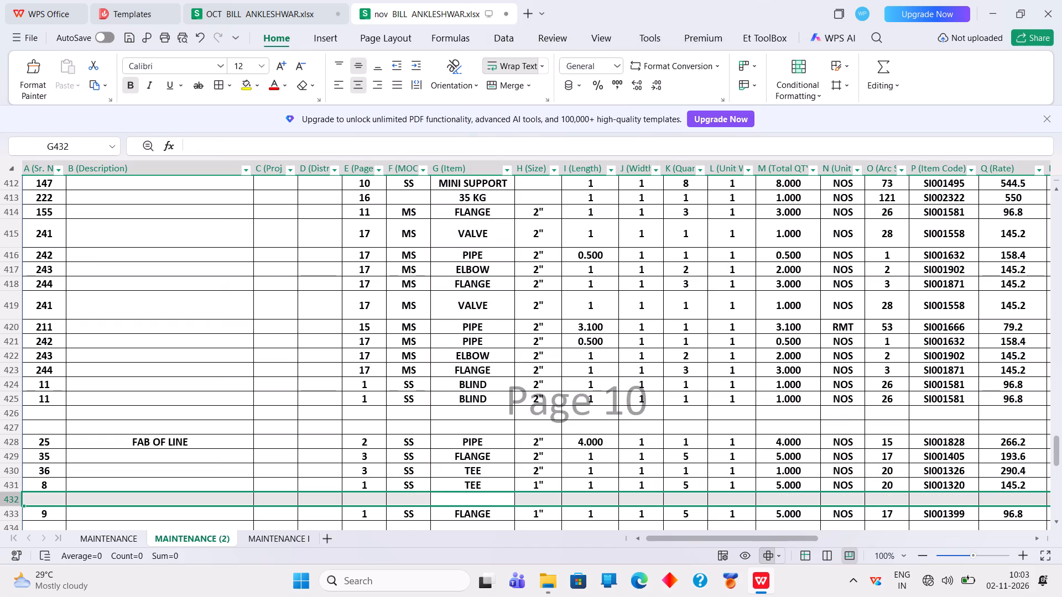
Copy the 1" SS valve row 26 from the OCT bill into the empty rows 426 and 427 of the nov bill.
{"action": "left_click", "coordinate": [291, 13]}
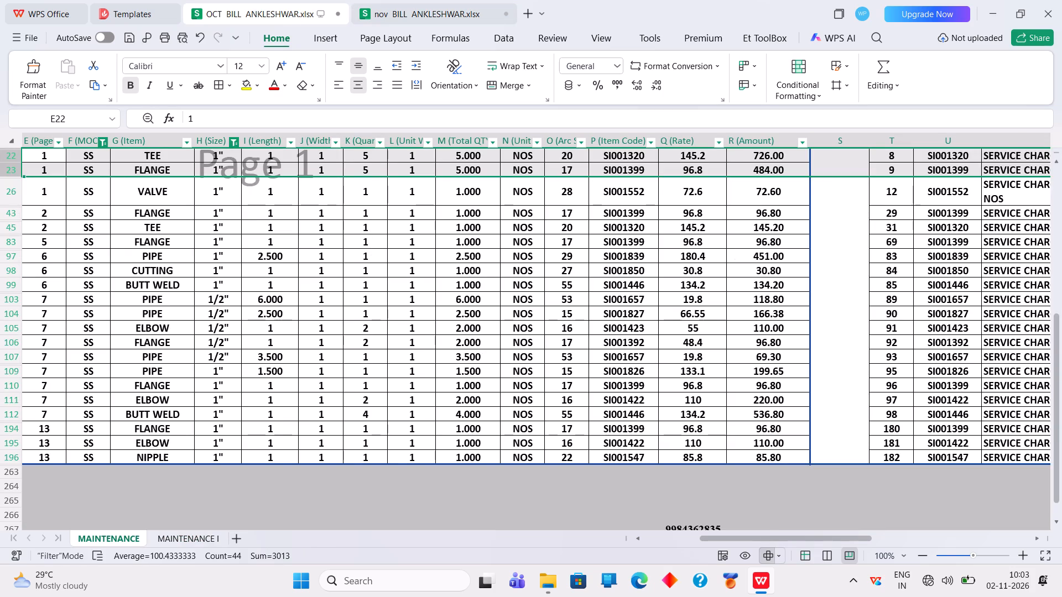
{"action": "scroll", "coordinate": [222, 395], "scroll_direction": "up", "scroll_amount": 2}
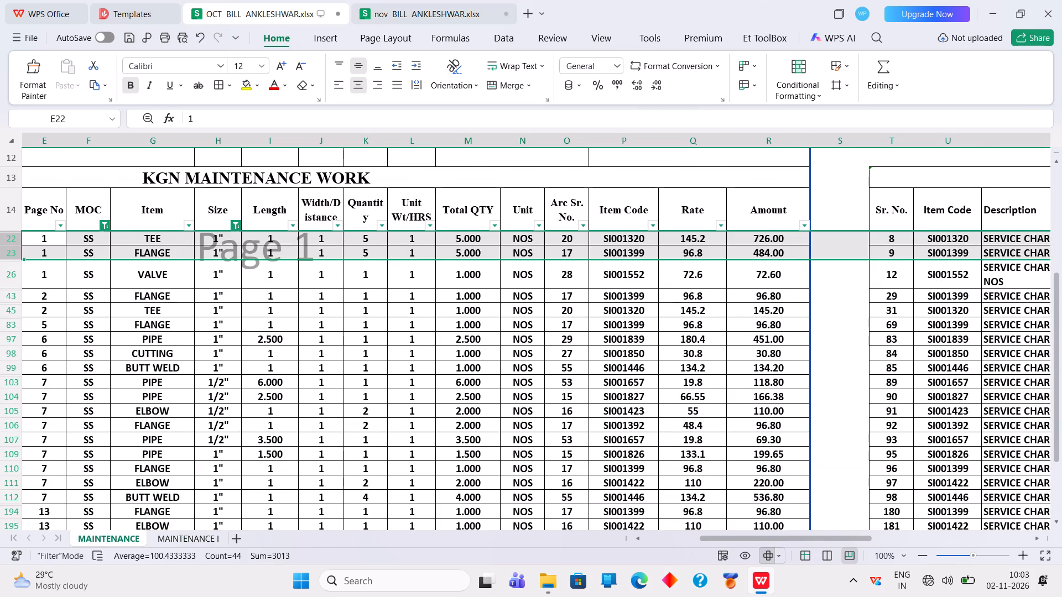
{"action": "scroll", "coordinate": [220, 397], "scroll_direction": "down", "scroll_amount": 1}
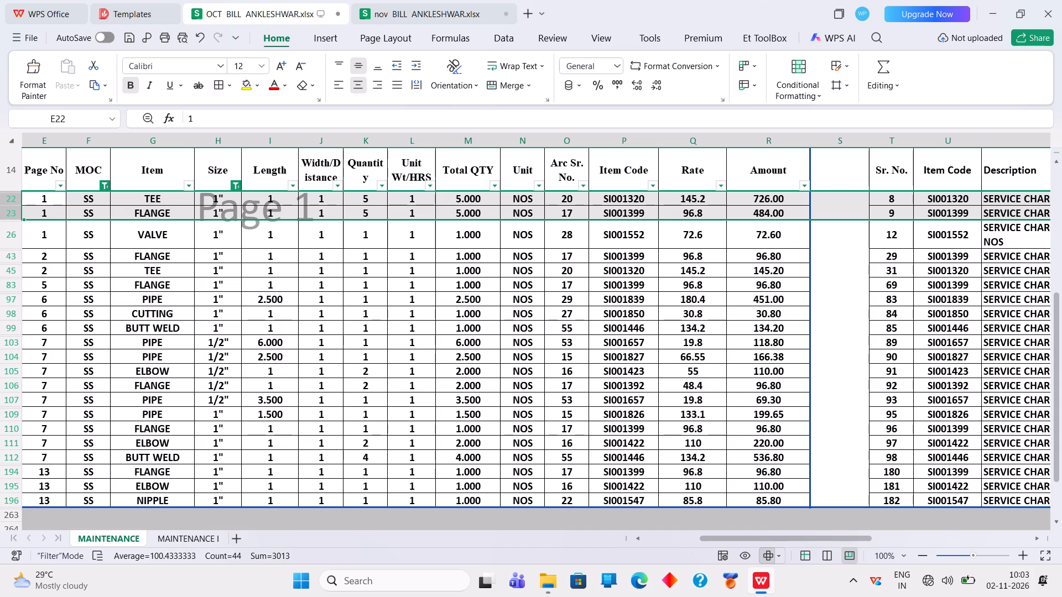
{"action": "left_click", "coordinate": [10, 239]}
{"action": "right_click", "coordinate": [9, 239]}
{"action": "left_click", "coordinate": [31, 16]}
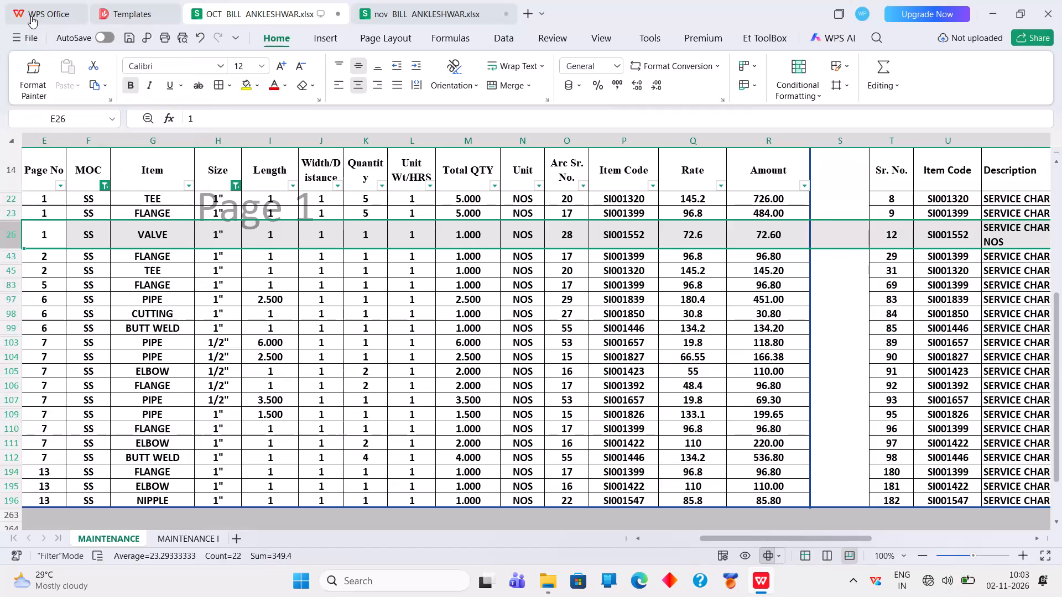
{"action": "left_click", "coordinate": [418, 13]}
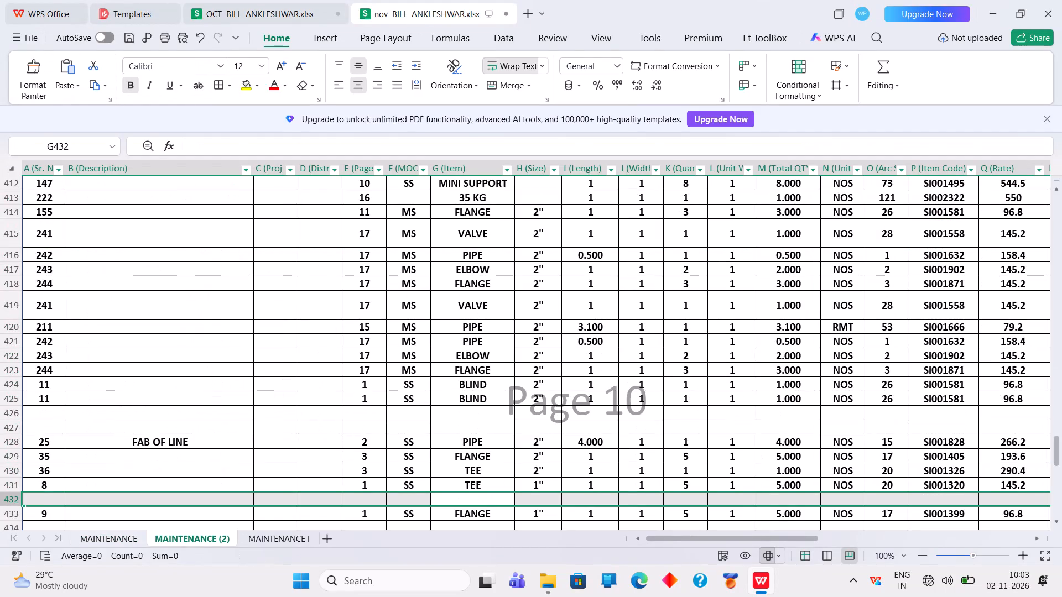
{"action": "left_click_drag", "start_coordinate": [11, 412], "coordinate": [13, 427]}
{"action": "right_click", "coordinate": [11, 422]}
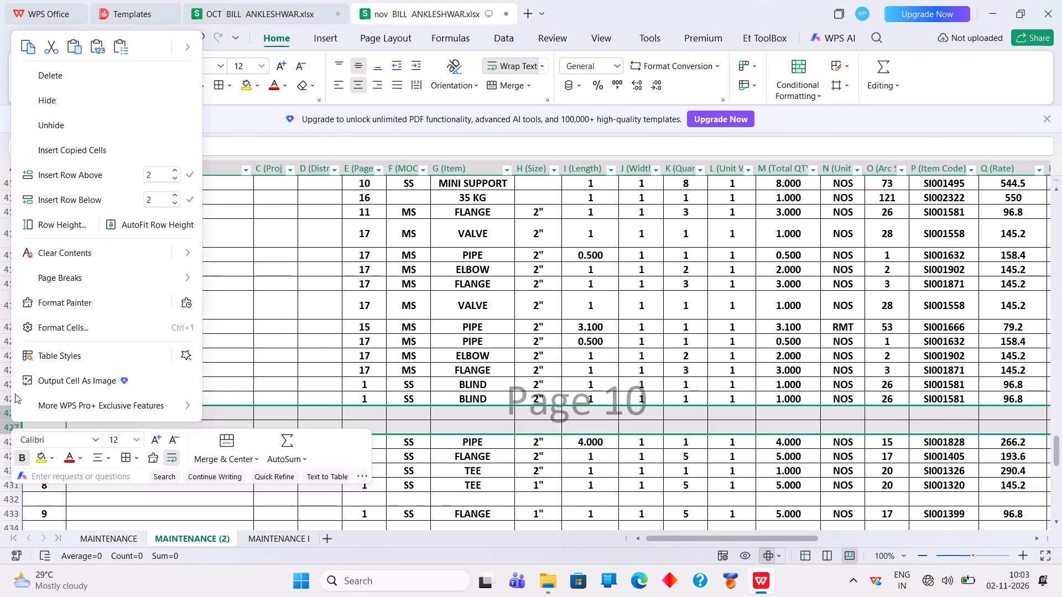
{"action": "left_click", "coordinate": [70, 46]}
{"action": "scroll", "coordinate": [405, 475], "scroll_direction": "down", "scroll_amount": 3}
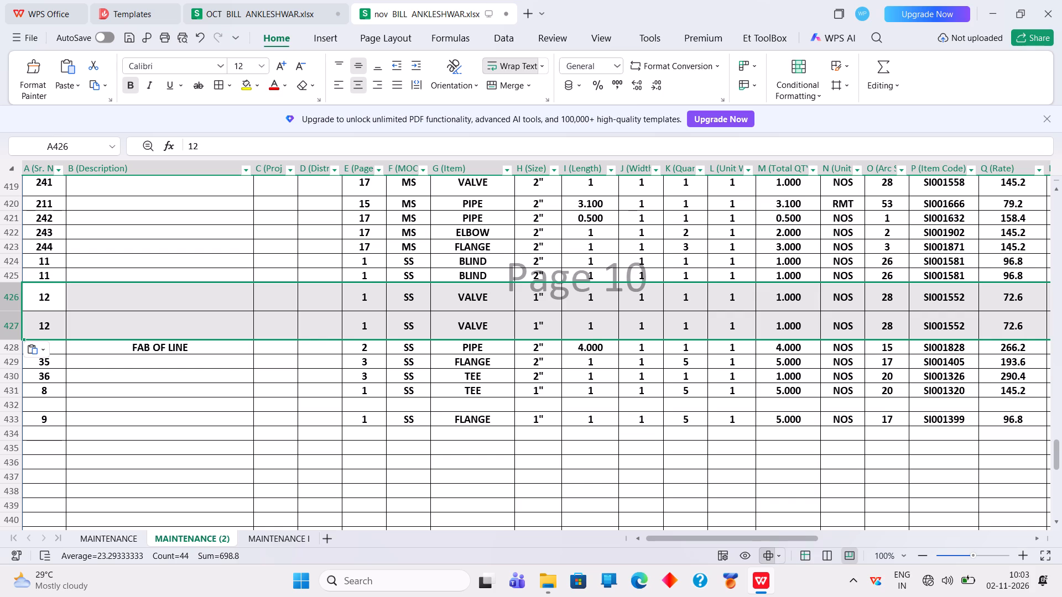
Paste the copied 1" SS valve row into the blank row 432 and into row 434 below the flange.
{"action": "left_click", "coordinate": [19, 405]}
{"action": "right_click", "coordinate": [19, 405]}
{"action": "left_click", "coordinate": [82, 53]}
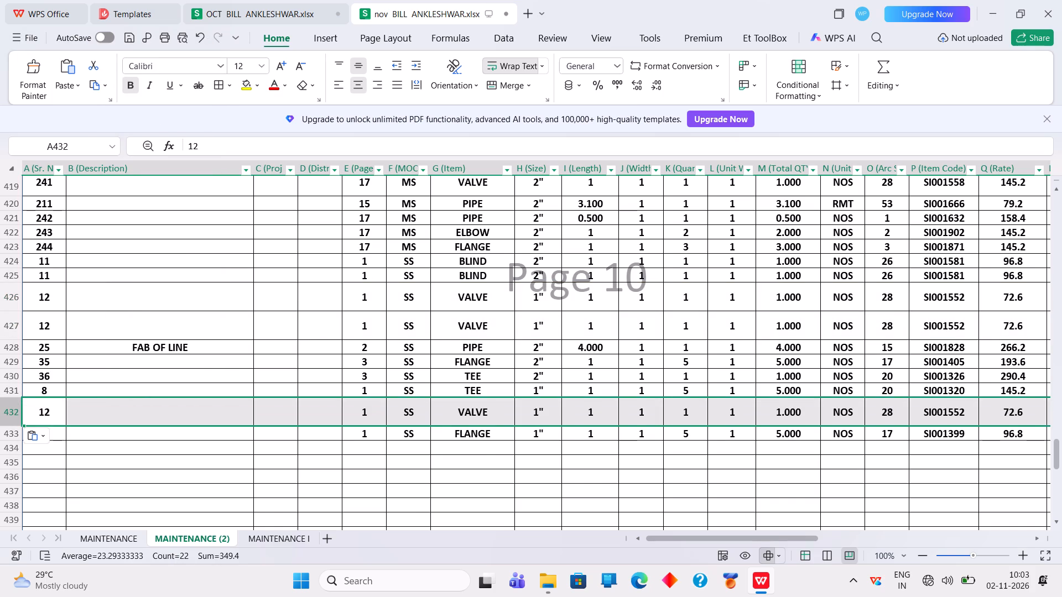
{"action": "left_click", "coordinate": [20, 432]}
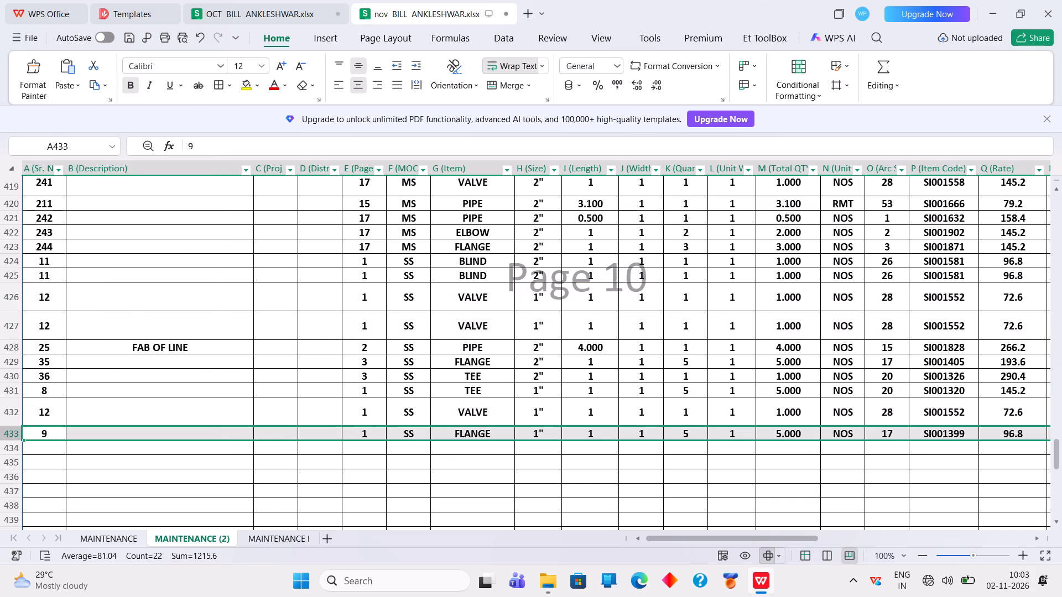
{"action": "right_click", "coordinate": [20, 432]}
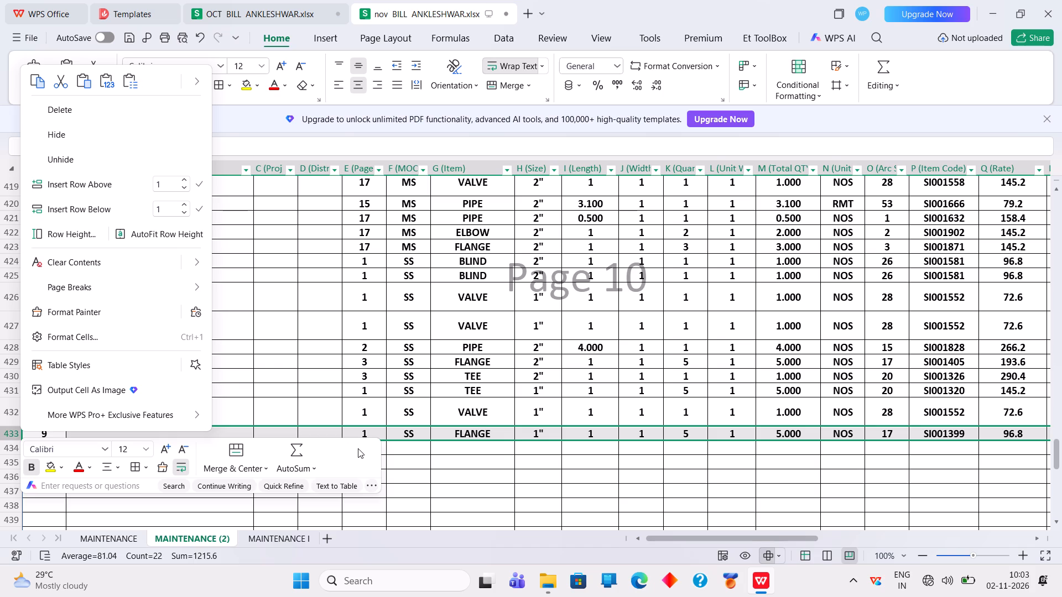
{"action": "left_click", "coordinate": [413, 447]}
{"action": "left_click", "coordinate": [8, 448]}
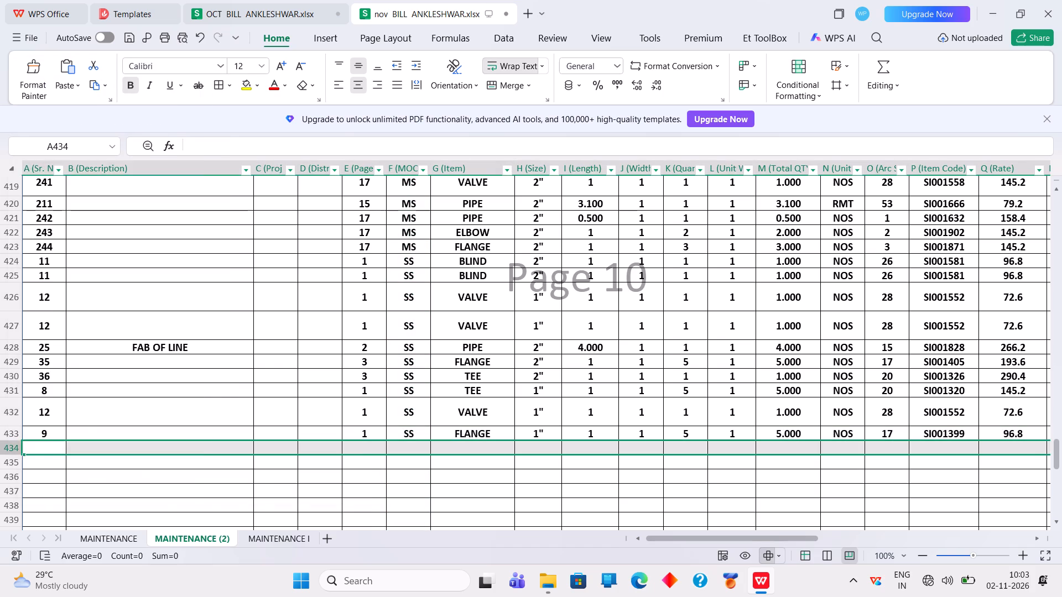
{"action": "right_click", "coordinate": [8, 448]}
{"action": "left_click", "coordinate": [71, 97]}
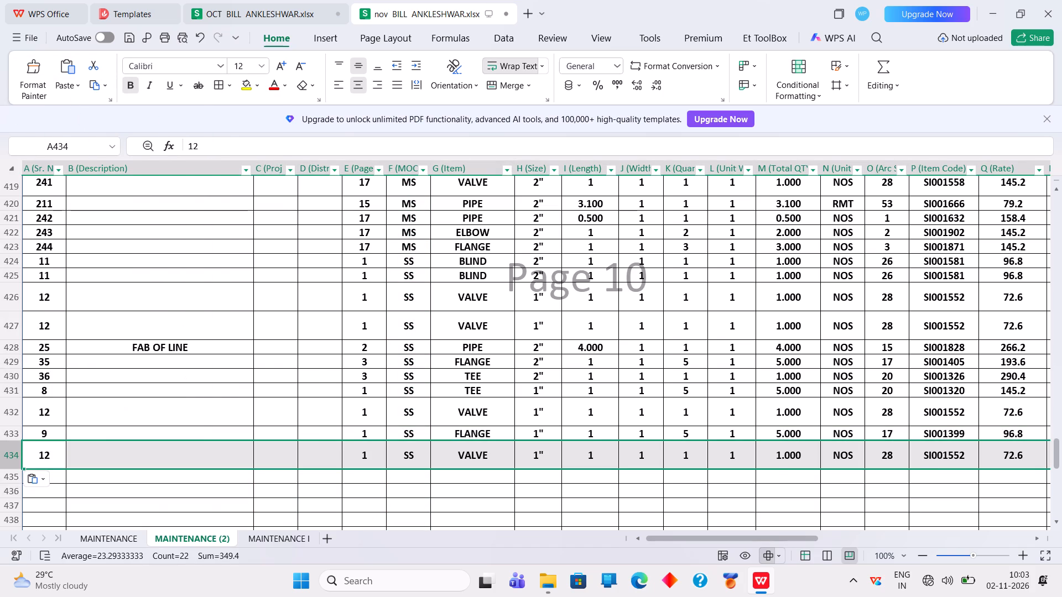
Change the pasted valve in row 432 to size 1/2" and item TEE.
{"action": "double_click", "coordinate": [543, 411]}
{"action": "key", "text": "BackSpace"}
{"action": "key", "text": "BackSpace"}
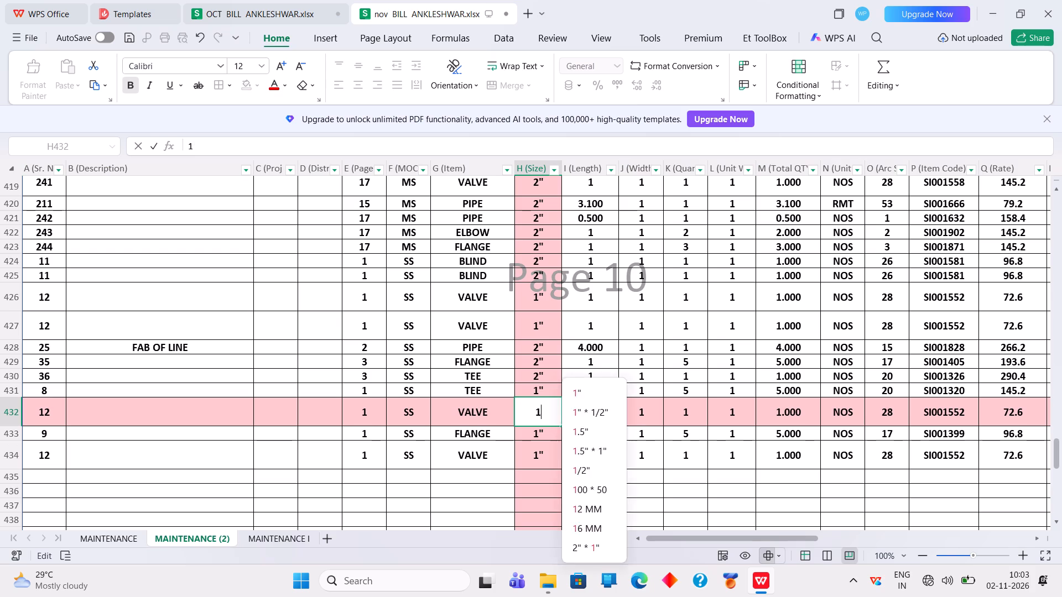
{"action": "key", "text": "1"}
{"action": "type", "text": "/2"}
{"action": "key", "text": "shift+quotedbl"}
{"action": "key", "text": "Return"}
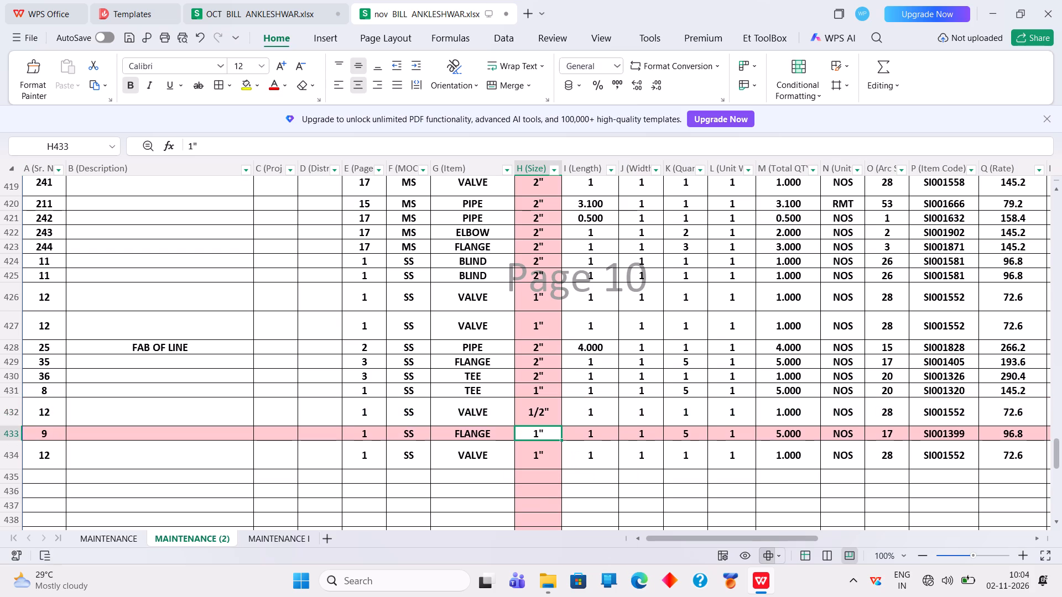
{"action": "left_click", "coordinate": [475, 415]}
{"action": "type", "text": "TEE"}
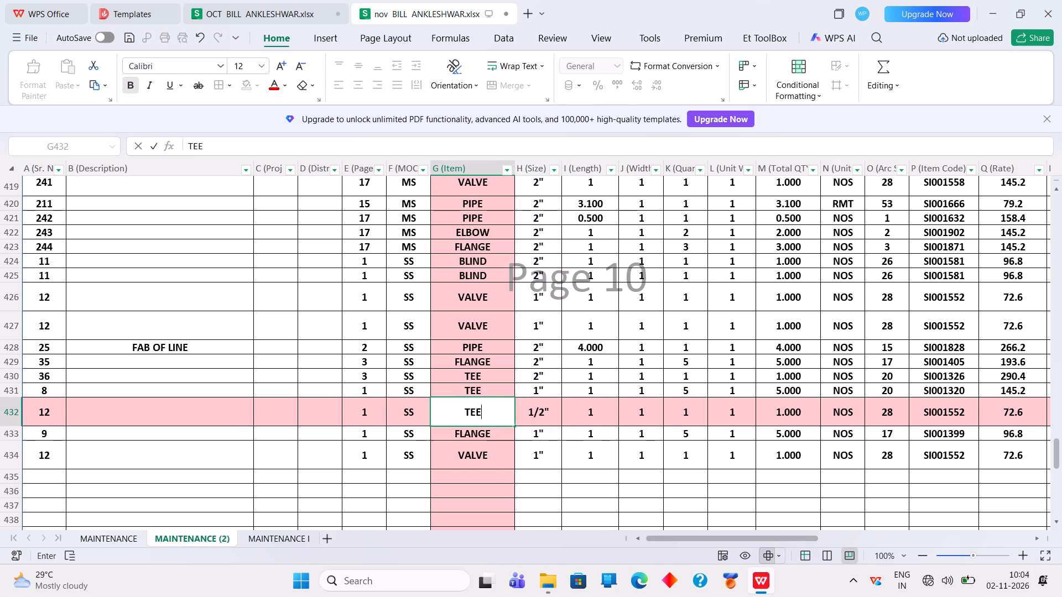
{"action": "key", "text": "Return"}
Change the pasted valve in row 434 to item SOCKET and size 1/2".
{"action": "key", "text": "Return"}
{"action": "key", "text": "Return"}
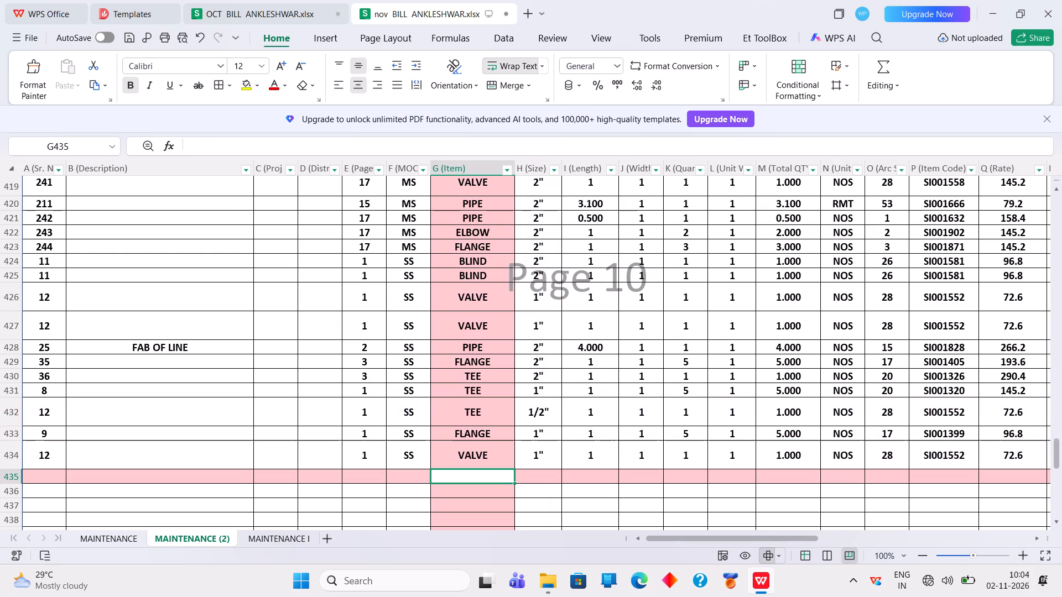
{"action": "key", "text": "Up"}
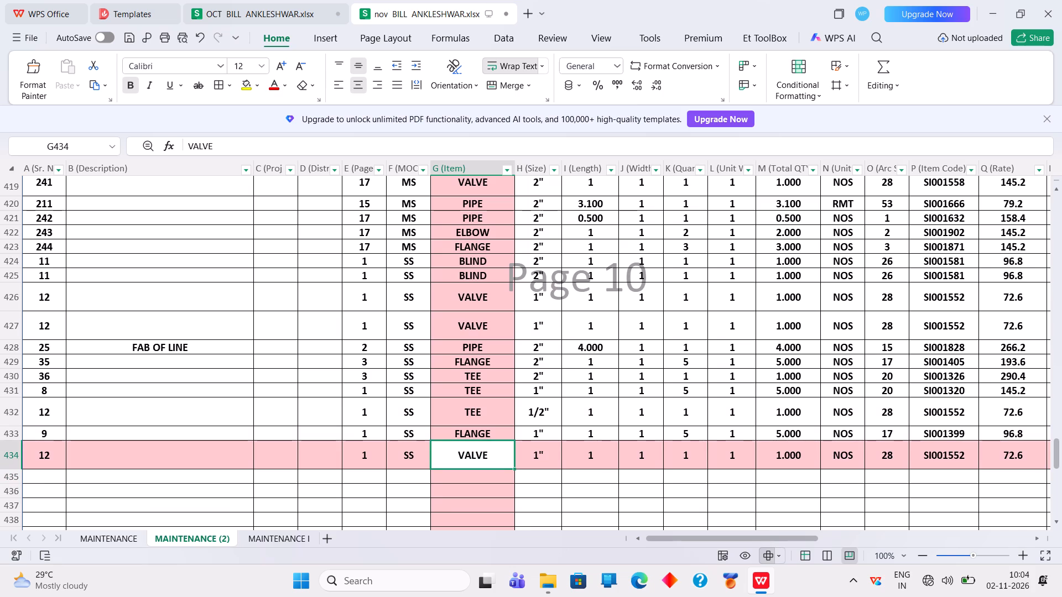
{"action": "type", "text": "SOV"}
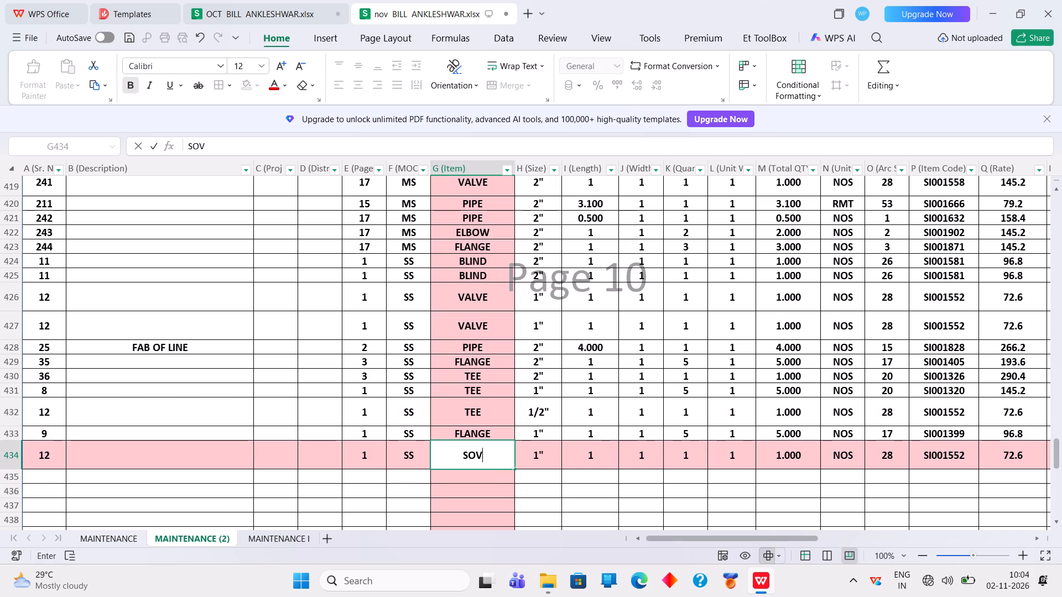
{"action": "key", "text": "BackSpace"}
{"action": "left_click", "coordinate": [482, 487]}
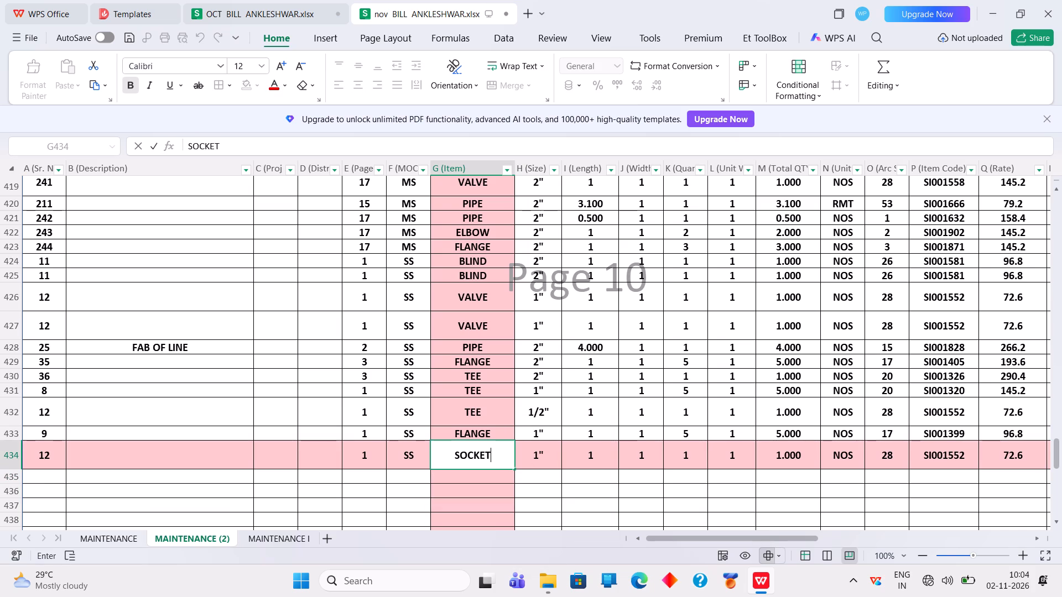
{"action": "left_click", "coordinate": [530, 455]}
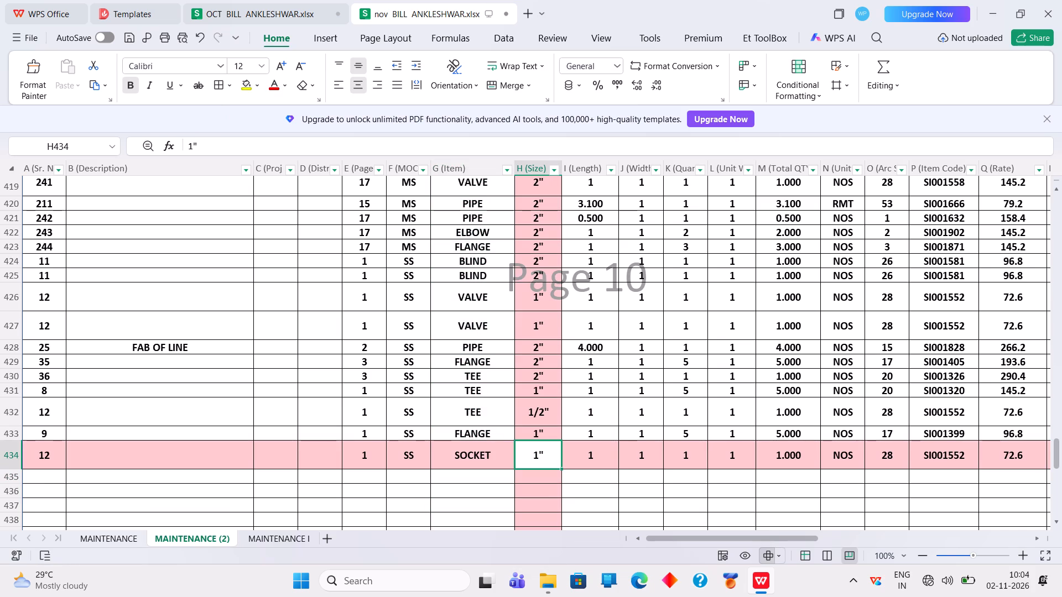
{"action": "double_click", "coordinate": [194, 144]}
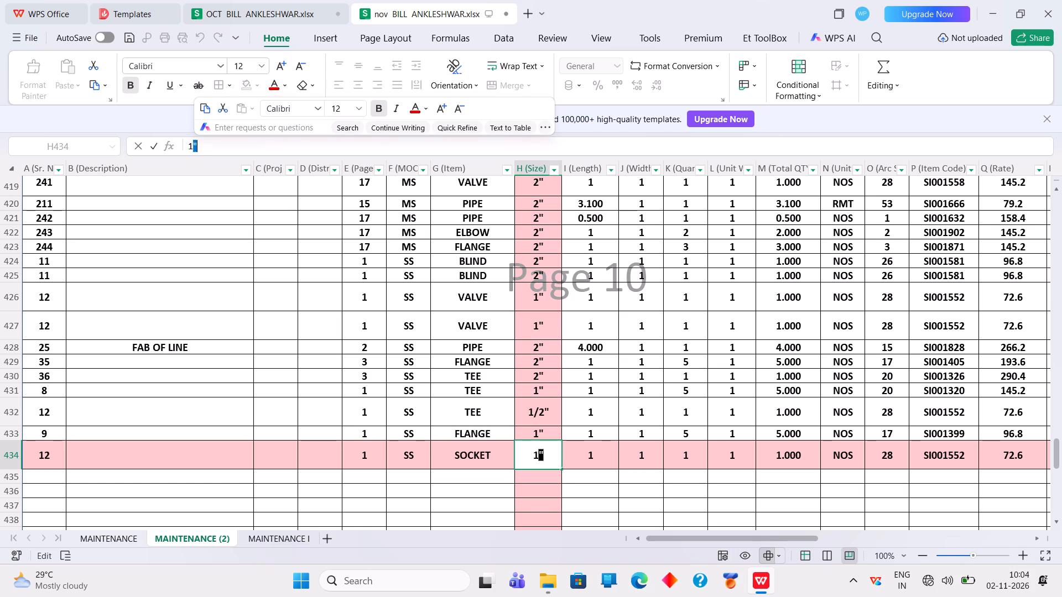
{"action": "type", "text": "/2\""}
{"action": "key", "text": "Return"}
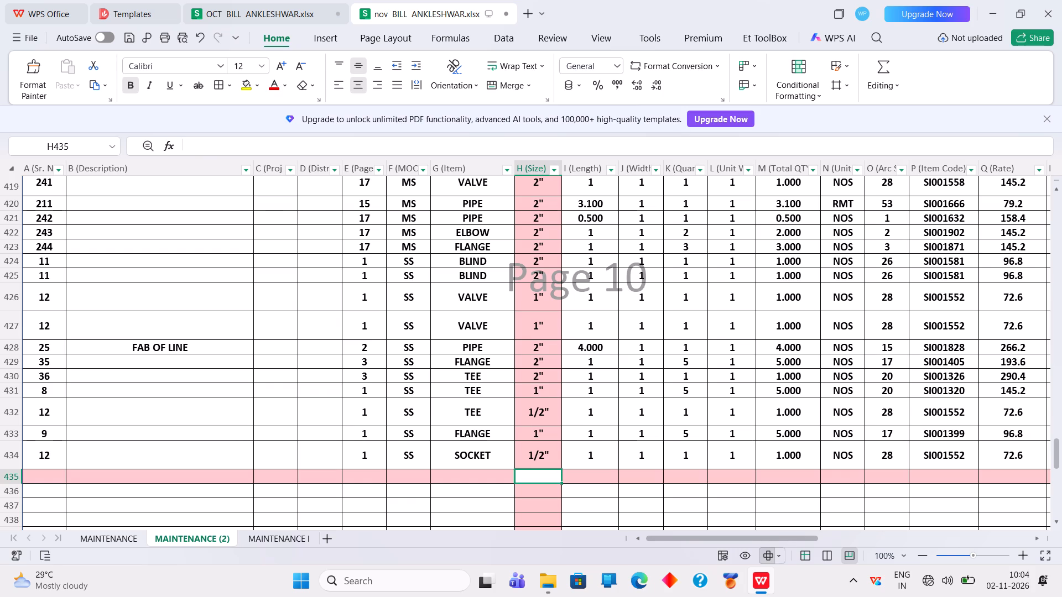
Copy the 2" SS blind row 424 into row 435 of the nov bill.
{"action": "left_click", "coordinate": [20, 261]}
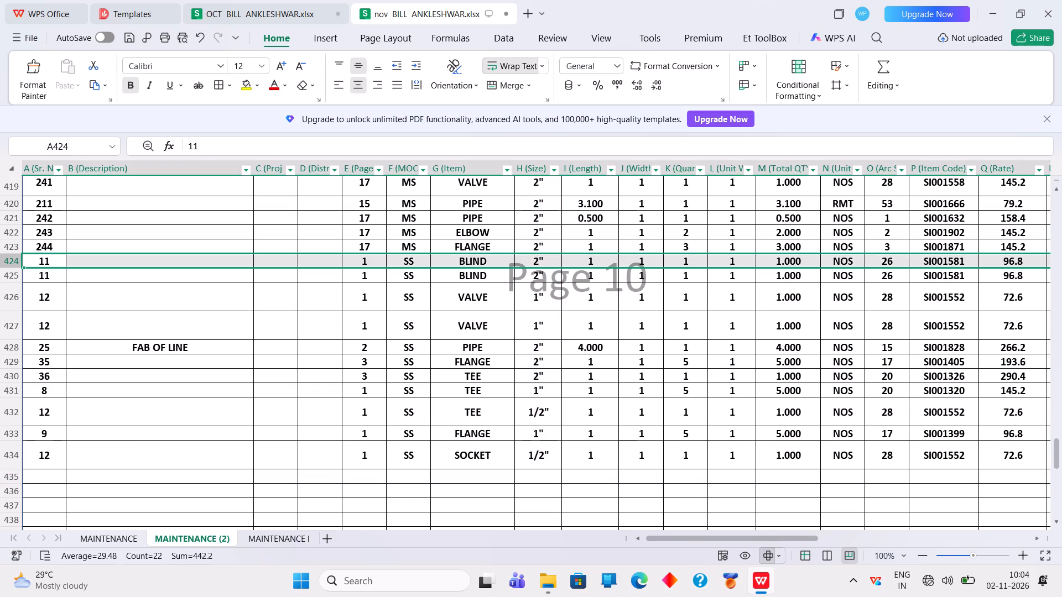
{"action": "right_click", "coordinate": [20, 261]}
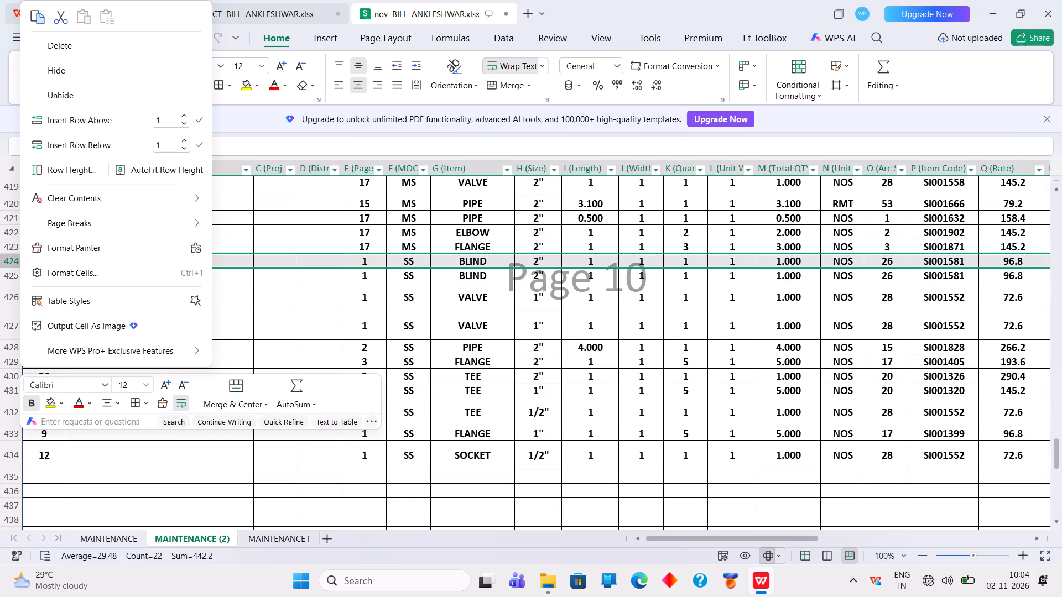
{"action": "left_click", "coordinate": [41, 21]}
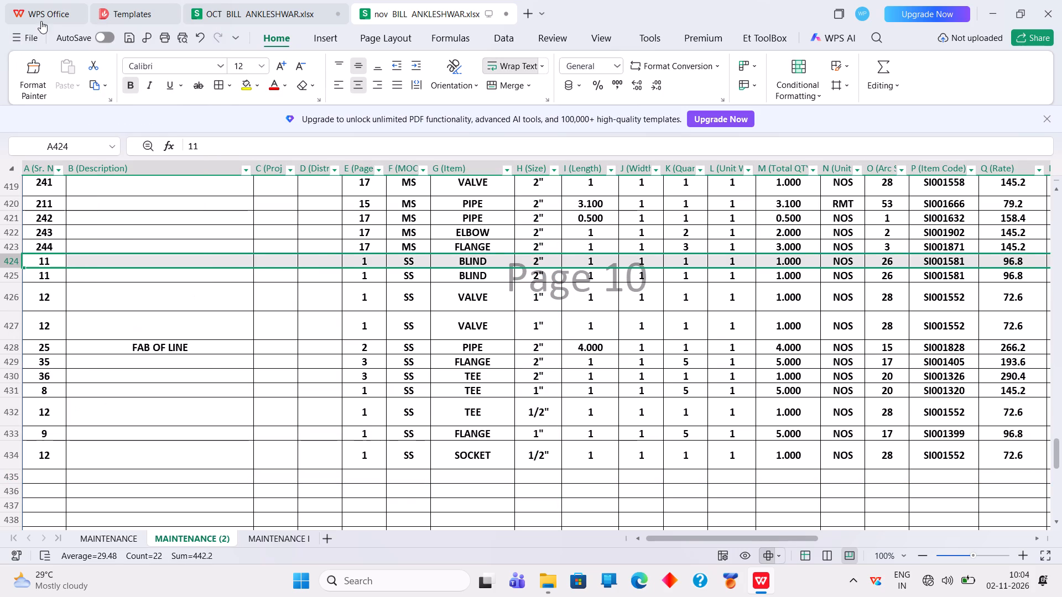
{"action": "left_click", "coordinate": [16, 479]}
{"action": "right_click", "coordinate": [16, 479]}
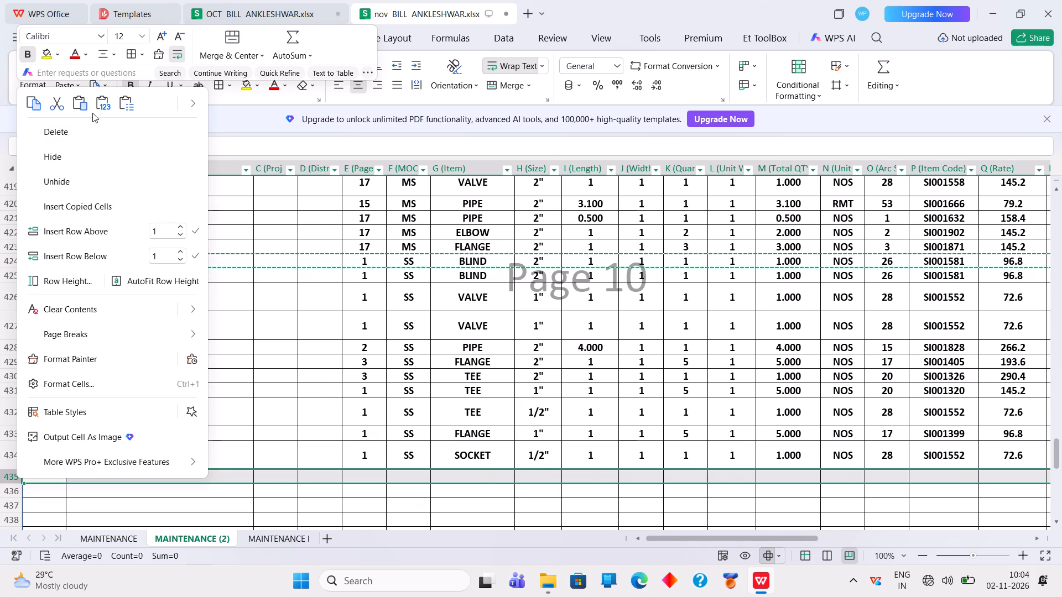
{"action": "left_click", "coordinate": [84, 107]}
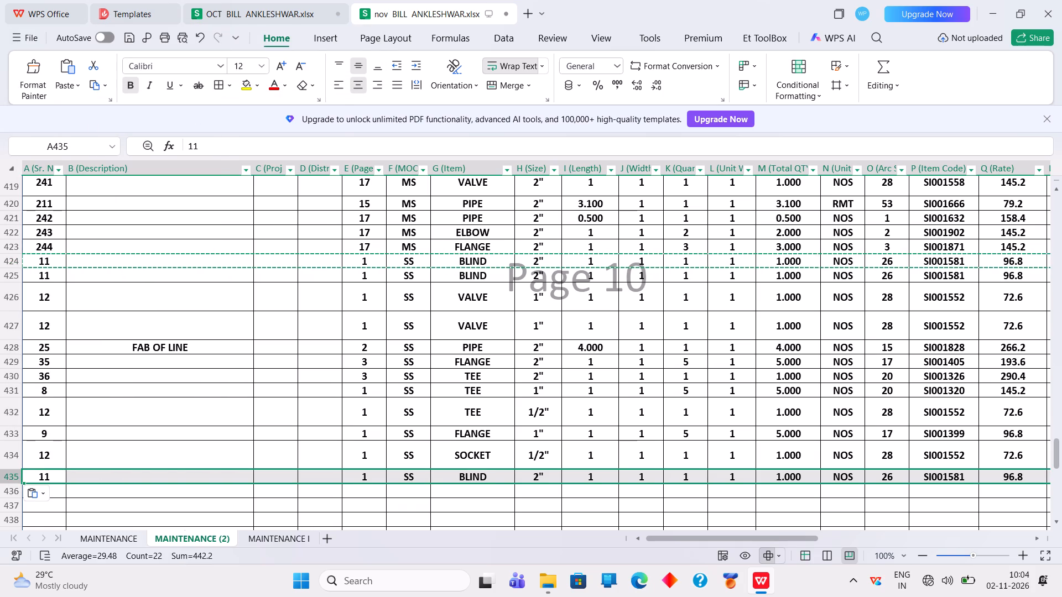
Change the item of the 1" SS valve in row 426 to FLANGE.
{"action": "left_click_drag", "start_coordinate": [15, 300], "coordinate": [15, 324]}
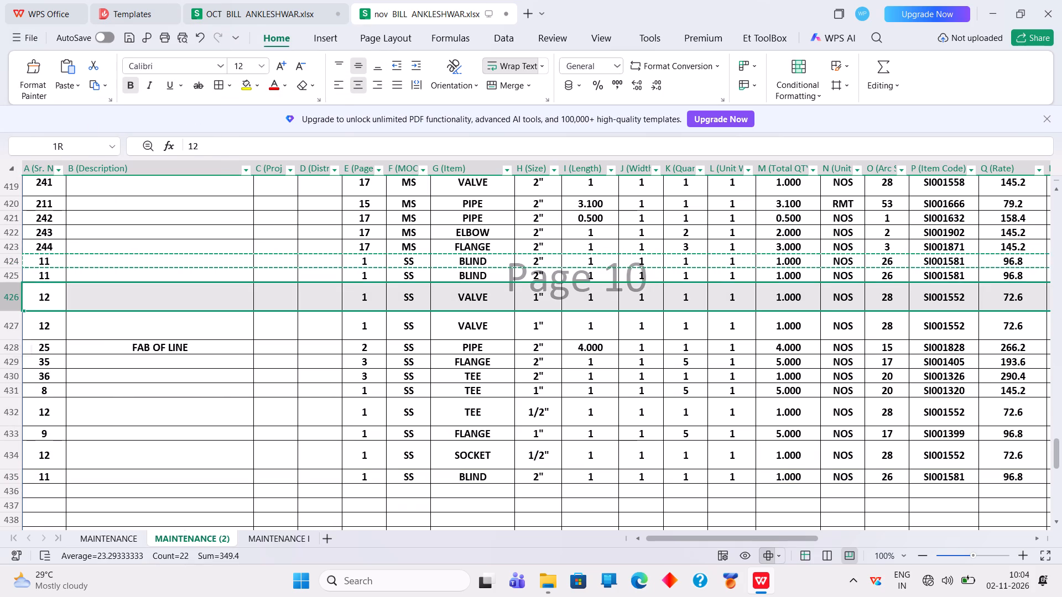
{"action": "left_click_drag", "start_coordinate": [15, 324], "coordinate": [15, 327]}
{"action": "left_click", "coordinate": [15, 327]}
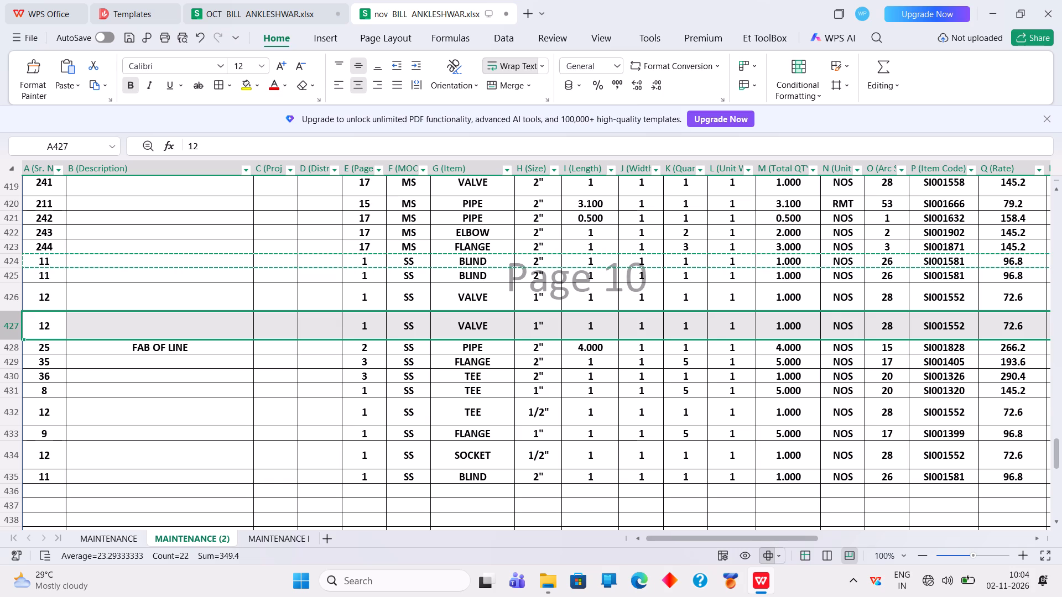
{"action": "left_click", "coordinate": [492, 298]}
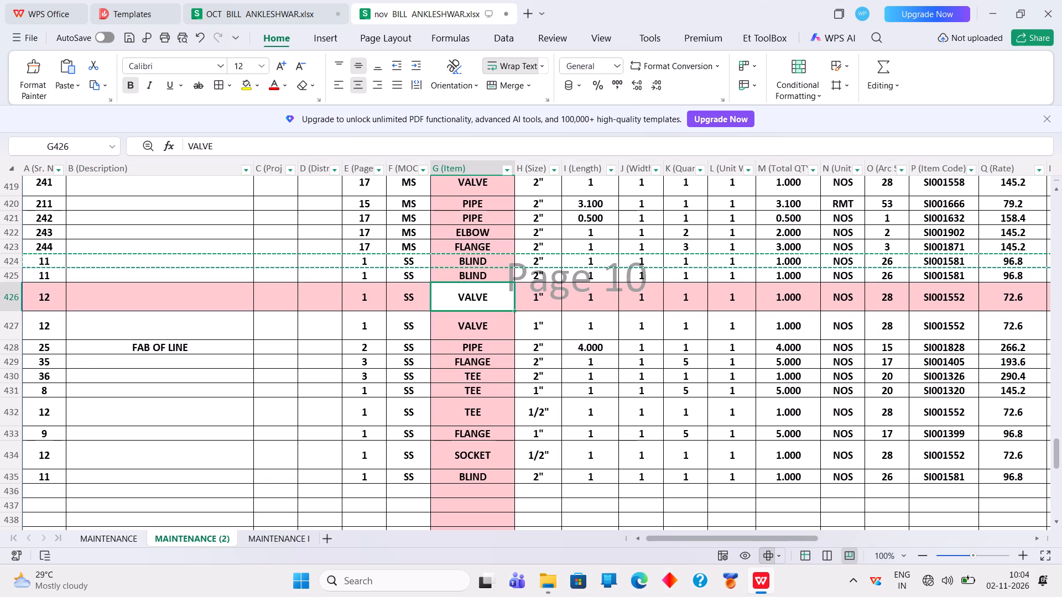
{"action": "key", "text": "f"}
{"action": "type", "text": "LA"}
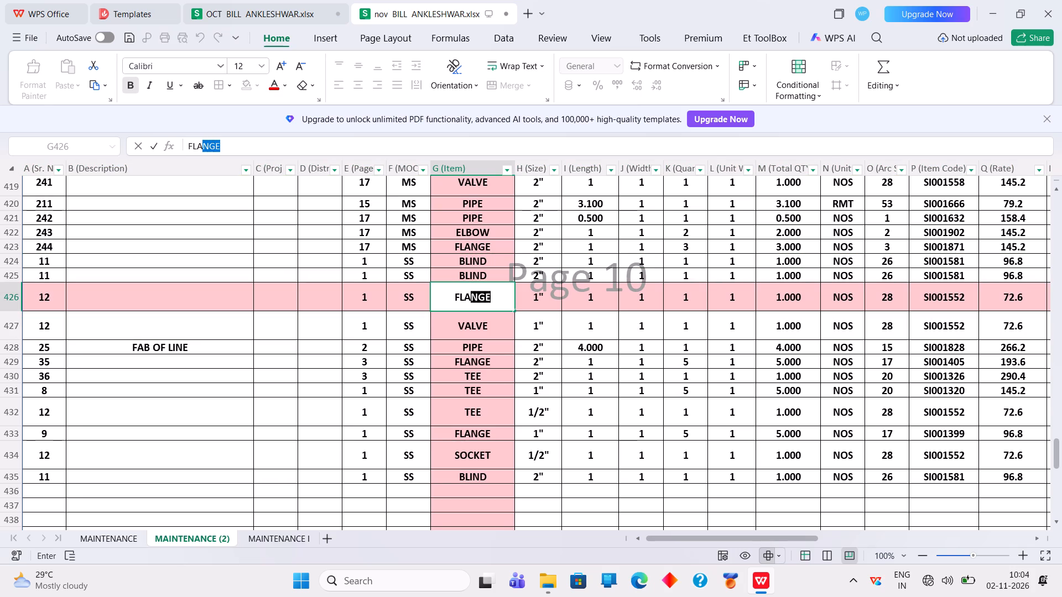
{"action": "left_click", "coordinate": [494, 327]}
Copy the 1" SS valve row 427 into the blank rows 436 to 438 below the blind.
{"action": "left_click", "coordinate": [12, 331]}
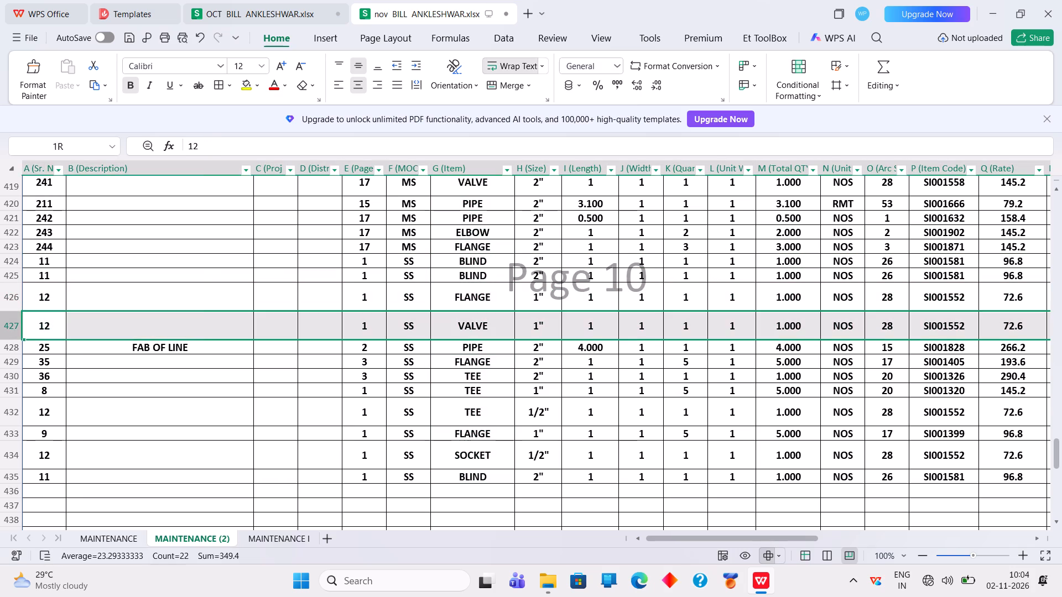
{"action": "right_click", "coordinate": [12, 331]}
{"action": "left_click", "coordinate": [26, 19]}
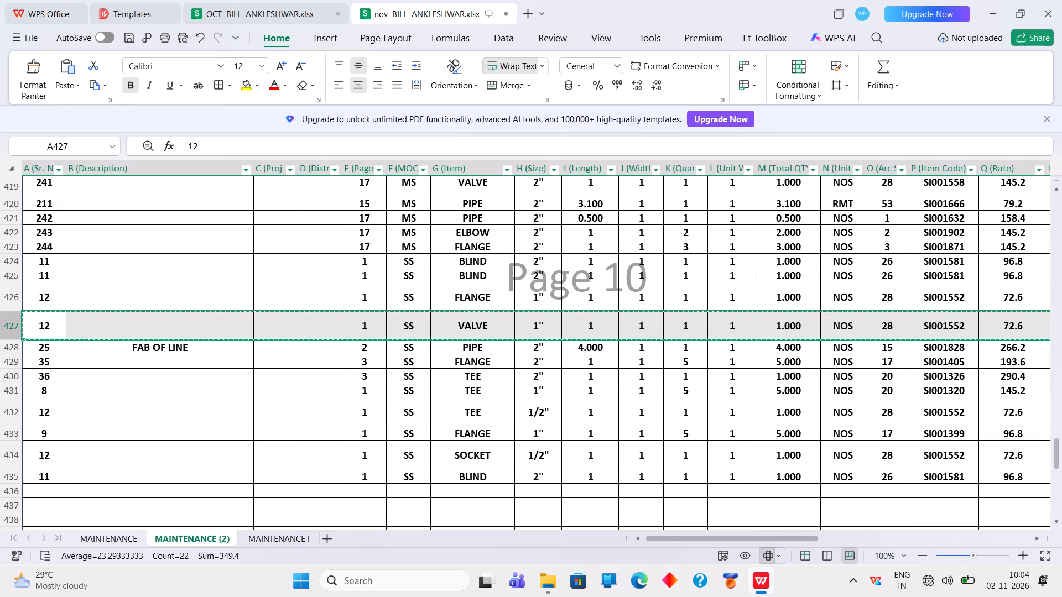
{"action": "scroll", "coordinate": [212, 329], "scroll_direction": "down", "scroll_amount": 1}
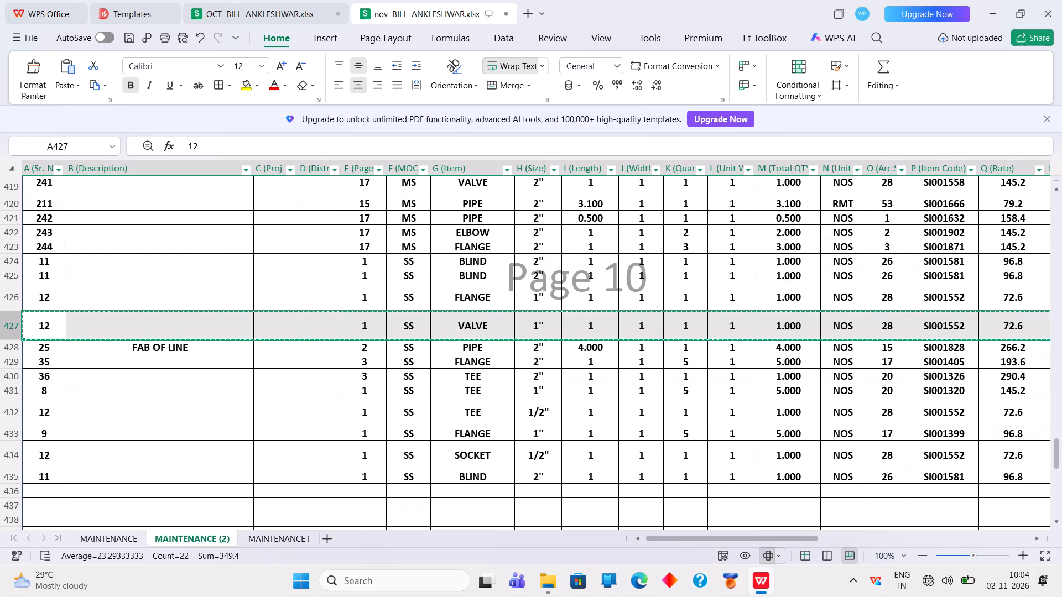
{"action": "scroll", "coordinate": [212, 329], "scroll_direction": "down", "scroll_amount": 1}
{"action": "left_click_drag", "start_coordinate": [9, 412], "coordinate": [12, 431]}
{"action": "right_click", "coordinate": [14, 423]}
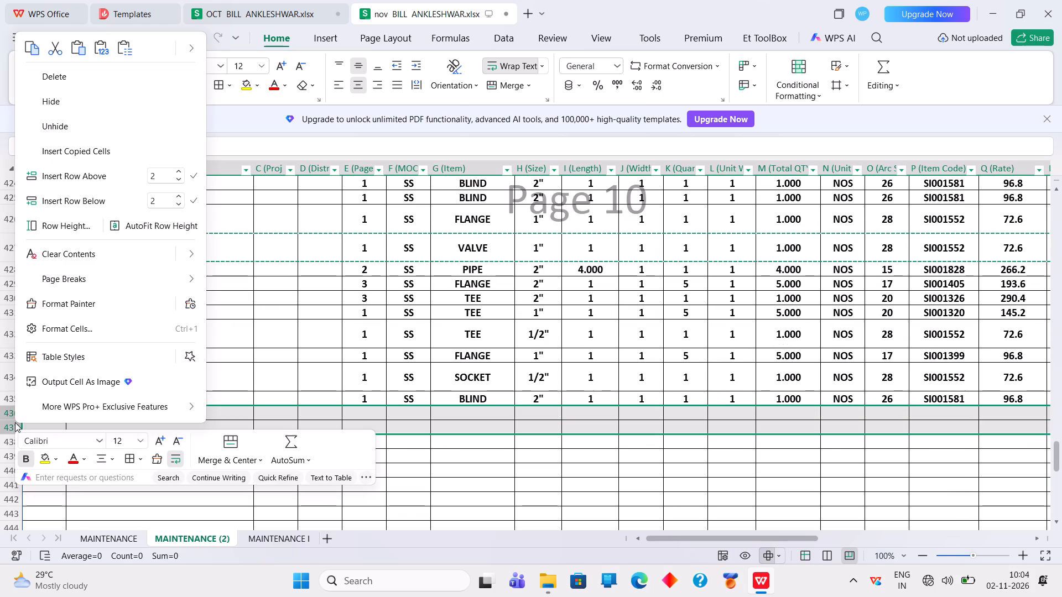
{"action": "left_click", "coordinate": [75, 53]}
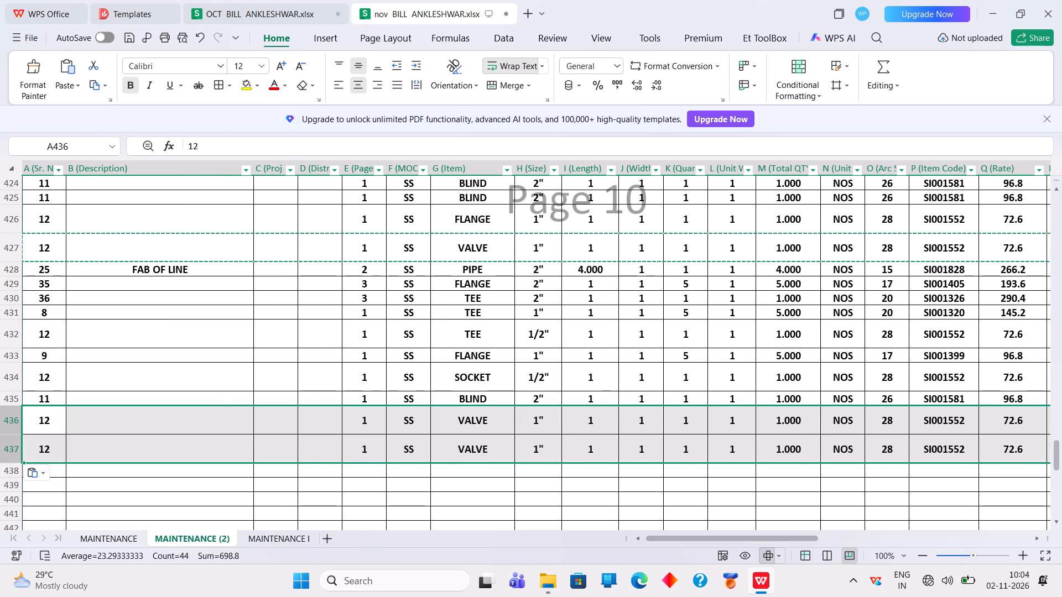
{"action": "left_click", "coordinate": [3, 469]}
{"action": "right_click", "coordinate": [3, 469]}
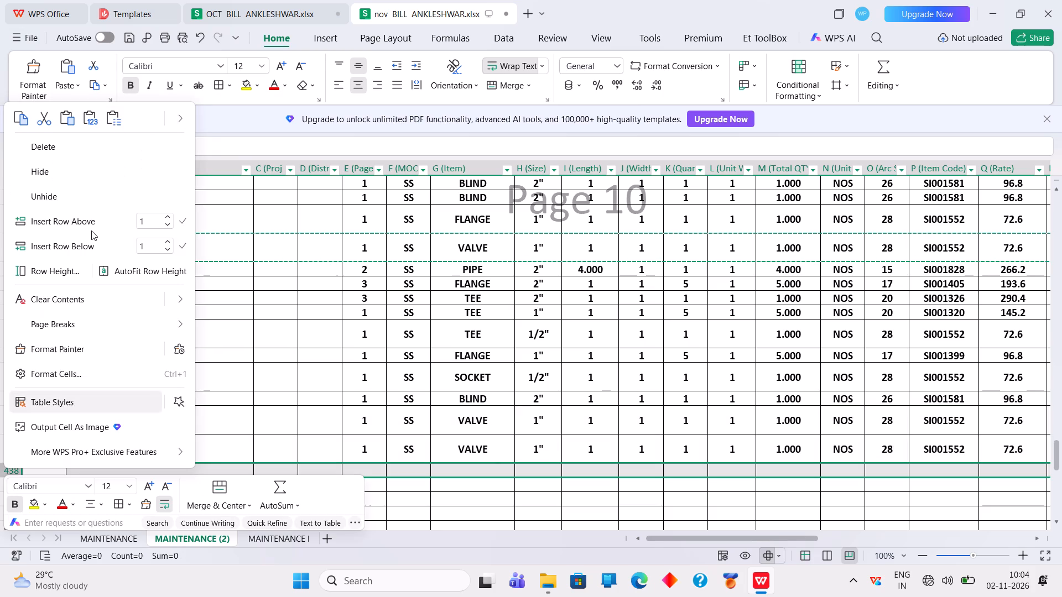
{"action": "left_click", "coordinate": [67, 121]}
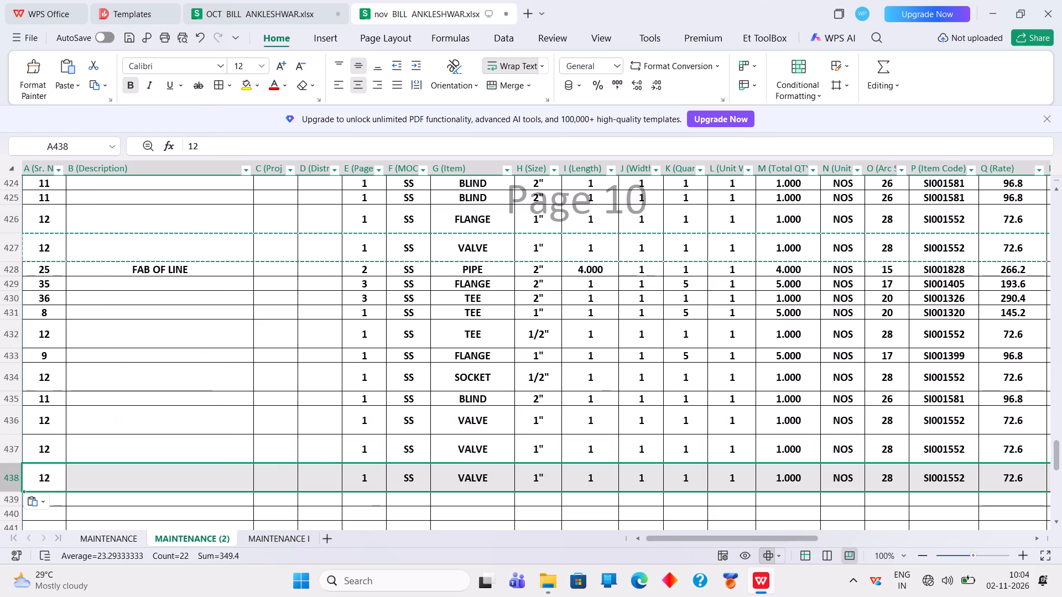
Set the valve size to 1/2" in row 437 and to 2" in row 438.
{"action": "left_click", "coordinate": [537, 421]}
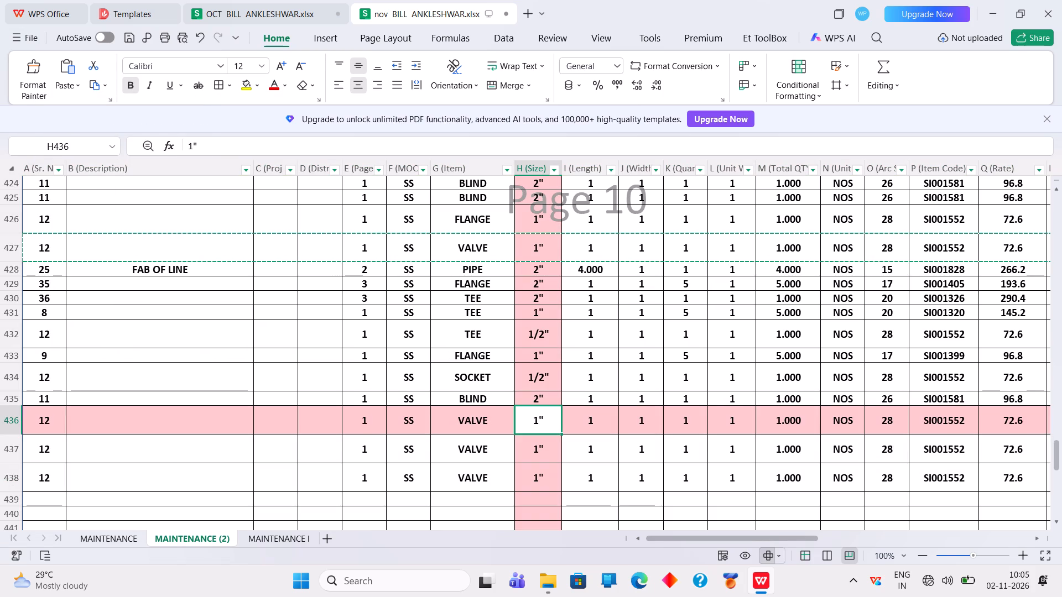
{"action": "left_click", "coordinate": [540, 460]}
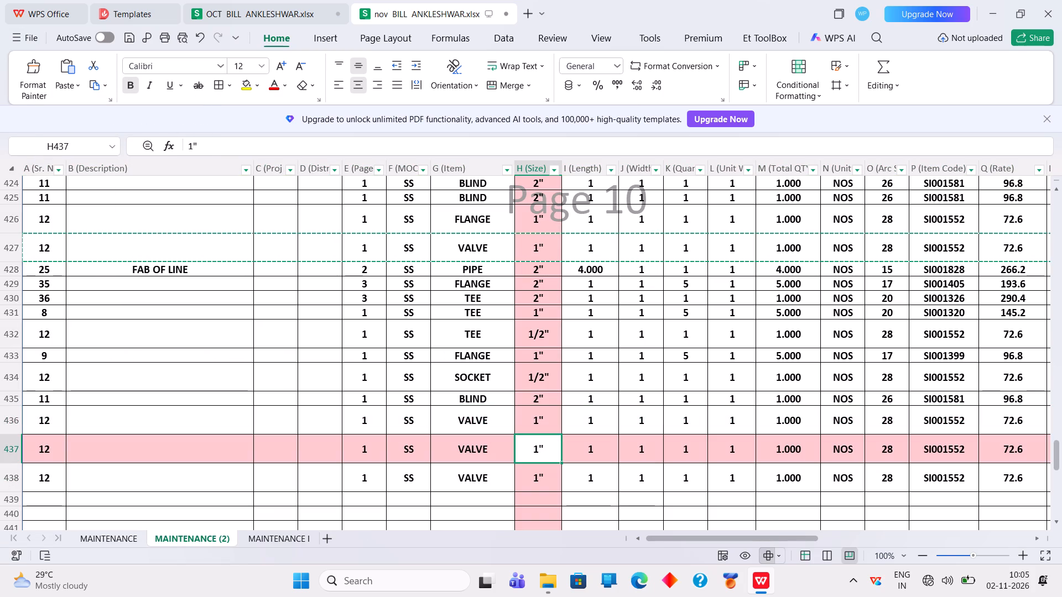
{"action": "type", "text": "1/2"}
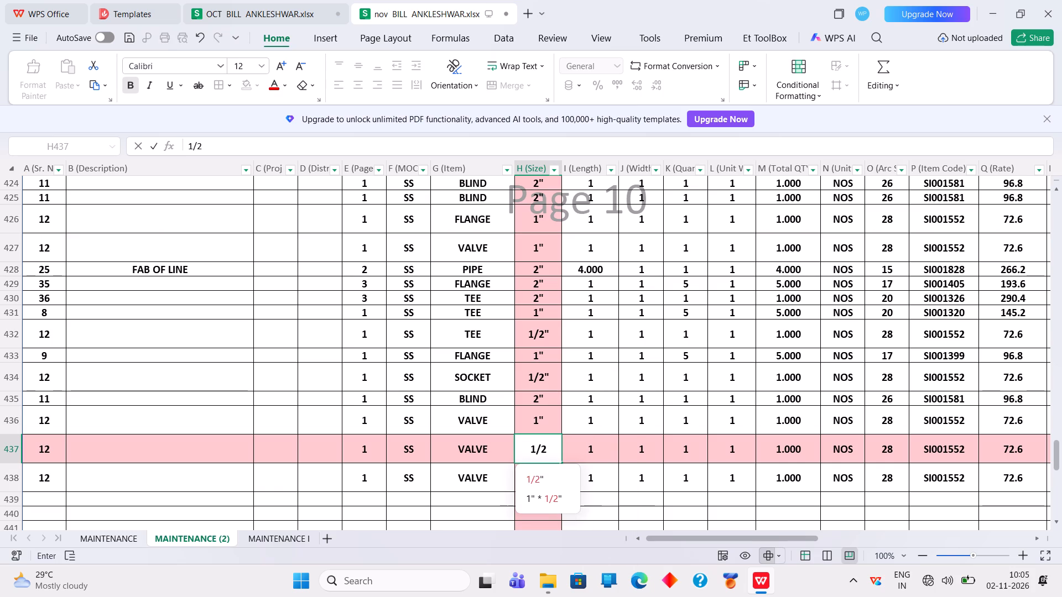
{"action": "key", "text": "shift+quotedbl"}
{"action": "key", "text": "Return"}
{"action": "key", "text": "2"}
{"action": "key", "text": "shift+quotedbl"}
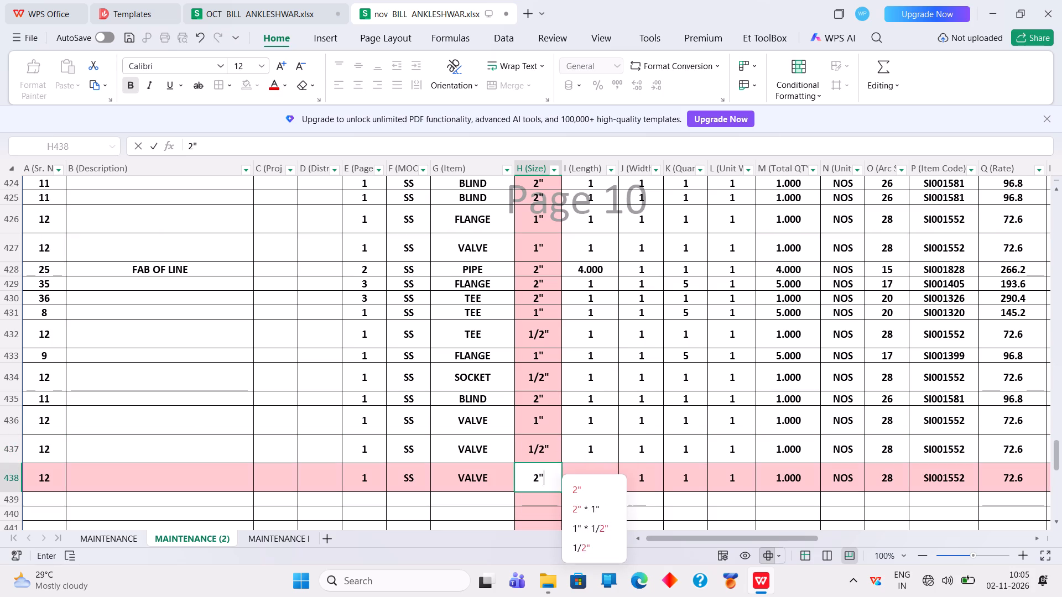
{"action": "key", "text": "Return"}
In the OCT bill, change the filters to show only size 2" and MOC MS.
{"action": "left_click", "coordinate": [304, 2]}
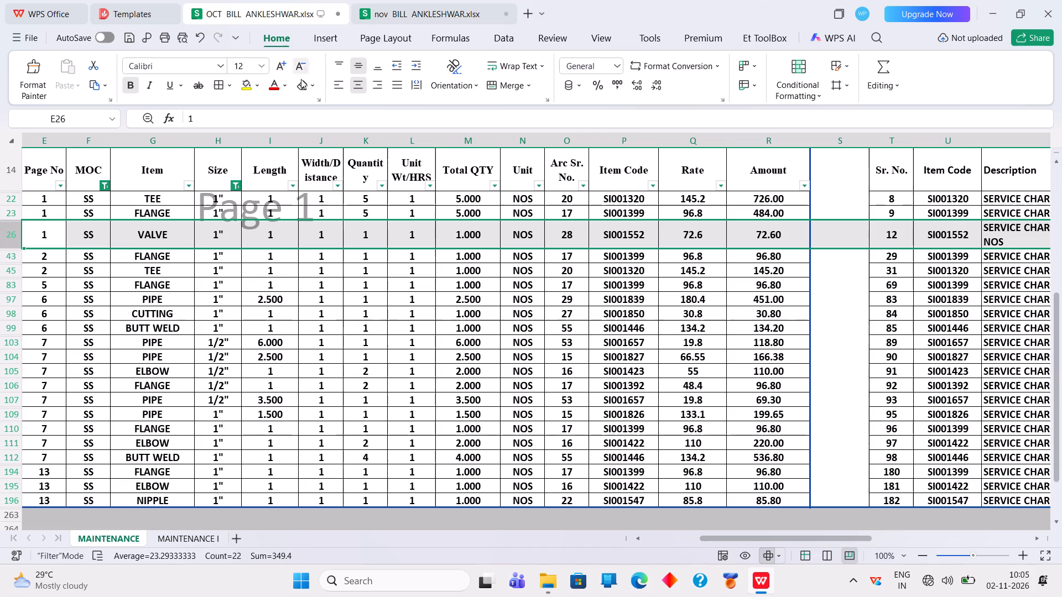
{"action": "left_click", "coordinate": [233, 187]}
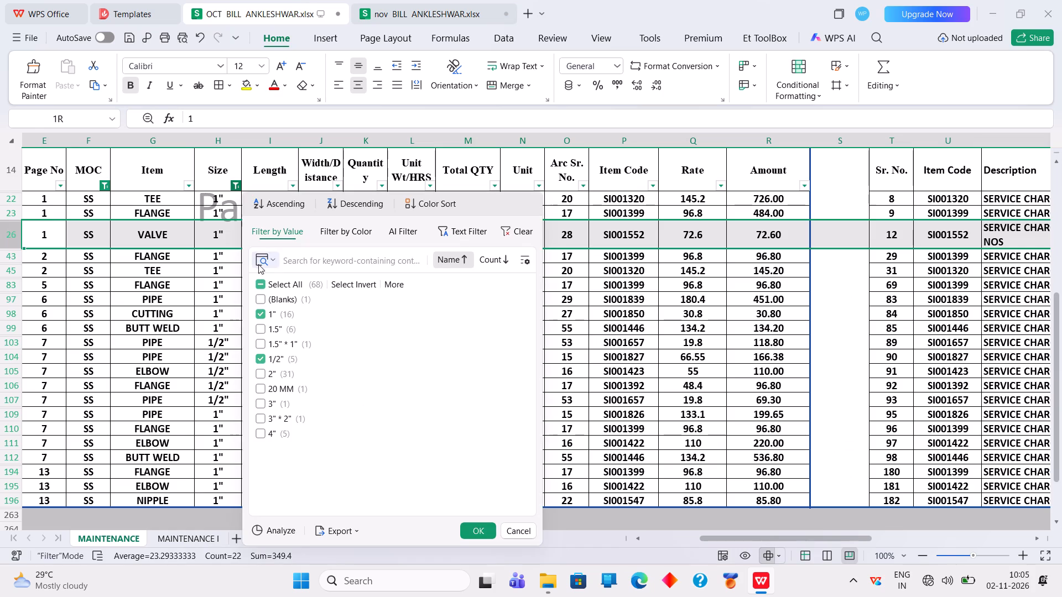
{"action": "left_click", "coordinate": [262, 286]}
{"action": "left_click", "coordinate": [262, 286]}
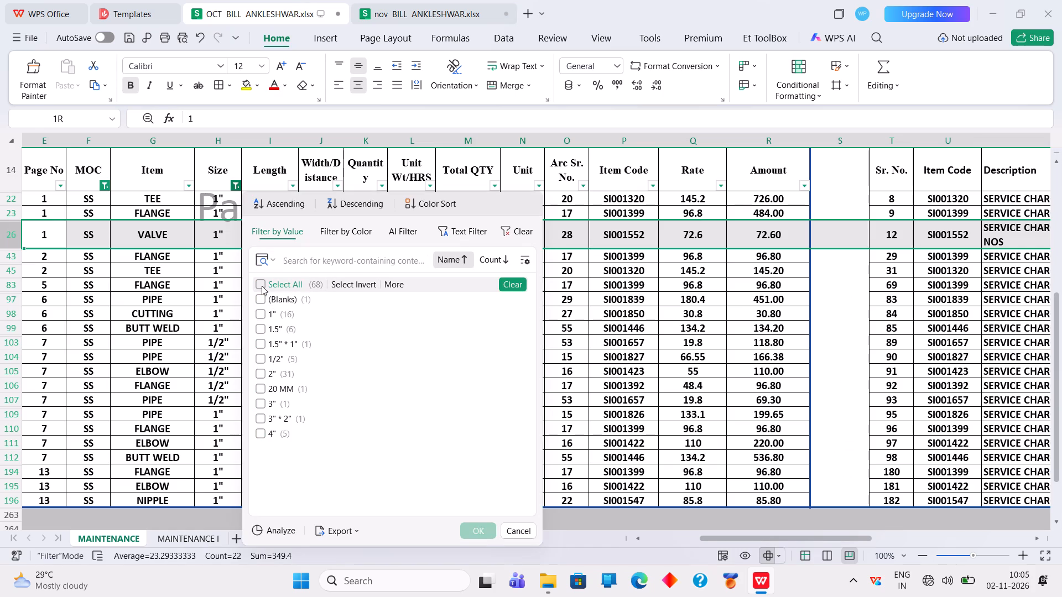
{"action": "left_click", "coordinate": [267, 375]}
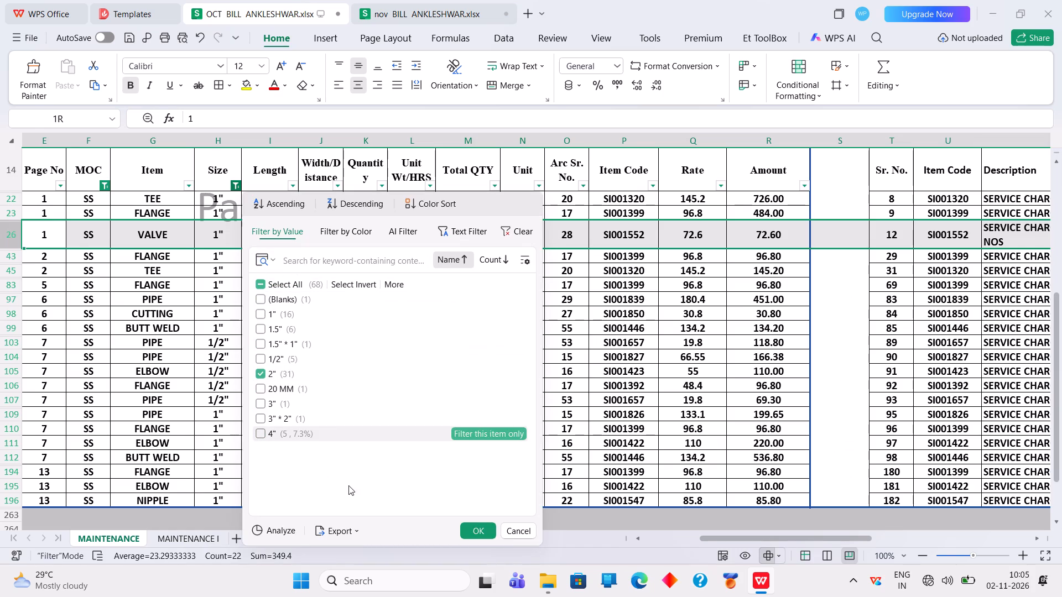
{"action": "left_click", "coordinate": [466, 531]}
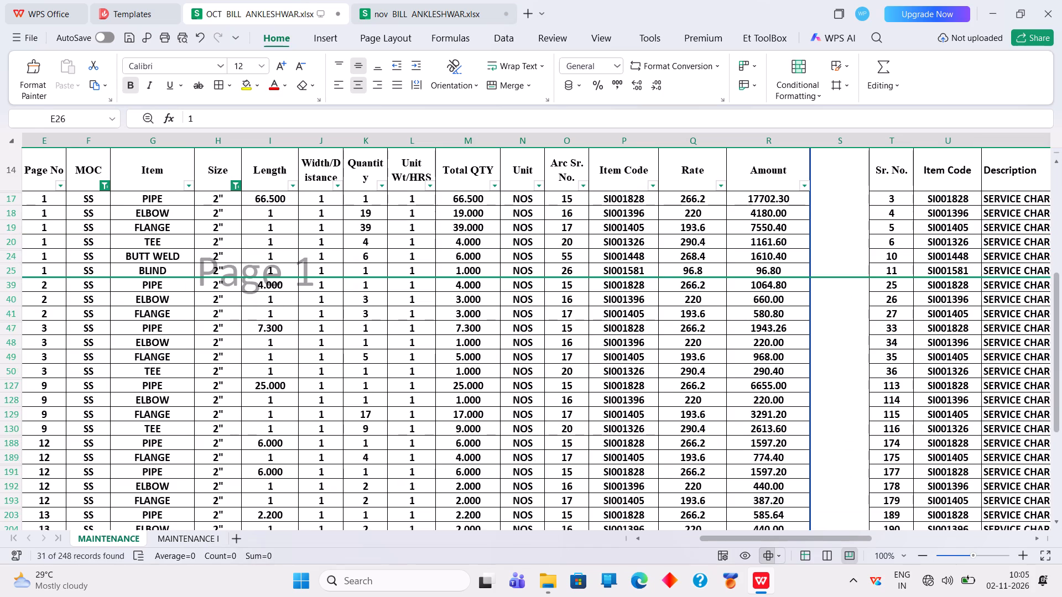
{"action": "left_click", "coordinate": [103, 185]}
{"action": "left_click", "coordinate": [131, 310]}
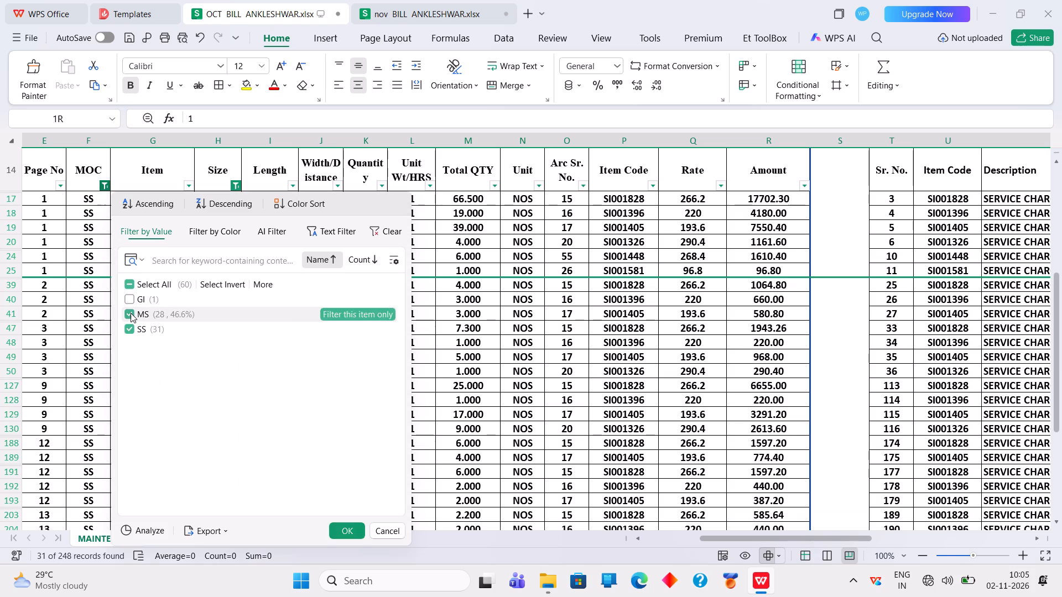
{"action": "left_click", "coordinate": [127, 328]}
{"action": "left_click", "coordinate": [336, 524]}
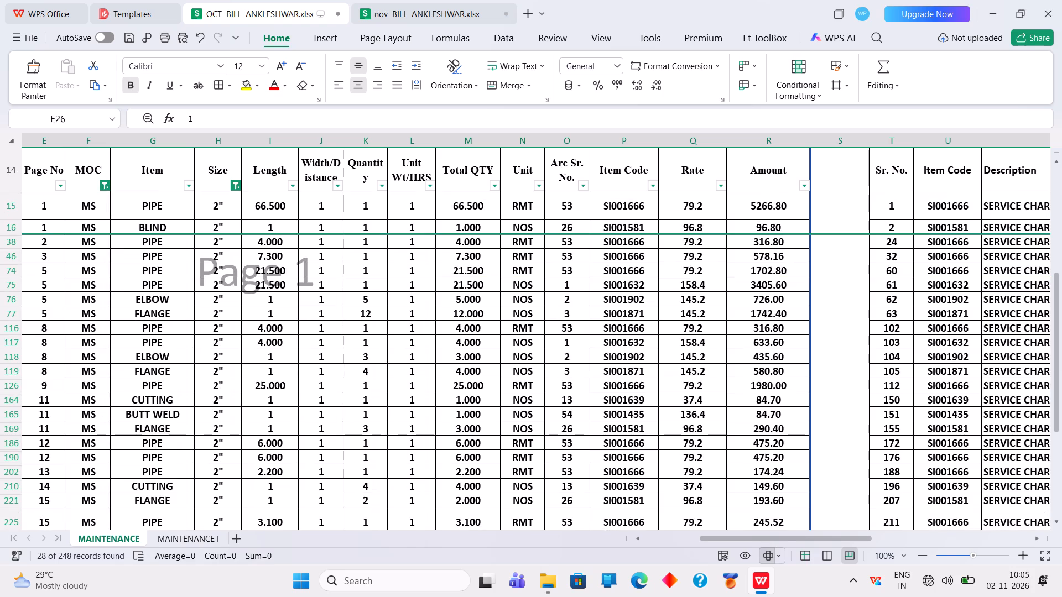
Copy the filtered 2" MS rows 225 to 258 of the OCT bill into the nov bill starting at row 439.
{"action": "scroll", "coordinate": [341, 462], "scroll_direction": "down", "scroll_amount": 4}
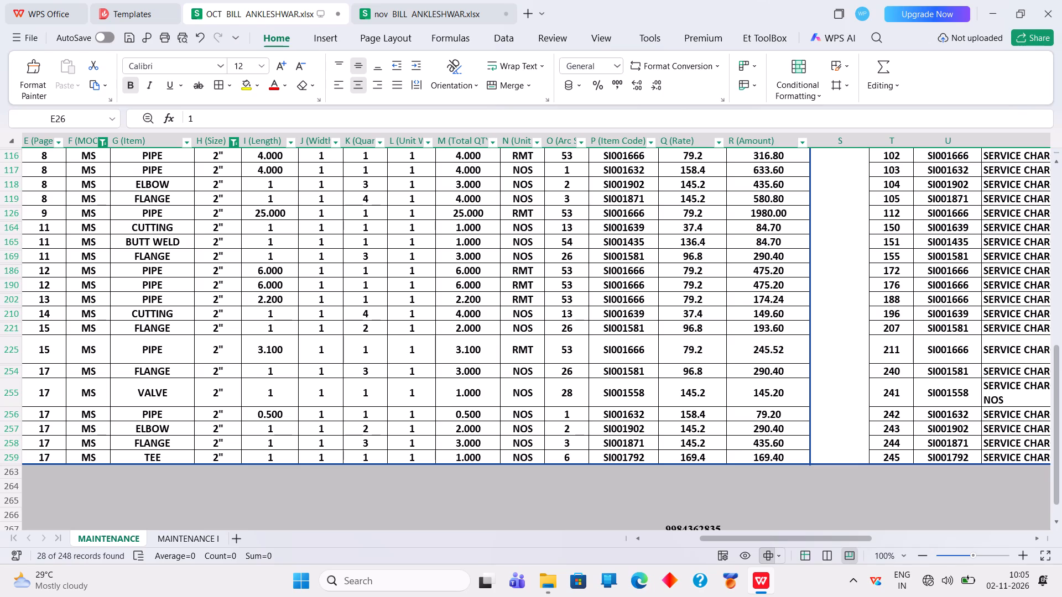
{"action": "left_click_drag", "start_coordinate": [16, 349], "coordinate": [21, 441]}
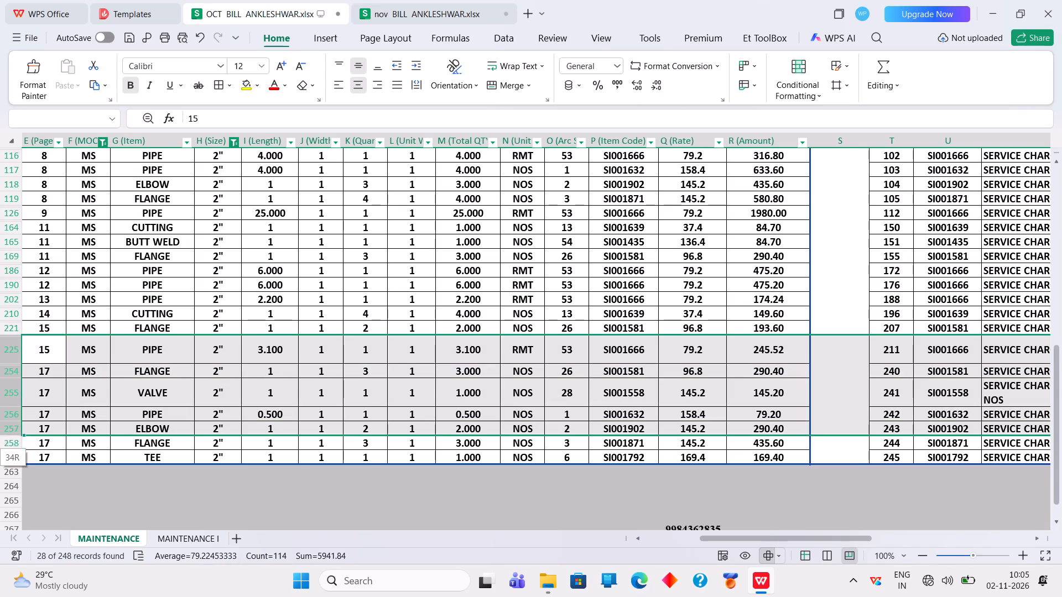
{"action": "left_click_drag", "start_coordinate": [21, 441], "coordinate": [21, 441]}
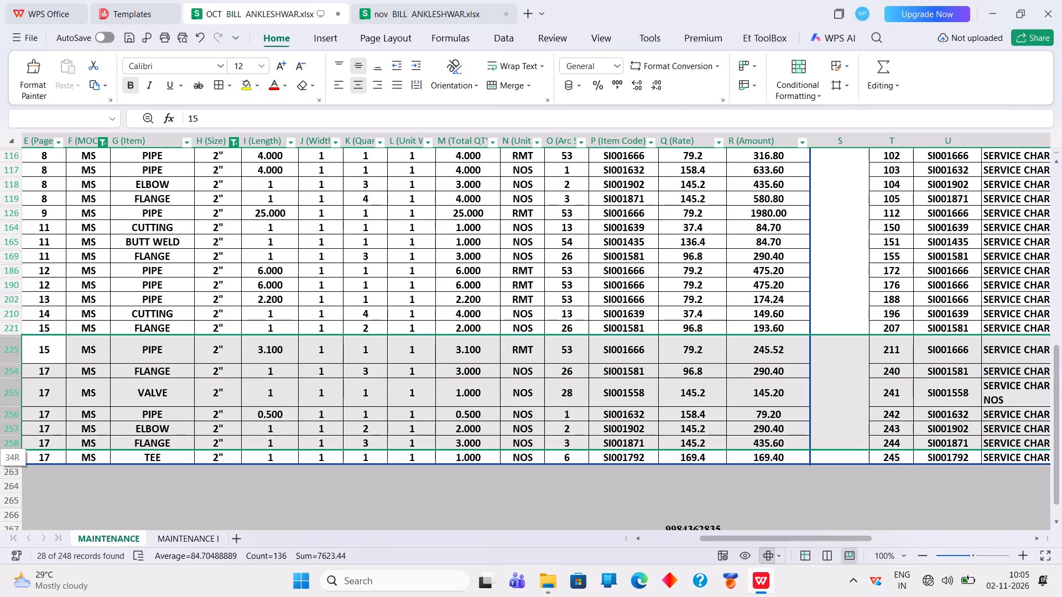
{"action": "left_click_drag", "start_coordinate": [21, 441], "coordinate": [36, 382]}
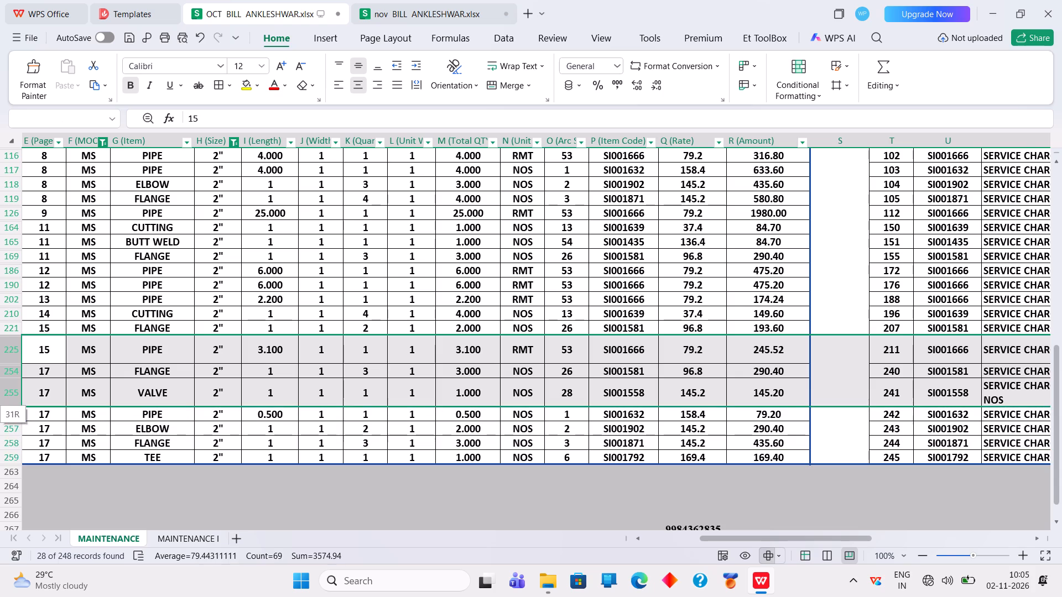
{"action": "left_click_drag", "start_coordinate": [36, 382], "coordinate": [41, 356]}
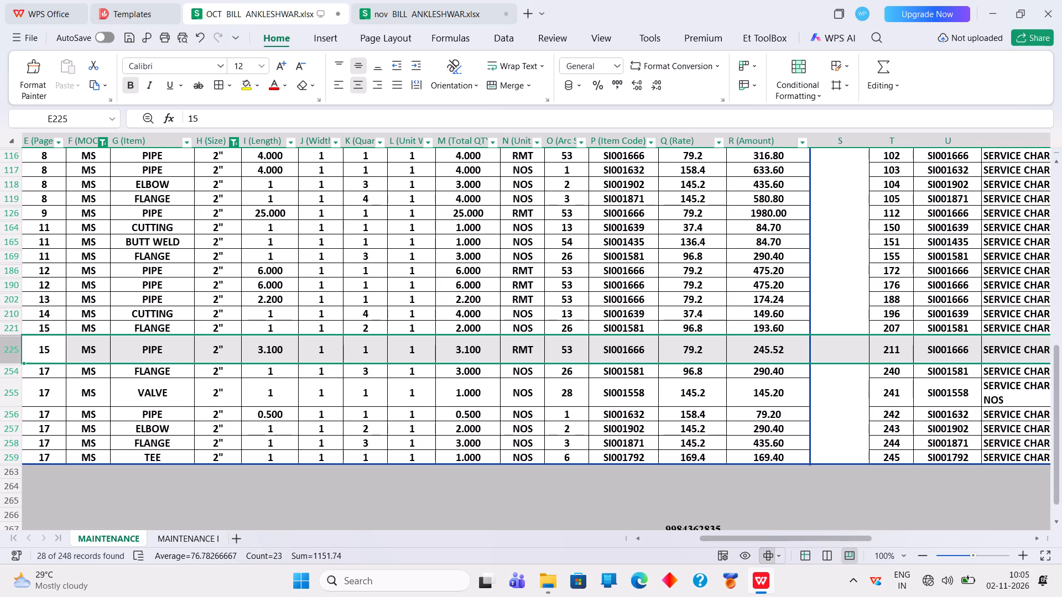
{"action": "left_click_drag", "start_coordinate": [9, 347], "coordinate": [22, 407]}
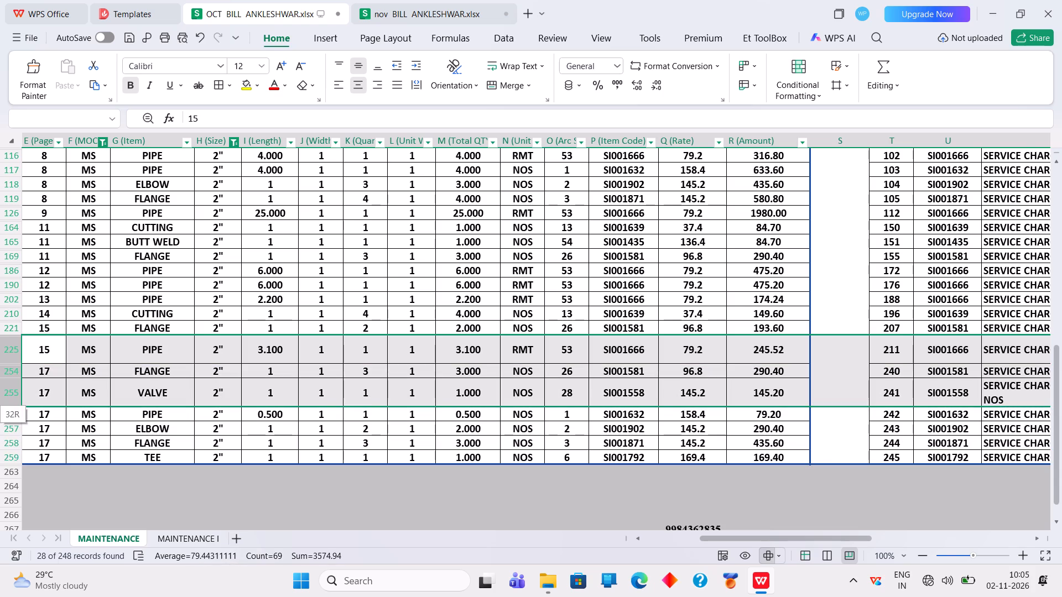
{"action": "left_click_drag", "start_coordinate": [22, 407], "coordinate": [23, 444]}
{"action": "right_click", "coordinate": [29, 410]}
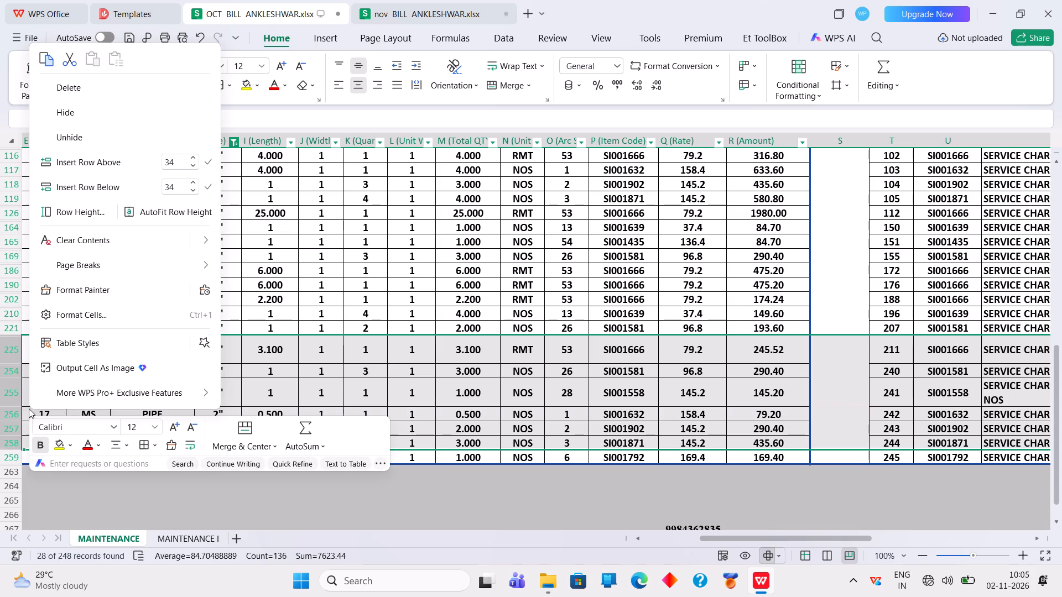
{"action": "left_click", "coordinate": [51, 57]}
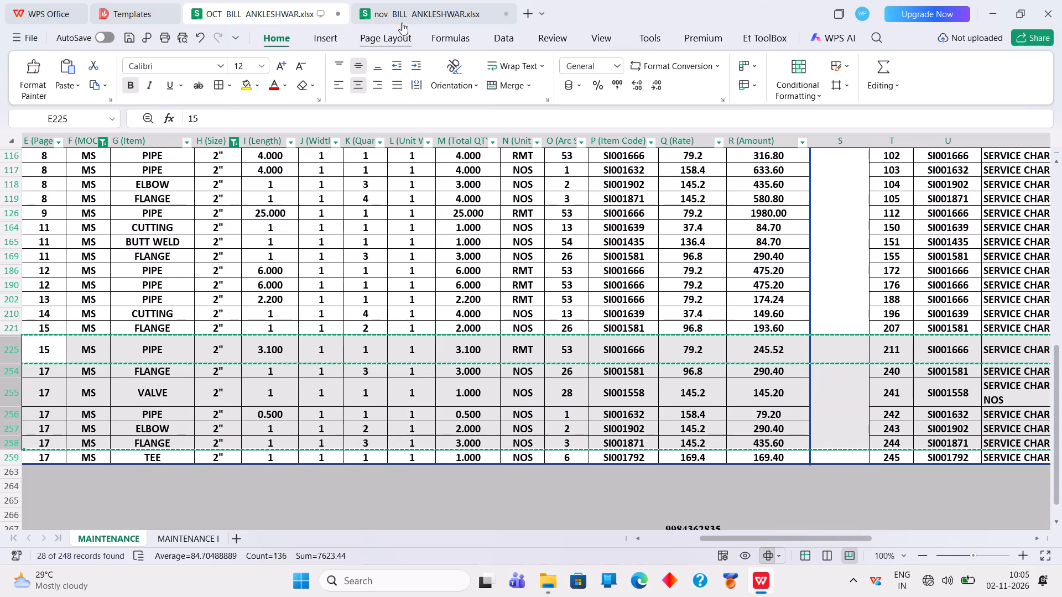
{"action": "left_click", "coordinate": [405, 15]}
{"action": "scroll", "coordinate": [337, 427], "scroll_direction": "down", "scroll_amount": 2}
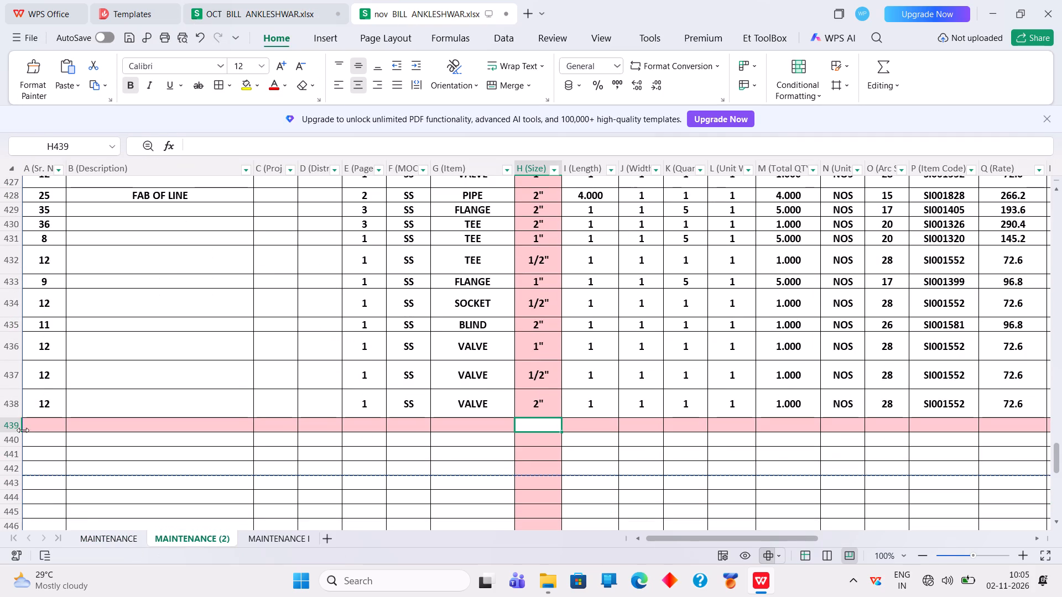
{"action": "left_click", "coordinate": [18, 428]}
{"action": "right_click", "coordinate": [18, 428]}
{"action": "left_click", "coordinate": [77, 74]}
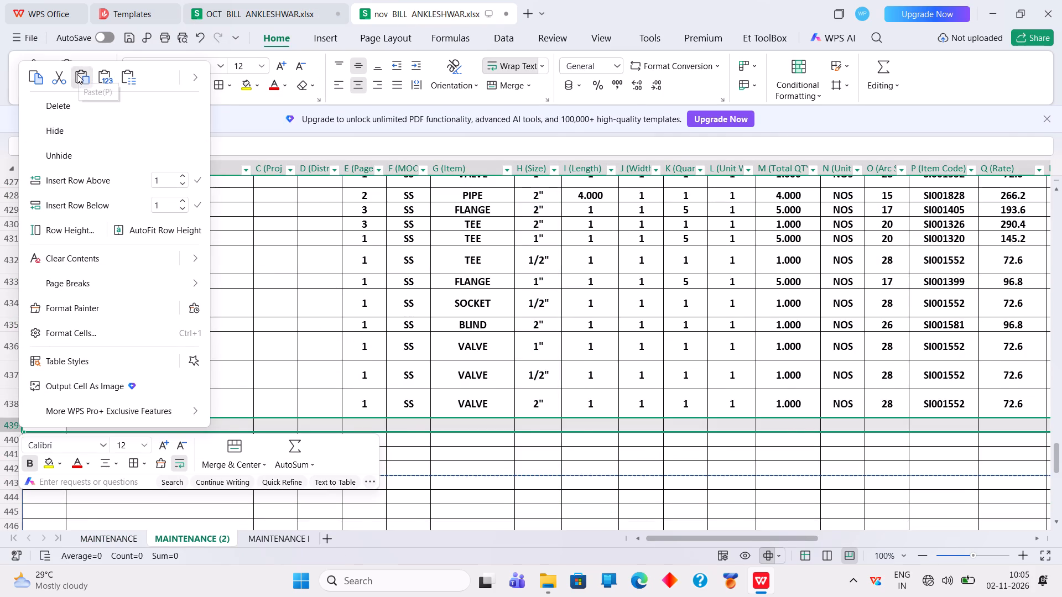
Copy the 2" MS valve and pipe rows 441 and 442 over the rows starting at 440, replacing the flange row.
{"action": "scroll", "coordinate": [419, 512], "scroll_direction": "down", "scroll_amount": 3}
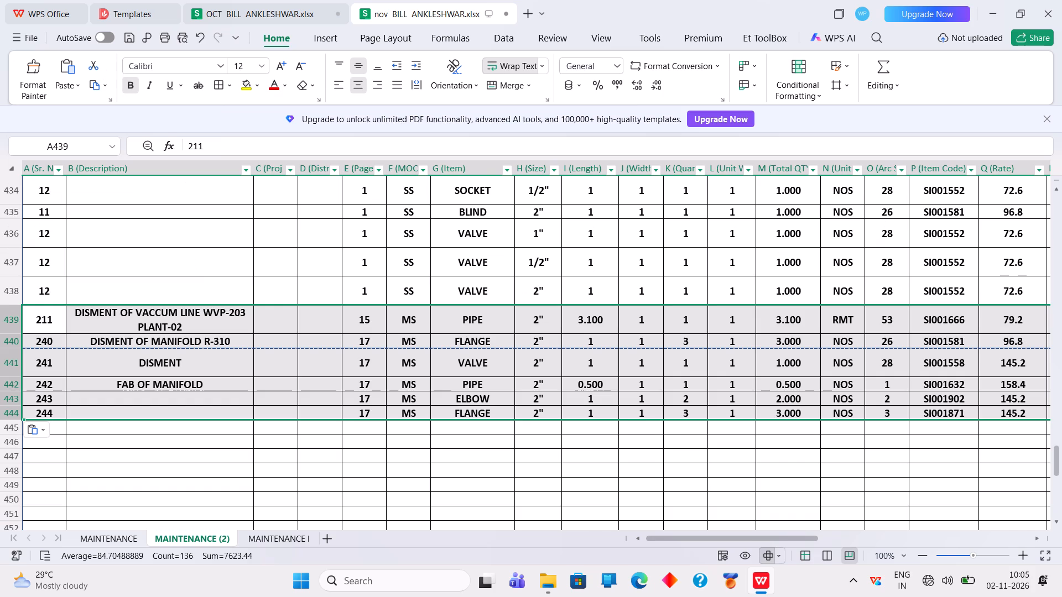
{"action": "left_click_drag", "start_coordinate": [18, 365], "coordinate": [24, 388]}
{"action": "right_click", "coordinate": [30, 364]}
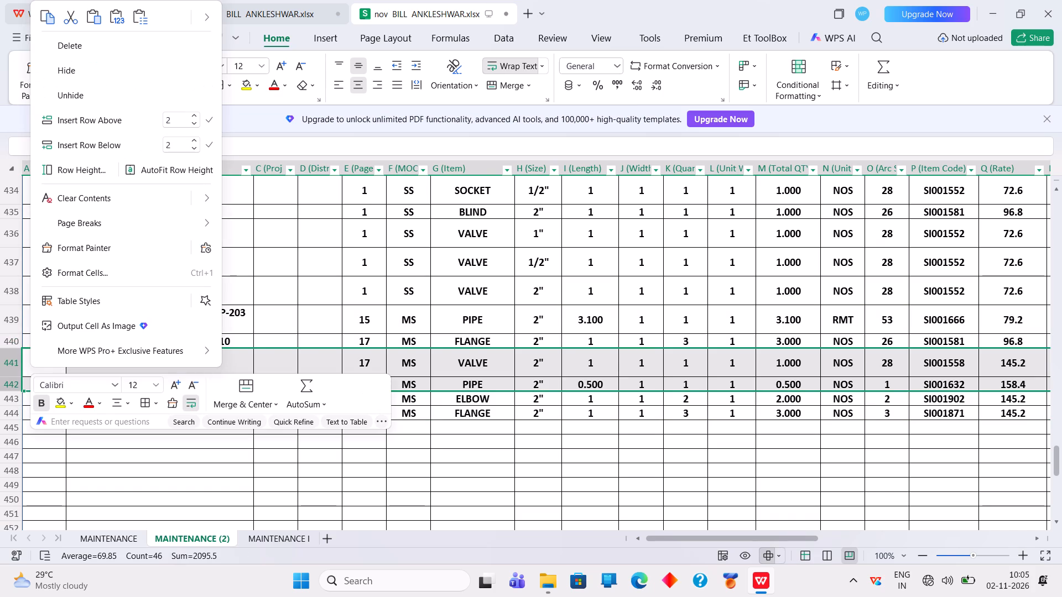
{"action": "left_click", "coordinate": [48, 19]}
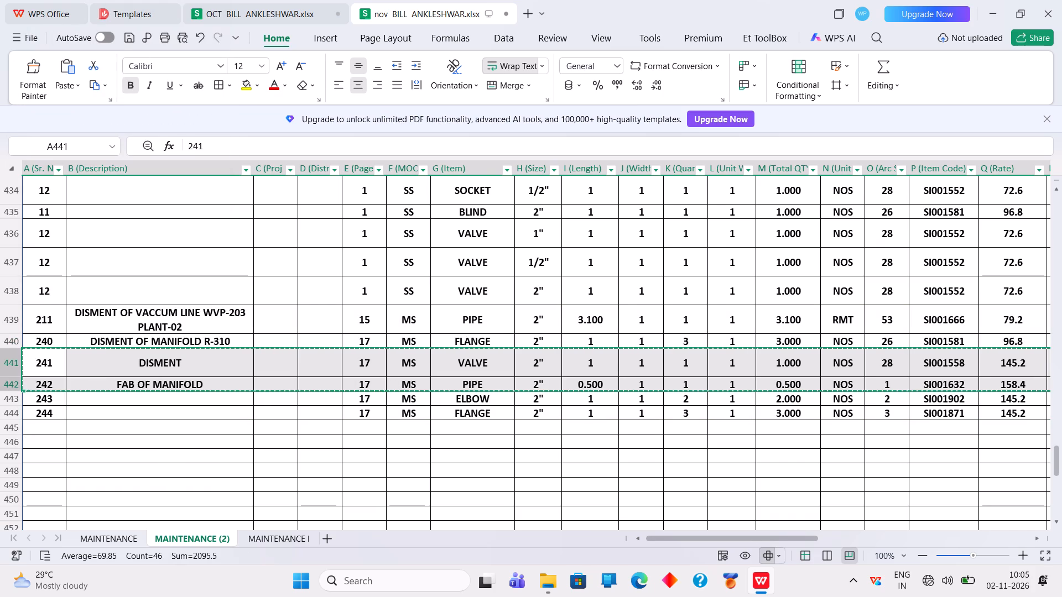
{"action": "left_click", "coordinate": [17, 343]}
{"action": "right_click", "coordinate": [17, 343]}
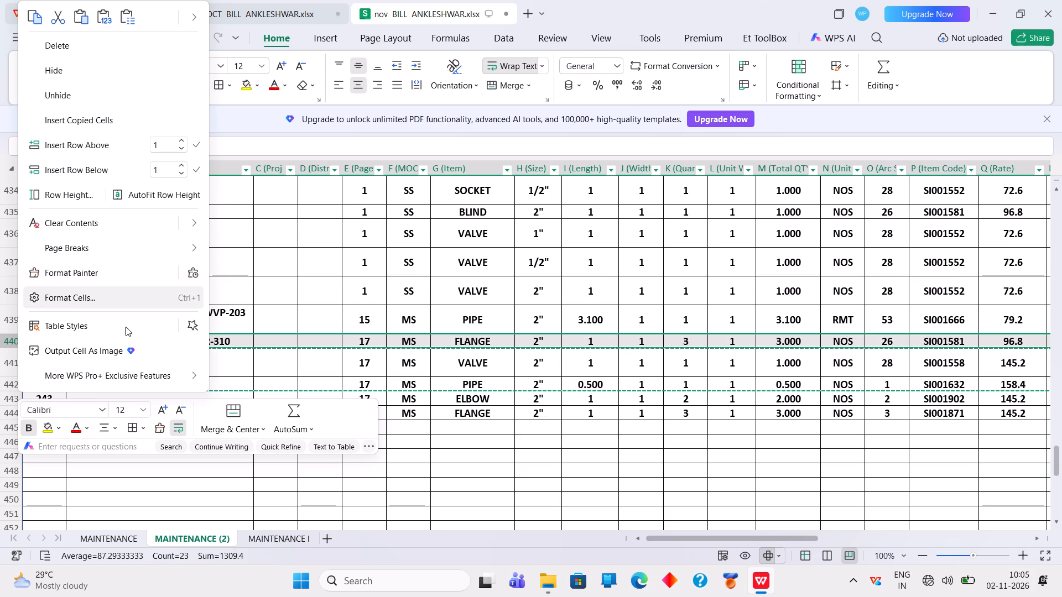
{"action": "left_click", "coordinate": [475, 360]}
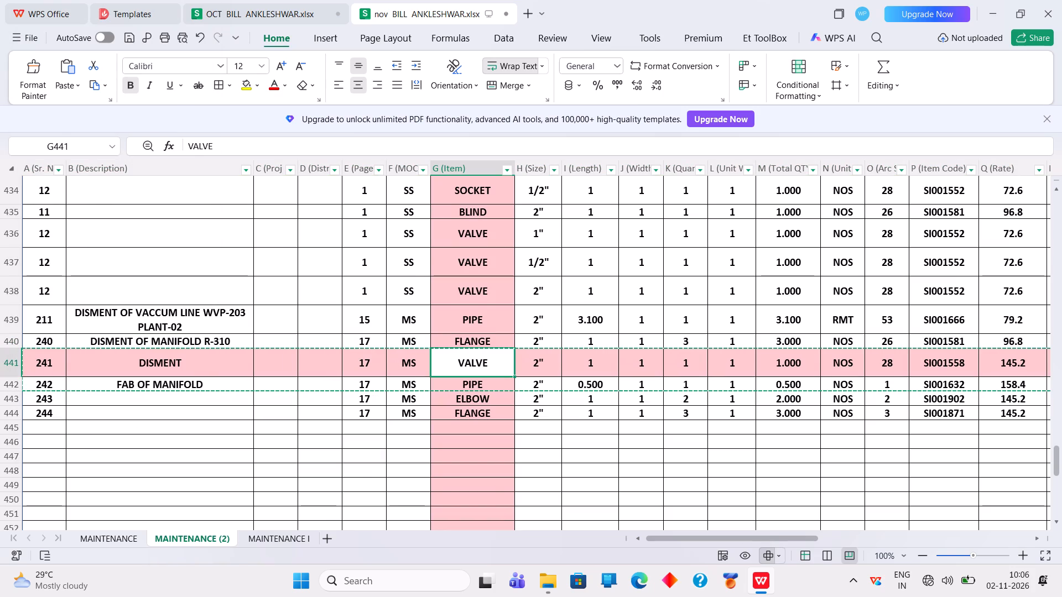
{"action": "left_click", "coordinate": [12, 344]}
{"action": "right_click", "coordinate": [12, 344]}
{"action": "left_click", "coordinate": [95, 12]}
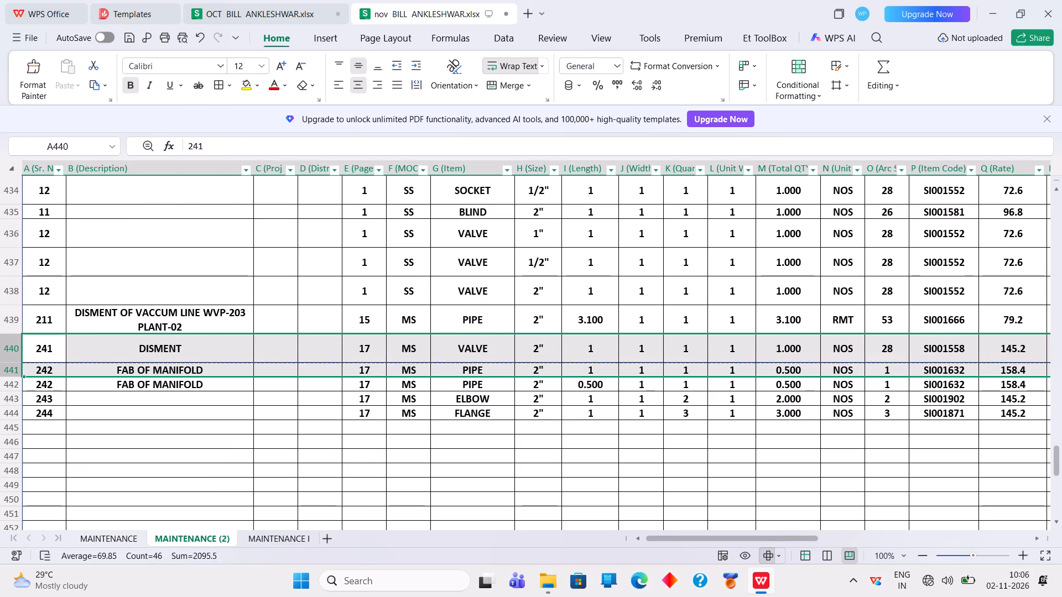
Copy the 2" MS flange row 444 over the duplicate pipe row 442.
{"action": "left_click", "coordinate": [17, 415]}
{"action": "right_click", "coordinate": [17, 415]}
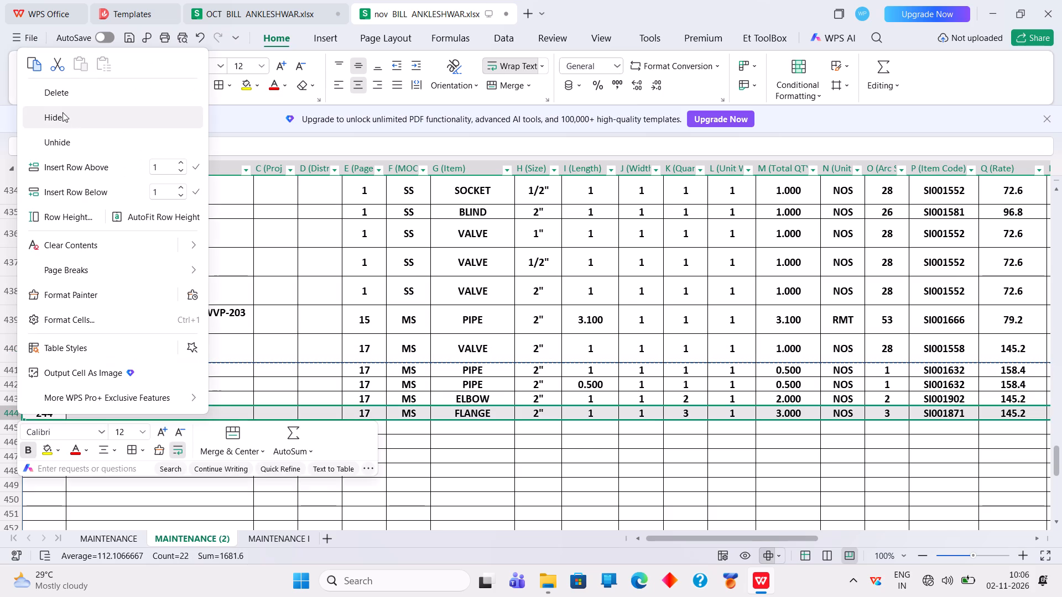
{"action": "left_click", "coordinate": [40, 66]}
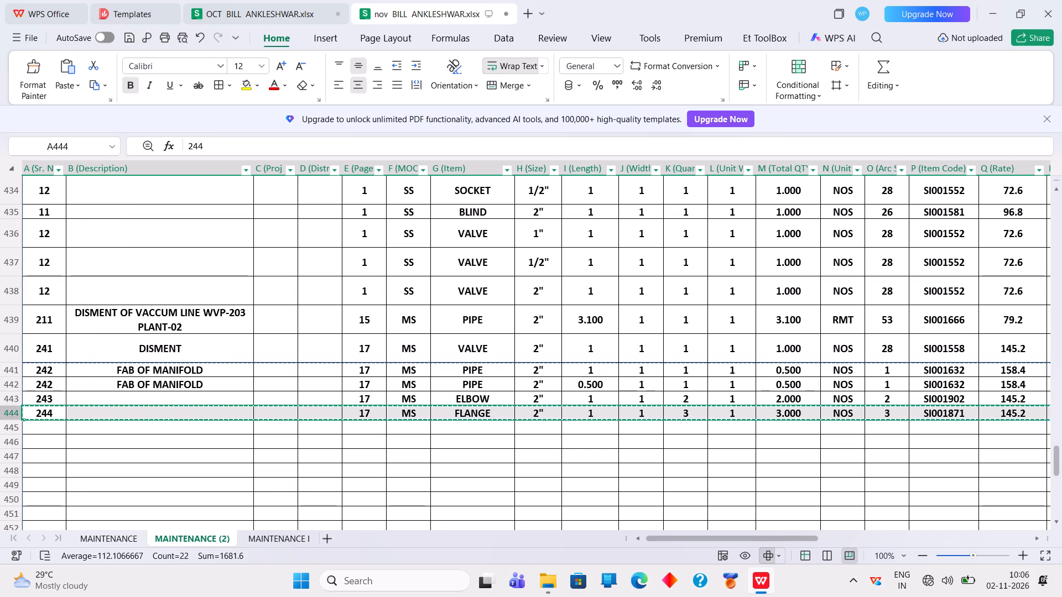
{"action": "left_click", "coordinate": [15, 387]}
{"action": "right_click", "coordinate": [15, 387]}
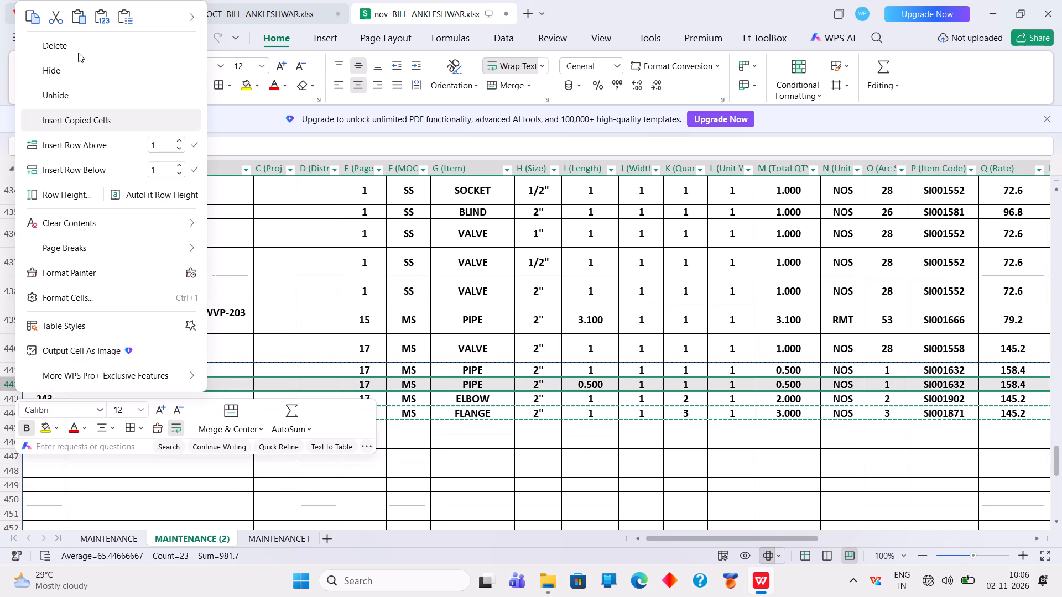
{"action": "left_click", "coordinate": [78, 10]}
Clear the descriptions in rows 439 to 442.
{"action": "left_click_drag", "start_coordinate": [211, 315], "coordinate": [215, 352]}
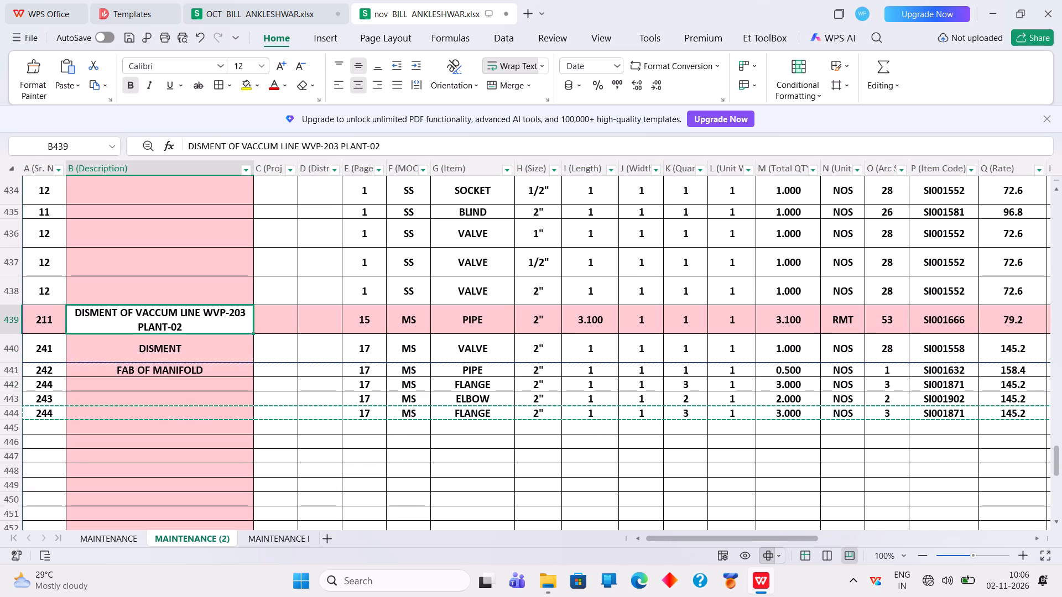
{"action": "left_click_drag", "start_coordinate": [215, 352], "coordinate": [215, 378]}
{"action": "key", "text": "Delete"}
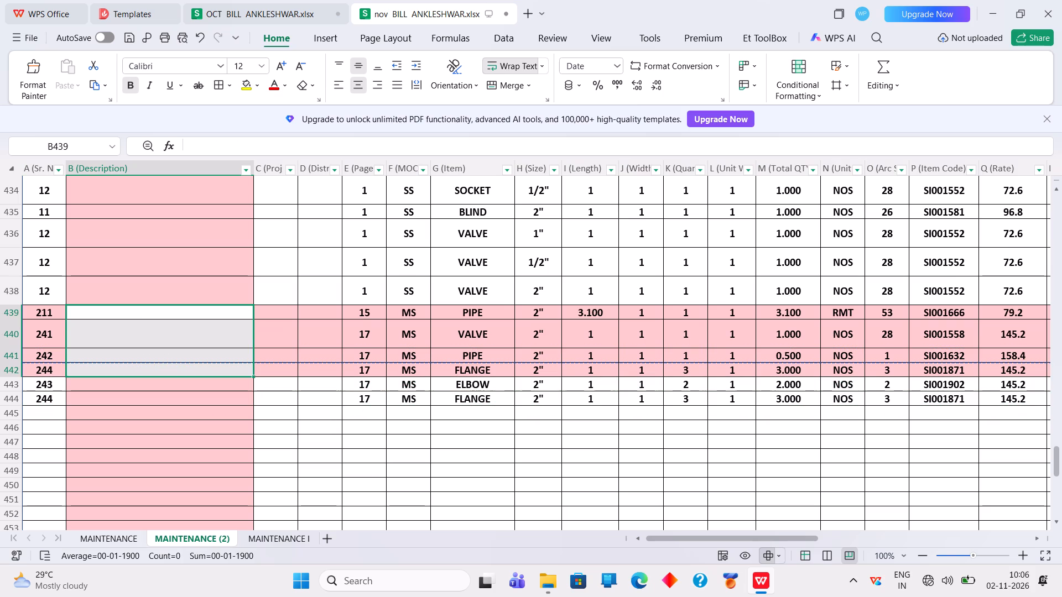
{"action": "left_click", "coordinate": [370, 421]}
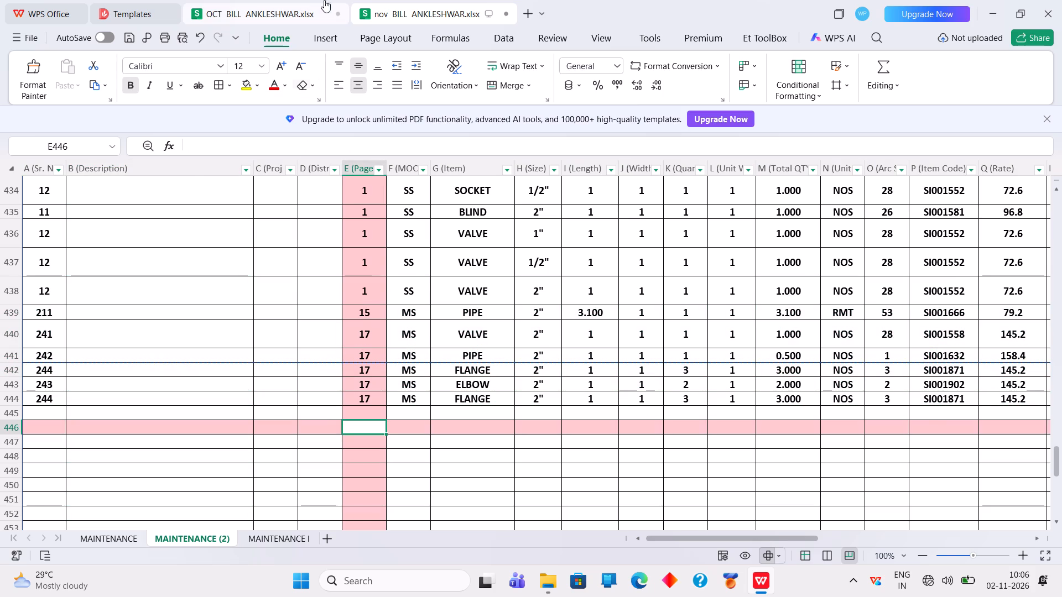
In the OCT bill, reset the Size and MOC filters to show all values.
{"action": "left_click", "coordinate": [251, 0]}
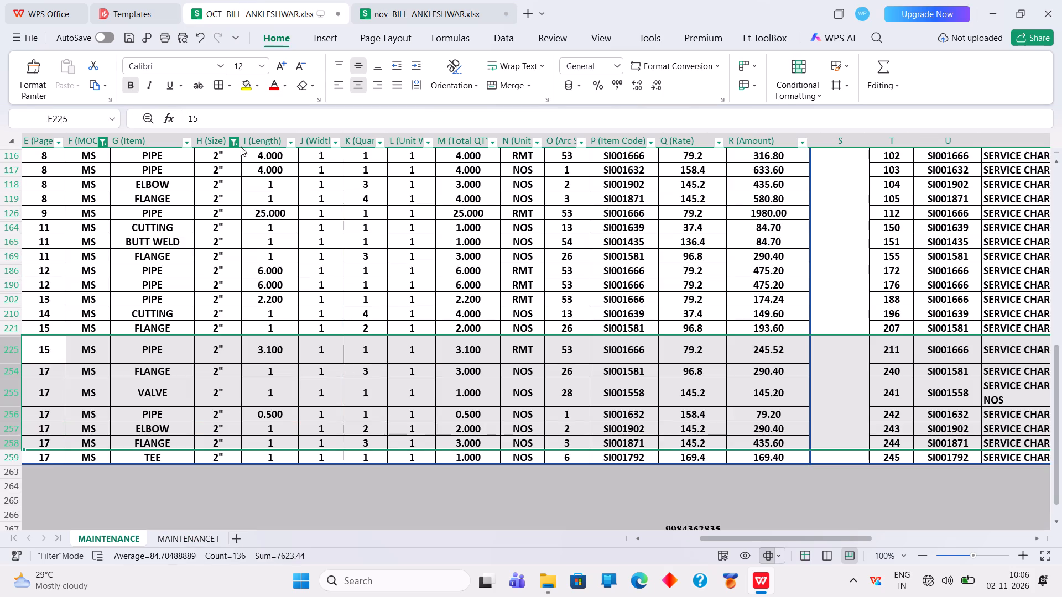
{"action": "left_click", "coordinate": [234, 143]}
{"action": "left_click", "coordinate": [264, 242]}
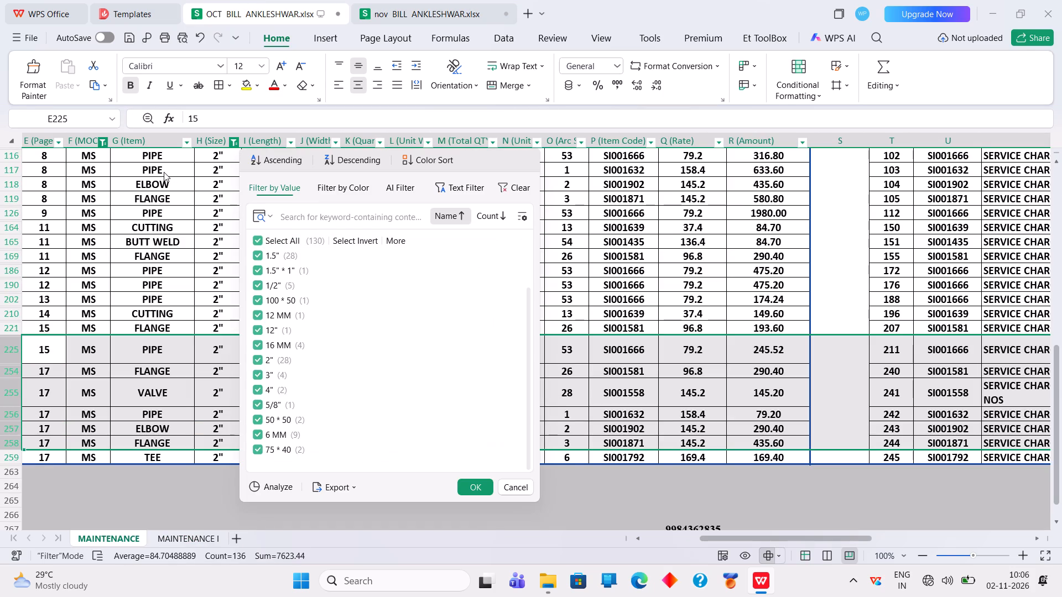
{"action": "left_click", "coordinate": [474, 484]}
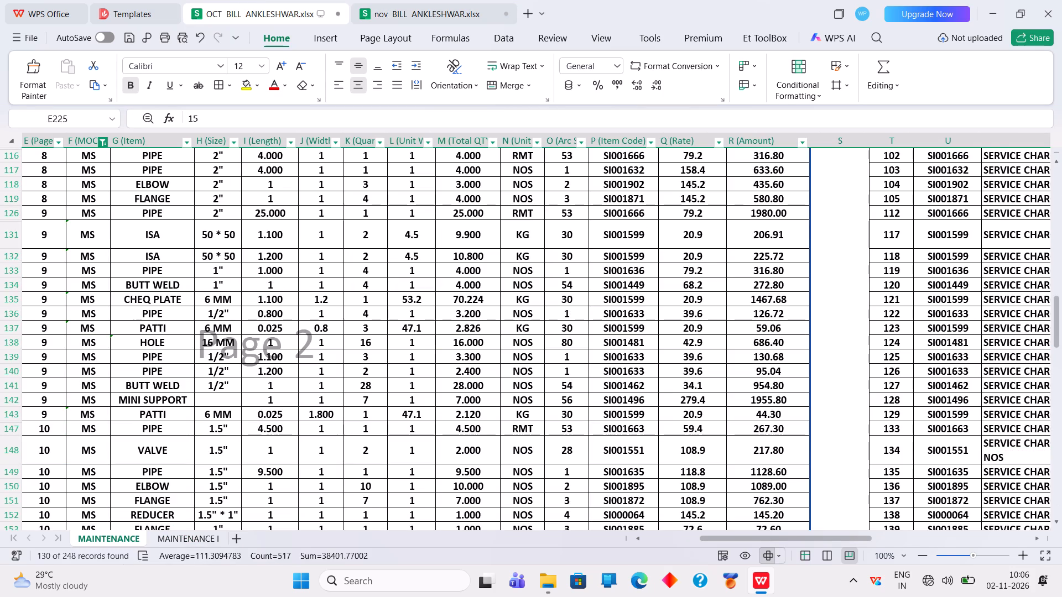
{"action": "left_click", "coordinate": [101, 143]}
{"action": "left_click", "coordinate": [133, 235]}
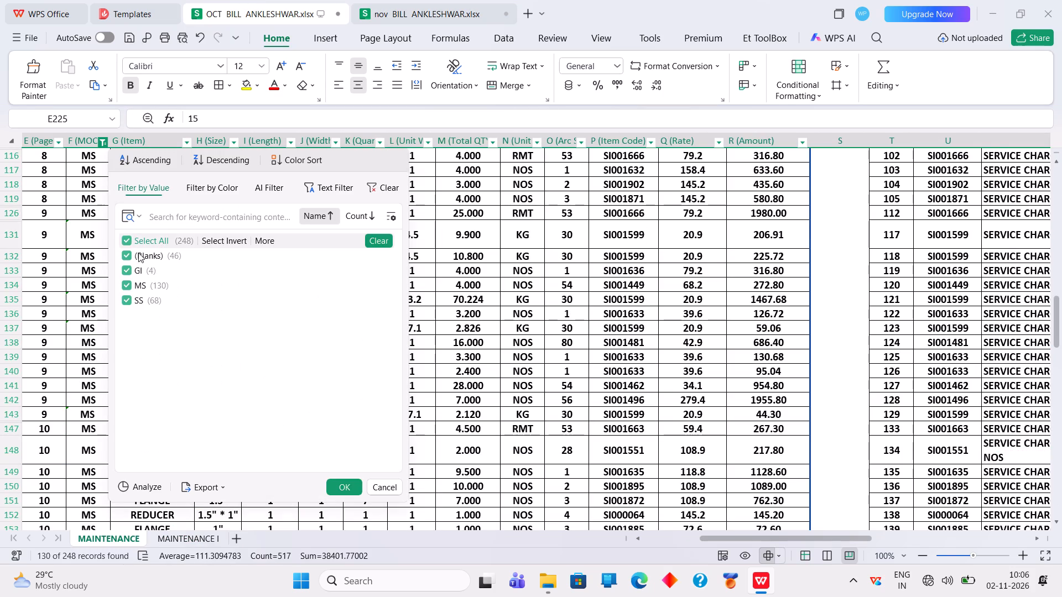
{"action": "left_click", "coordinate": [336, 485]}
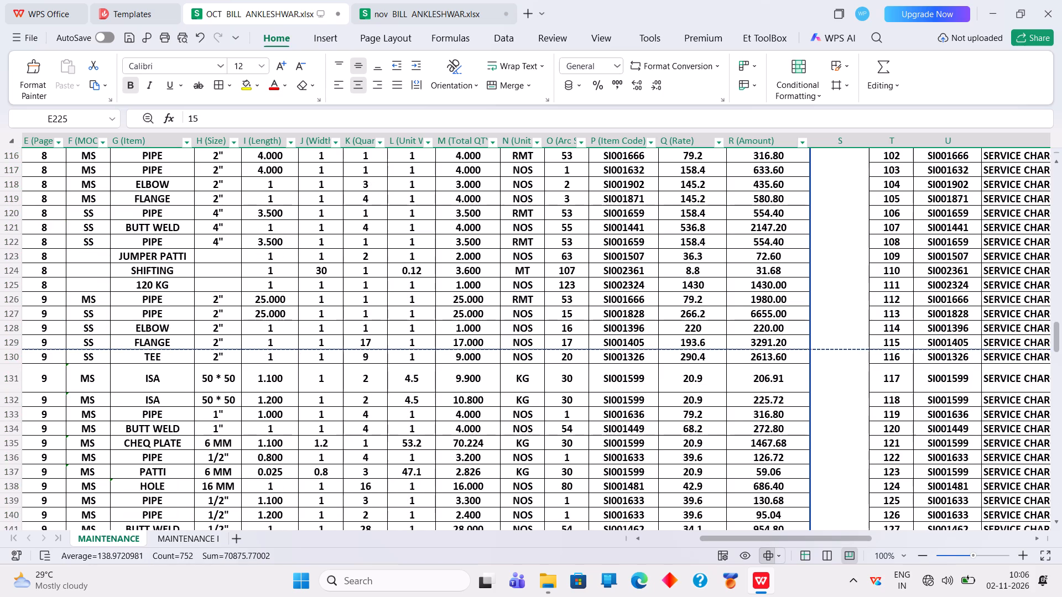
Filter the OCT bill's Item column to show only 120 KG, MINI SUPPORT, CHEQ PLATE, ISA, ISMC and PLATE.
{"action": "left_click", "coordinate": [191, 143]}
{"action": "left_click", "coordinate": [216, 243]}
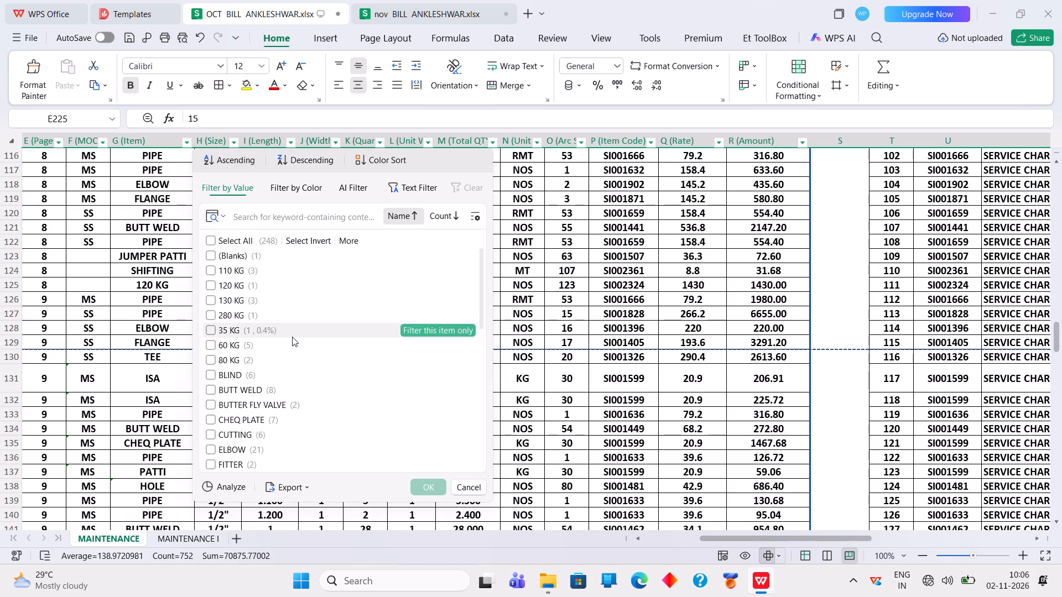
{"action": "left_click", "coordinate": [238, 289]}
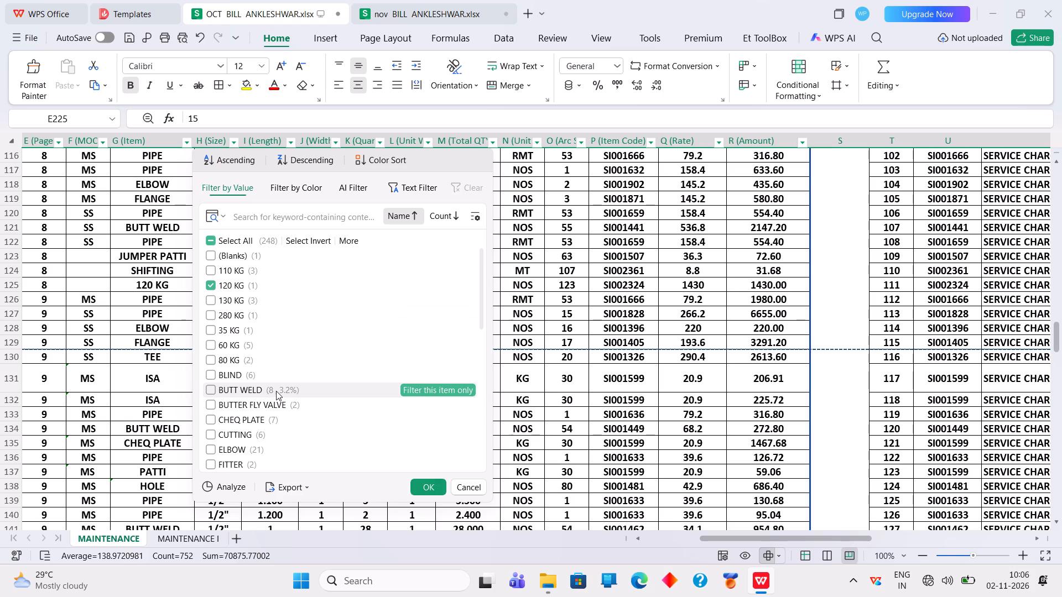
{"action": "scroll", "coordinate": [277, 390], "scroll_direction": "down", "scroll_amount": 2}
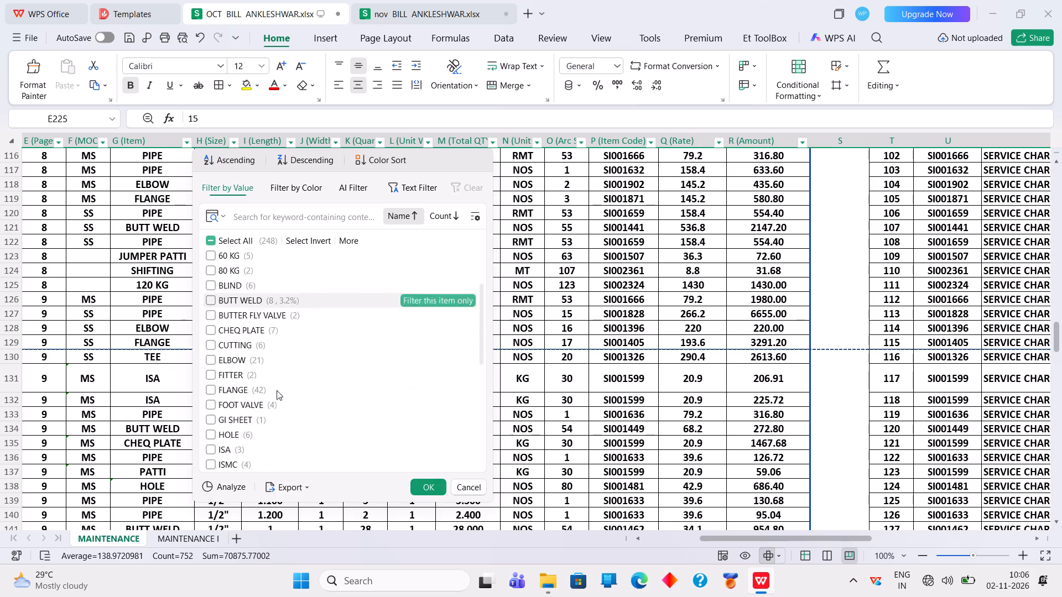
{"action": "scroll", "coordinate": [277, 390], "scroll_direction": "down", "scroll_amount": 1}
{"action": "left_click", "coordinate": [262, 447]}
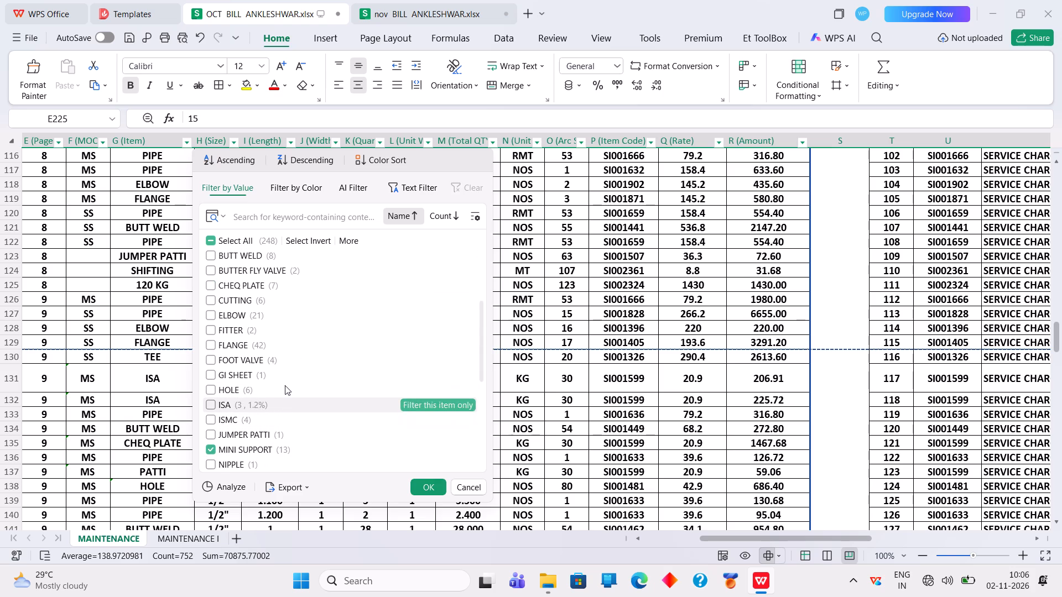
{"action": "left_click", "coordinate": [246, 282]}
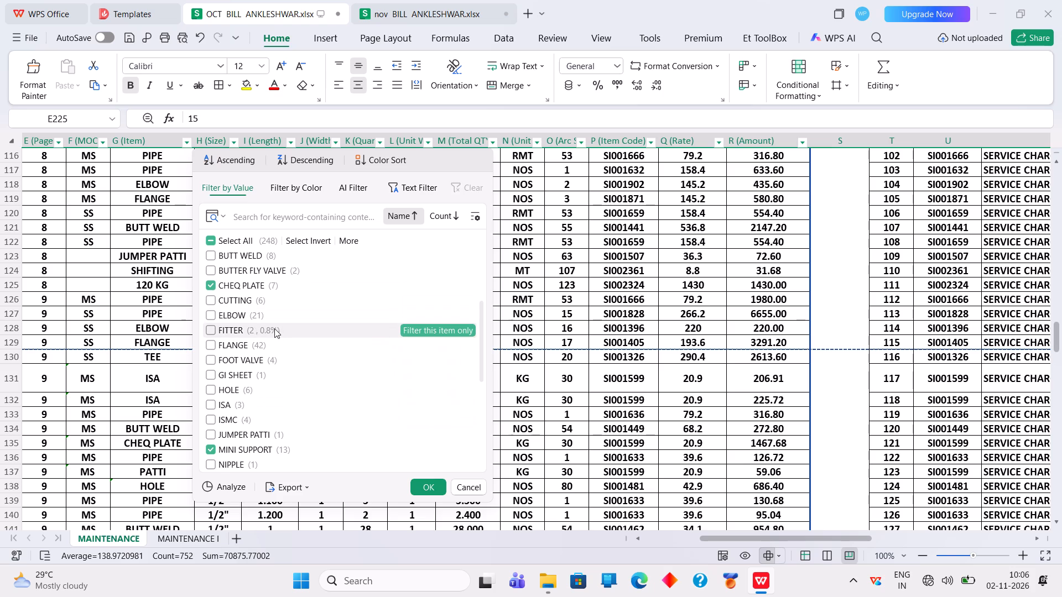
{"action": "scroll", "coordinate": [308, 348], "scroll_direction": "down", "scroll_amount": 2}
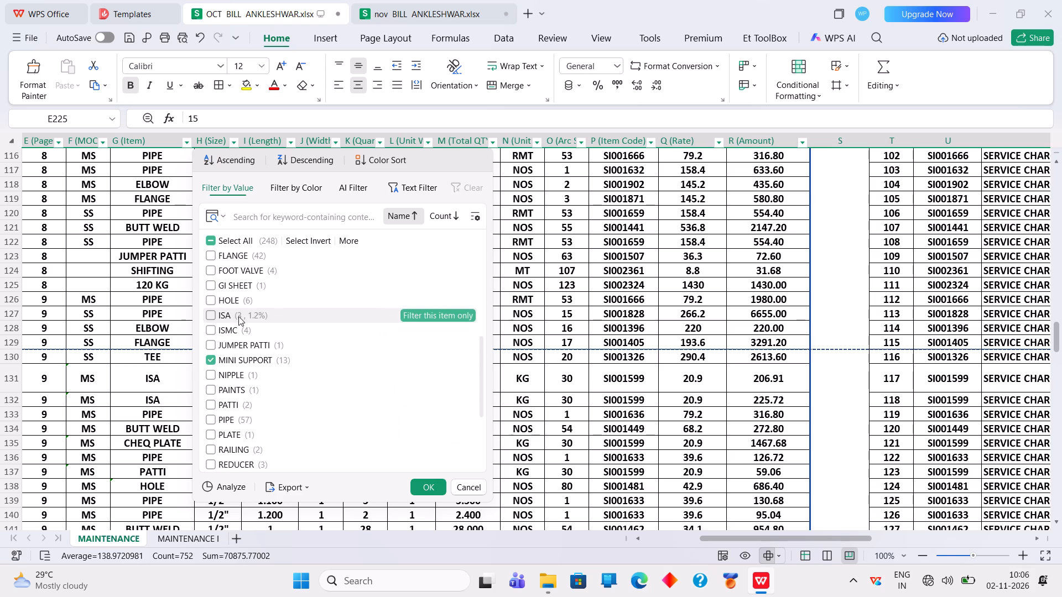
{"action": "left_click", "coordinate": [238, 316]}
{"action": "left_click", "coordinate": [235, 331]}
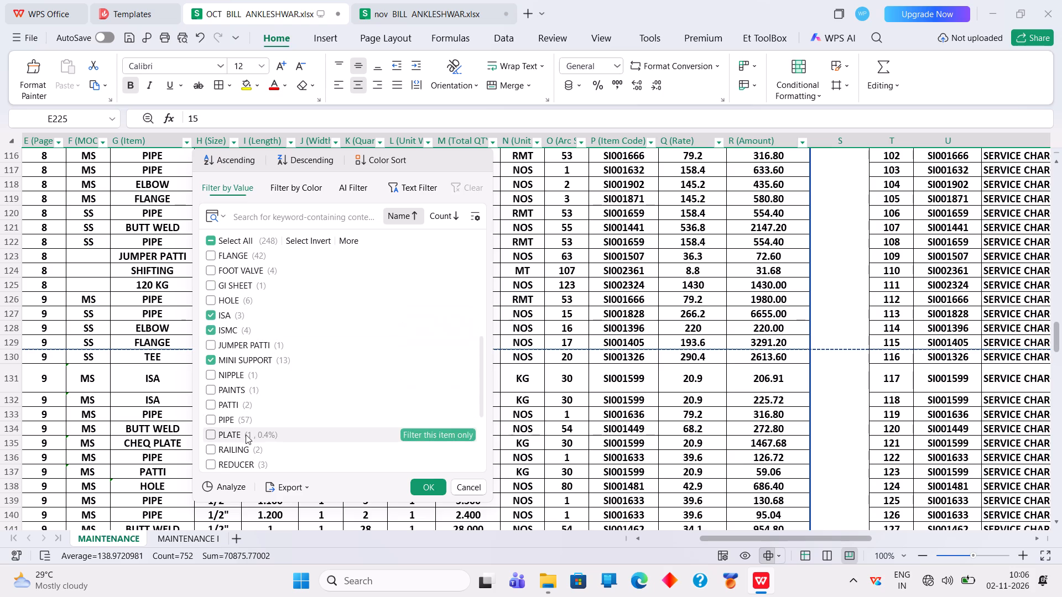
{"action": "left_click", "coordinate": [246, 434]}
{"action": "left_click", "coordinate": [429, 490]}
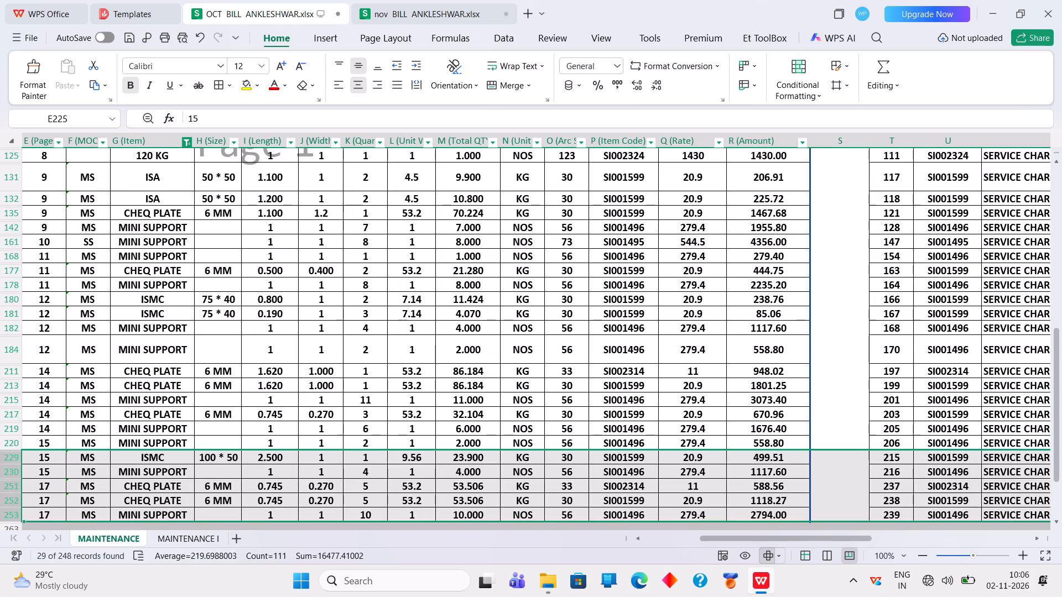
Copy the MS MINI SUPPORT row 215 of the OCT bill into row 445 of the nov bill.
{"action": "left_click", "coordinate": [10, 400]}
{"action": "right_click", "coordinate": [10, 400]}
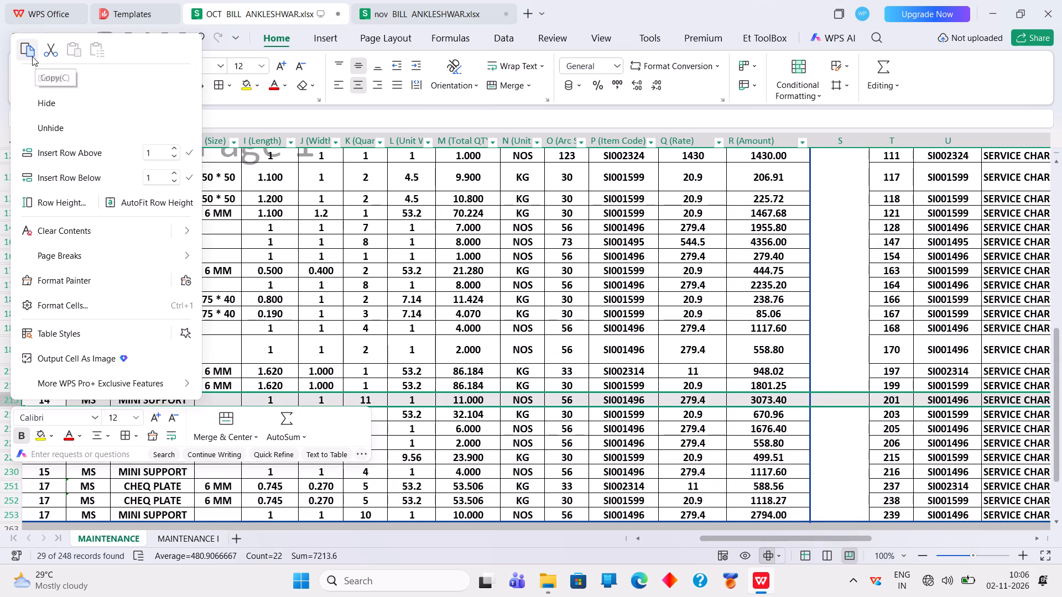
{"action": "left_click", "coordinate": [32, 56]}
{"action": "left_click", "coordinate": [423, 17]}
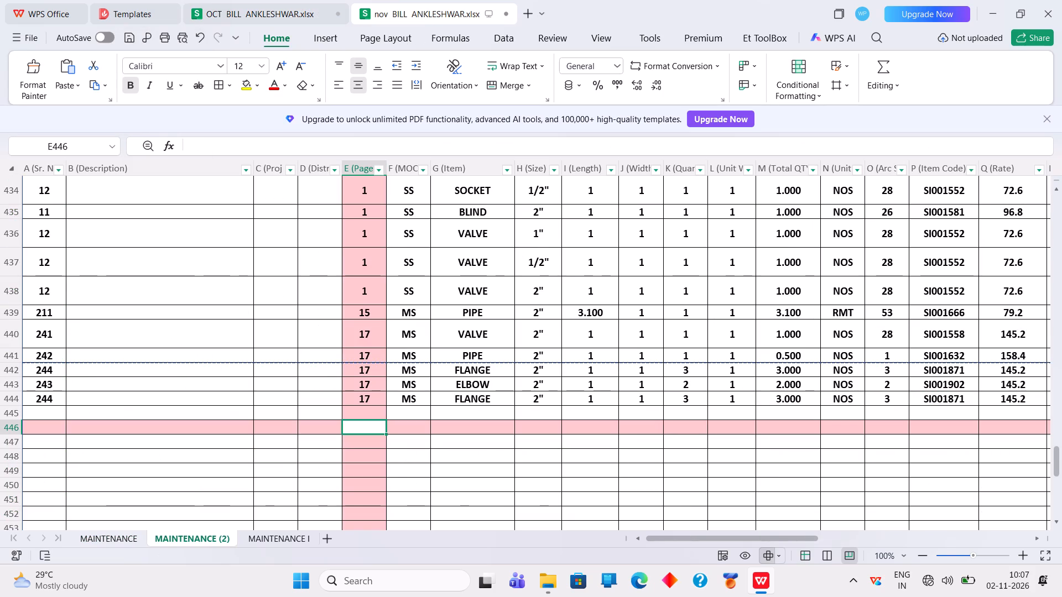
{"action": "left_click", "coordinate": [11, 415]}
{"action": "right_click", "coordinate": [11, 415]}
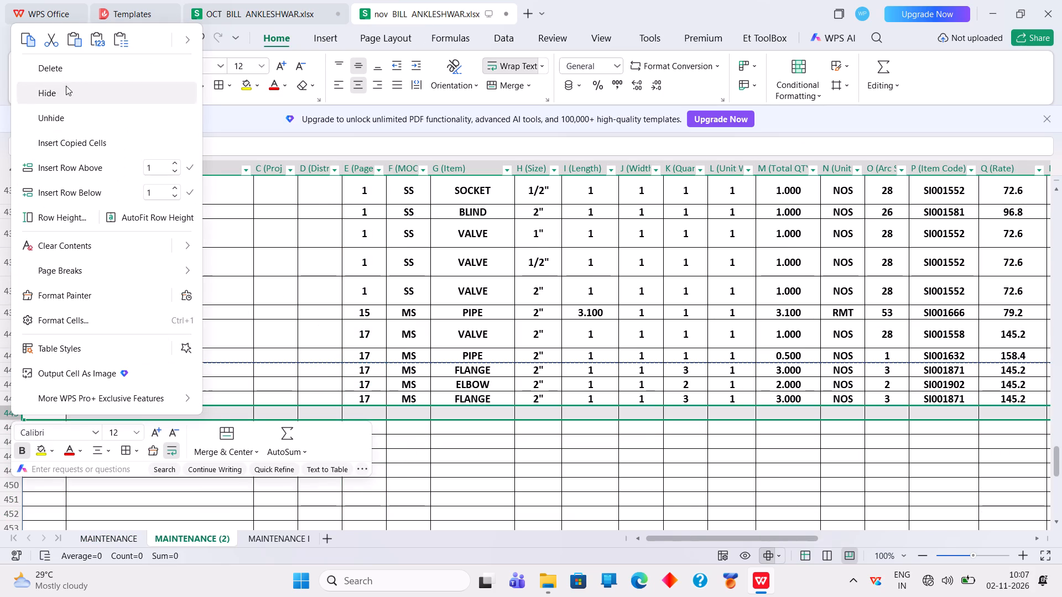
{"action": "left_click", "coordinate": [72, 43]}
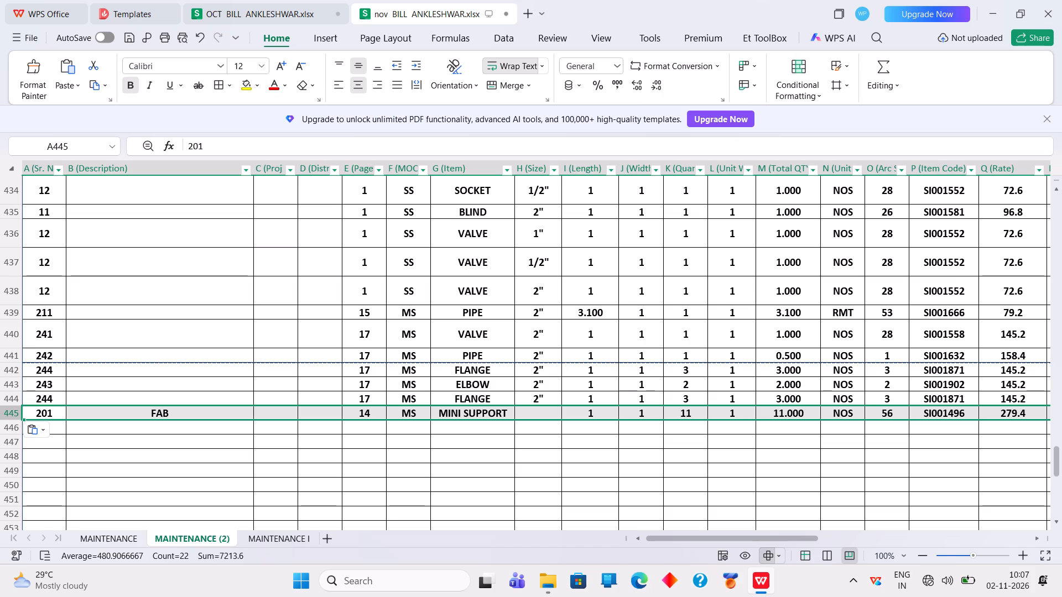
Copy the 6 MM MS CHEQ PLATE row 135 of the OCT bill into row 446 of the nov bill.
{"action": "left_click", "coordinate": [256, 15]}
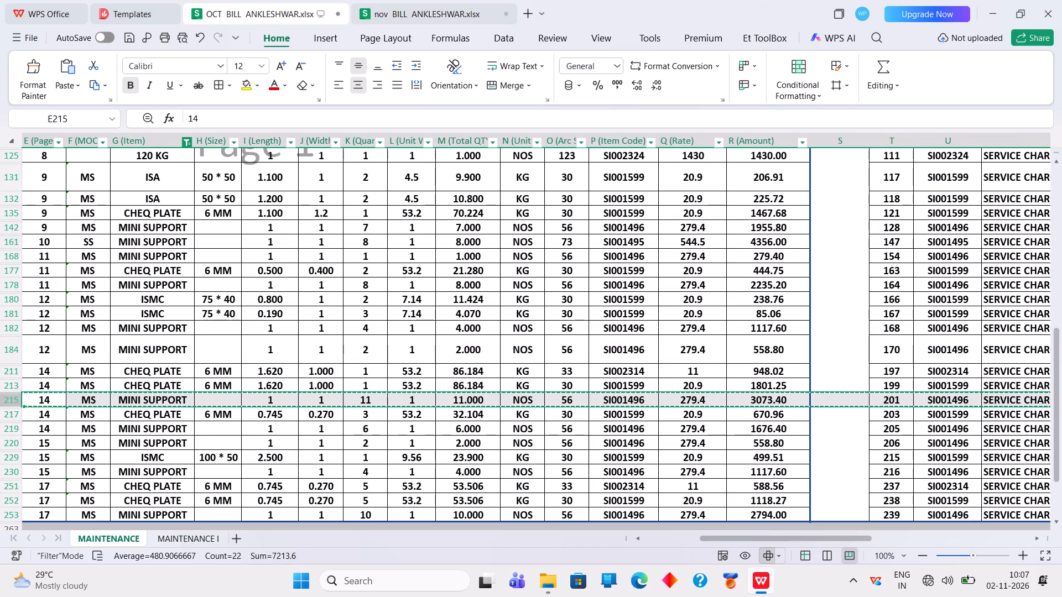
{"action": "left_click", "coordinate": [11, 214]}
{"action": "right_click", "coordinate": [11, 214]}
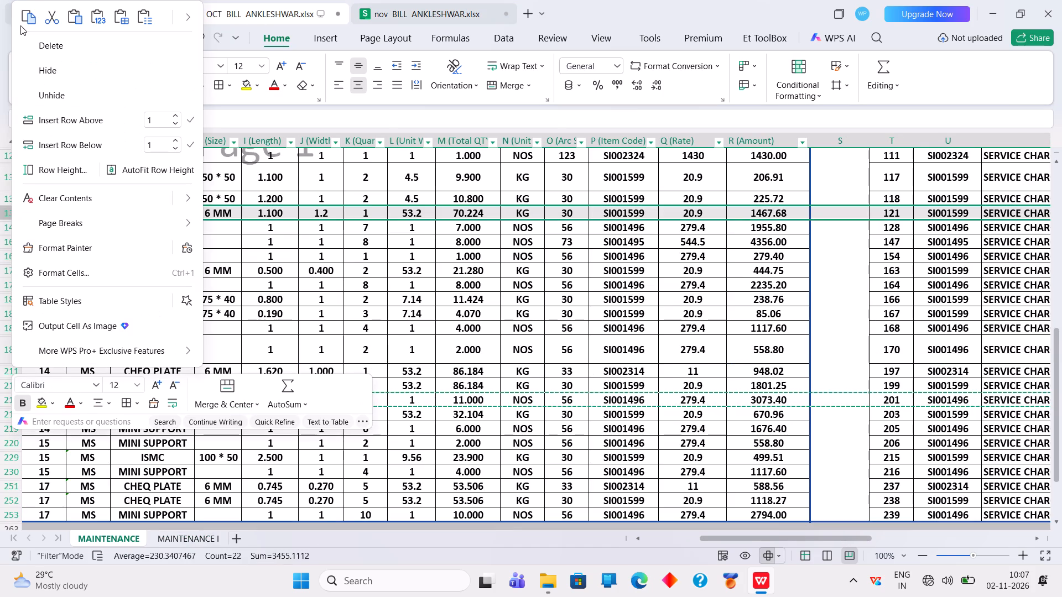
{"action": "left_click", "coordinate": [27, 17]}
{"action": "left_click", "coordinate": [402, 6]}
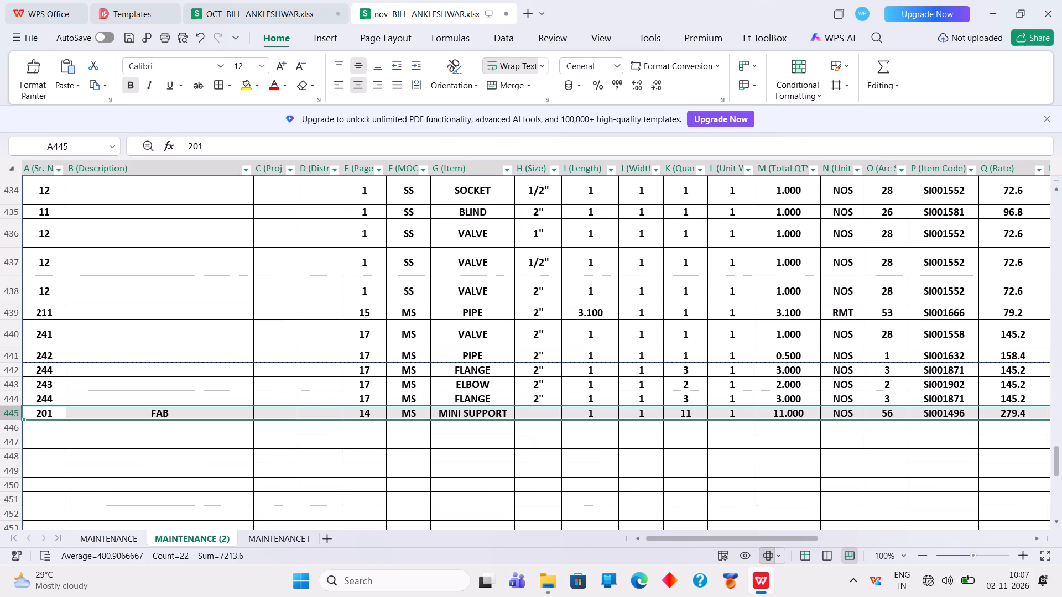
{"action": "left_click", "coordinate": [13, 427]}
{"action": "right_click", "coordinate": [13, 427]}
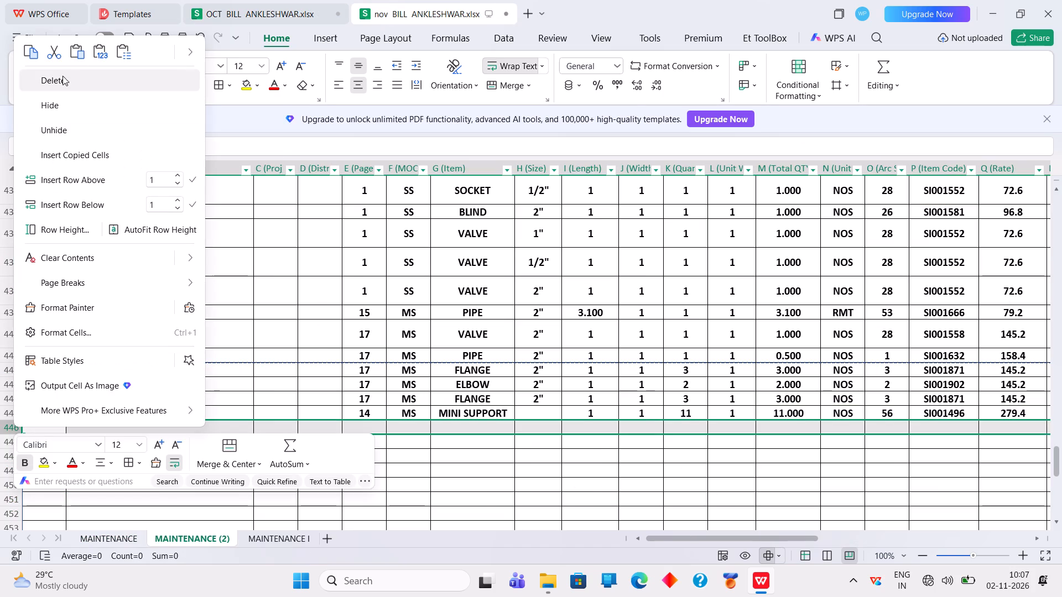
{"action": "left_click", "coordinate": [76, 54]}
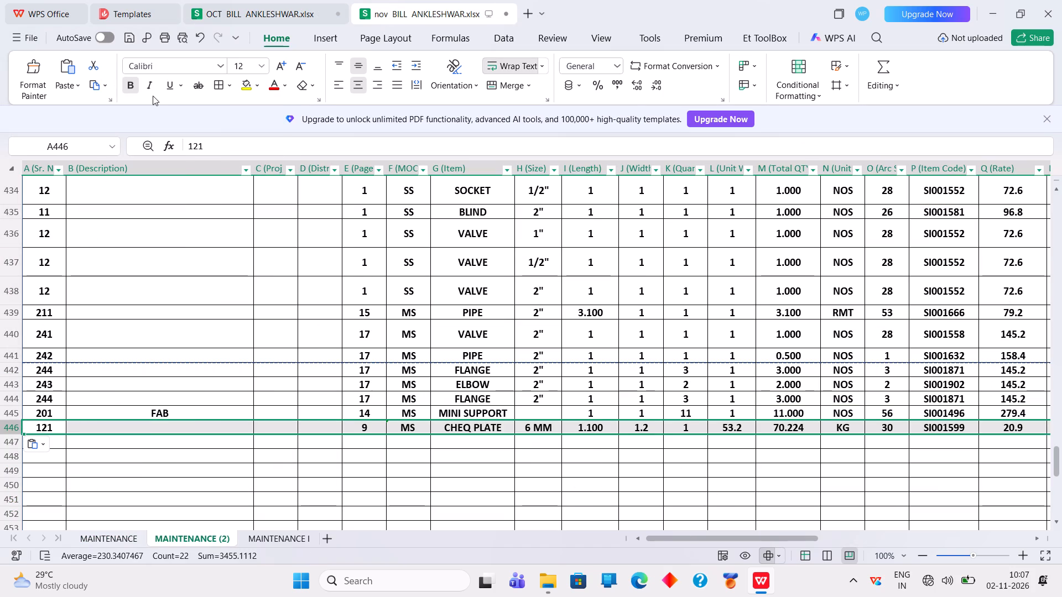
Copy the 75 * 40 MS ISMC row 180 of the OCT bill into row 447 of the nov bill.
{"action": "left_click", "coordinate": [228, 15]}
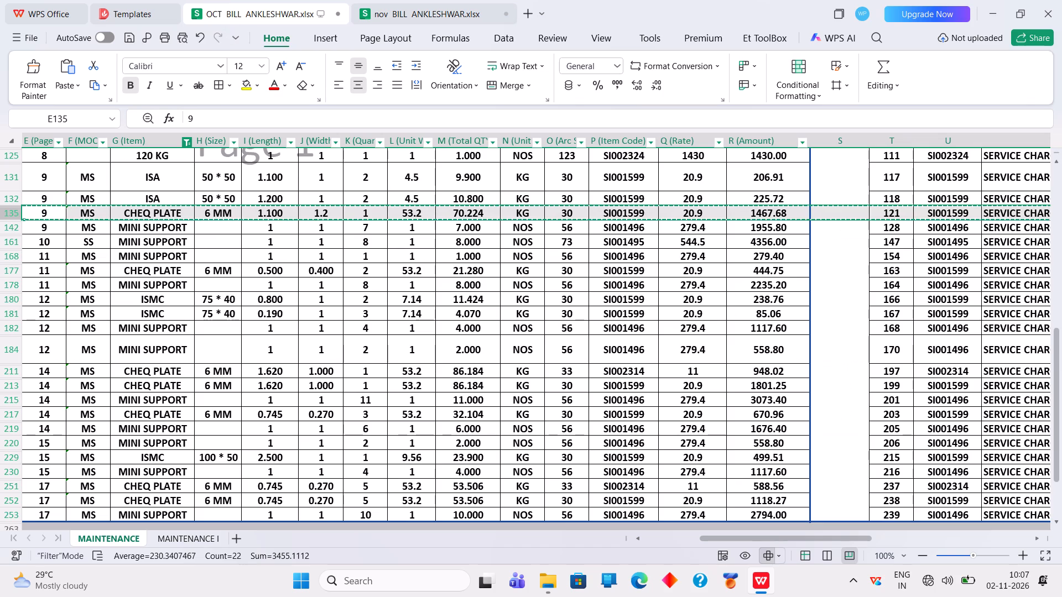
{"action": "left_click", "coordinate": [17, 301]}
{"action": "right_click", "coordinate": [17, 301]}
{"action": "left_click", "coordinate": [39, 20]}
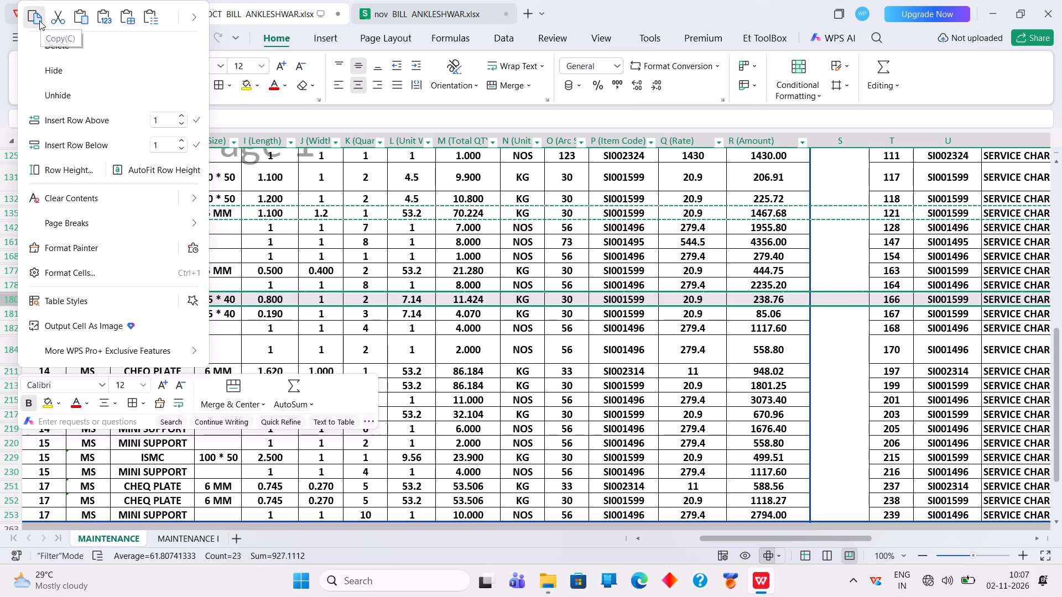
{"action": "left_click", "coordinate": [407, 6]}
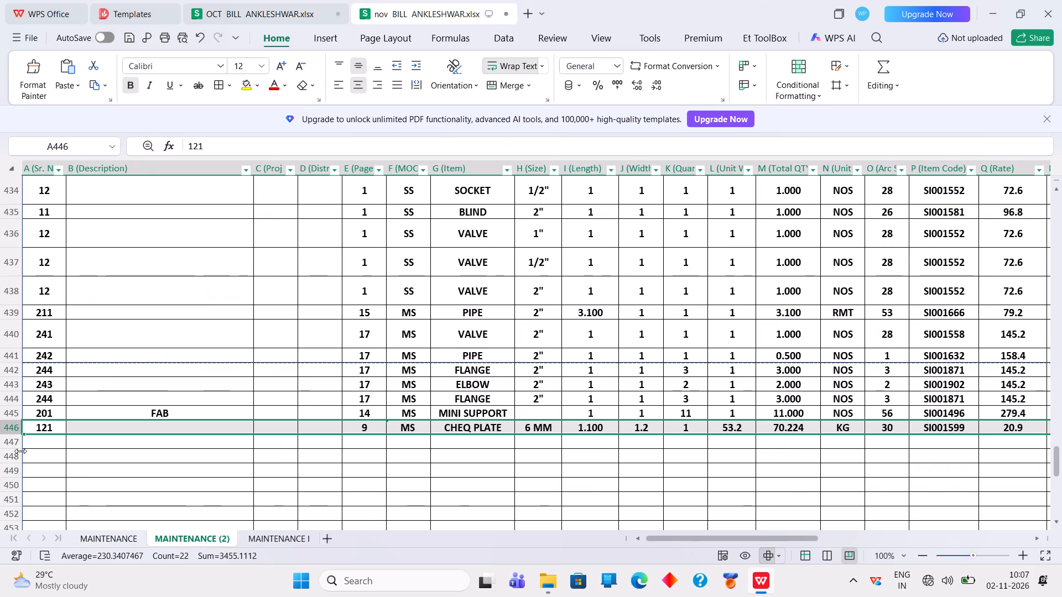
{"action": "left_click", "coordinate": [17, 443]}
{"action": "right_click", "coordinate": [17, 443]}
{"action": "left_click", "coordinate": [88, 70]}
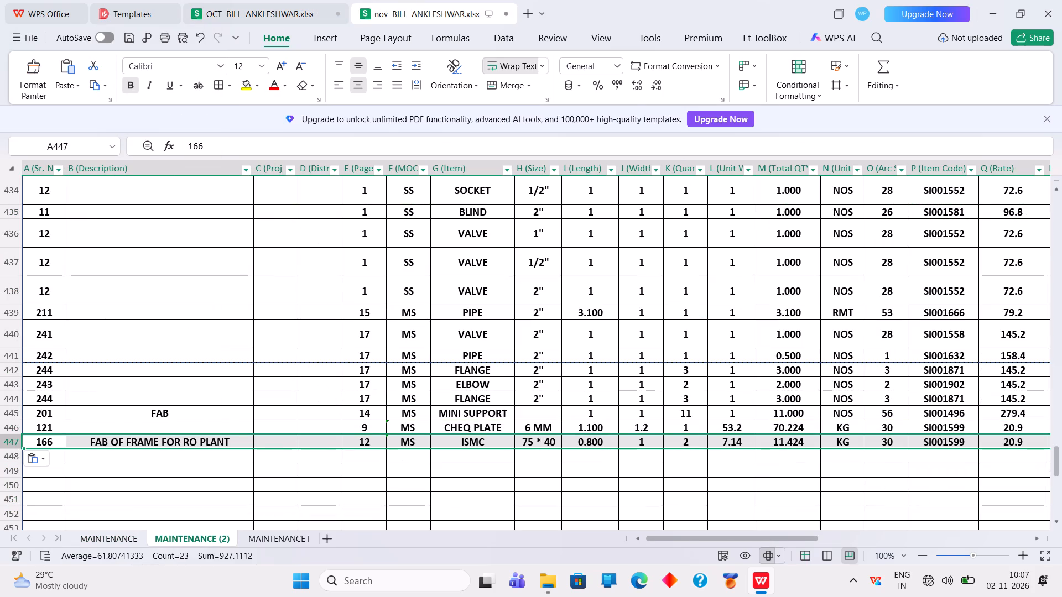
Duplicate the 6 MM CHEQ PLATE row 446 of the nov bill into row 448.
{"action": "left_click", "coordinate": [5, 427]}
{"action": "right_click", "coordinate": [4, 427]}
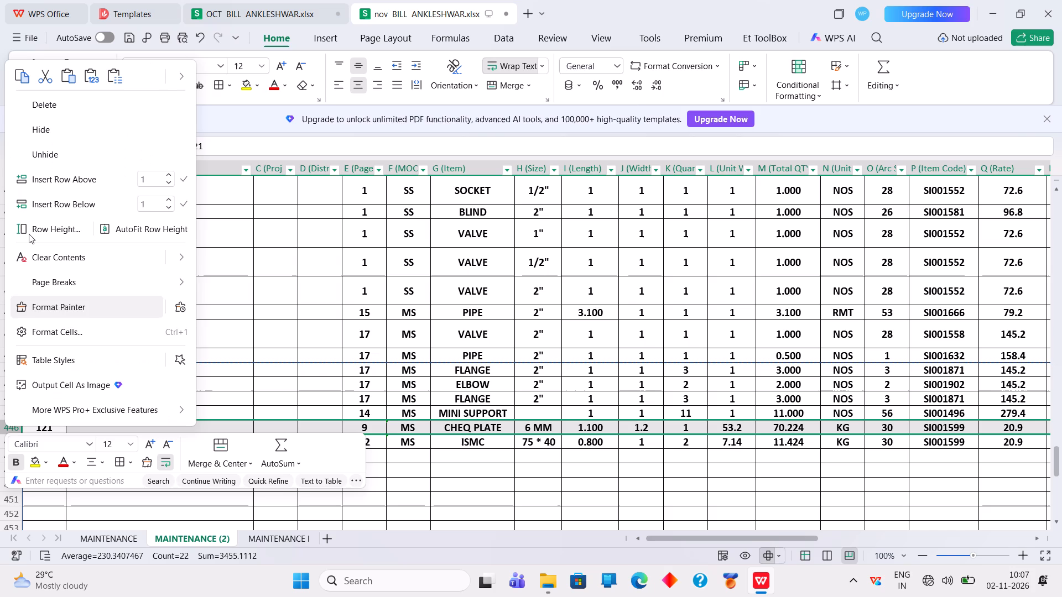
{"action": "left_click", "coordinate": [17, 72]}
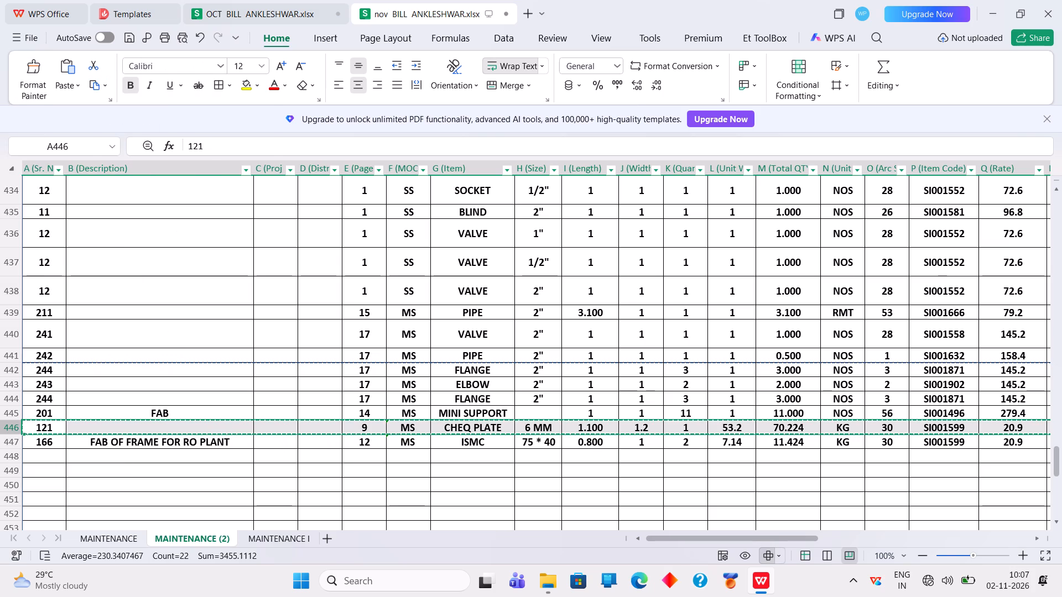
{"action": "left_click", "coordinate": [14, 458]}
{"action": "right_click", "coordinate": [14, 458]}
{"action": "right_click", "coordinate": [14, 458]}
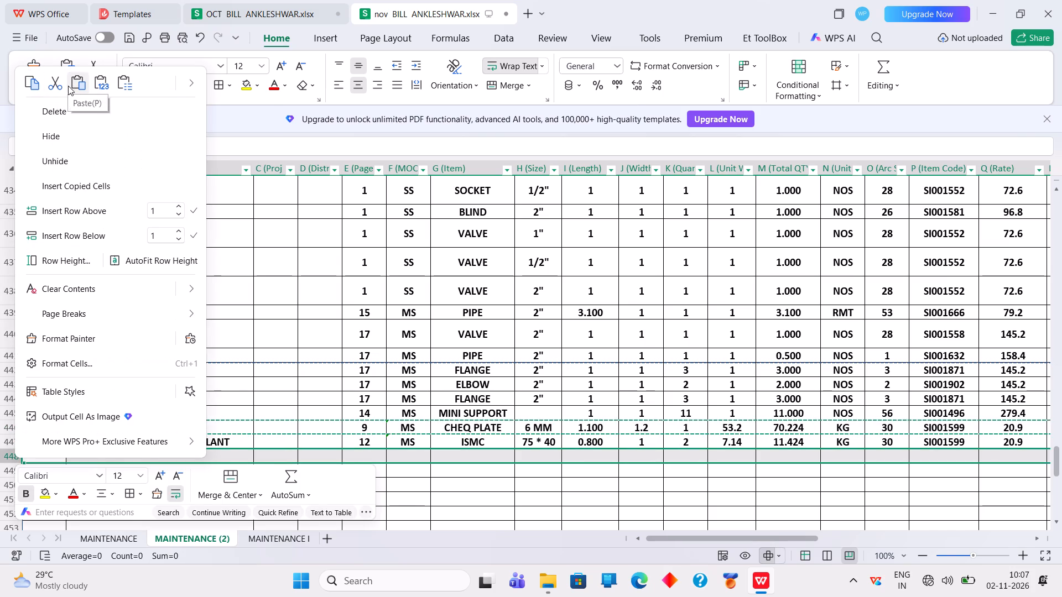
{"action": "left_click", "coordinate": [79, 88]}
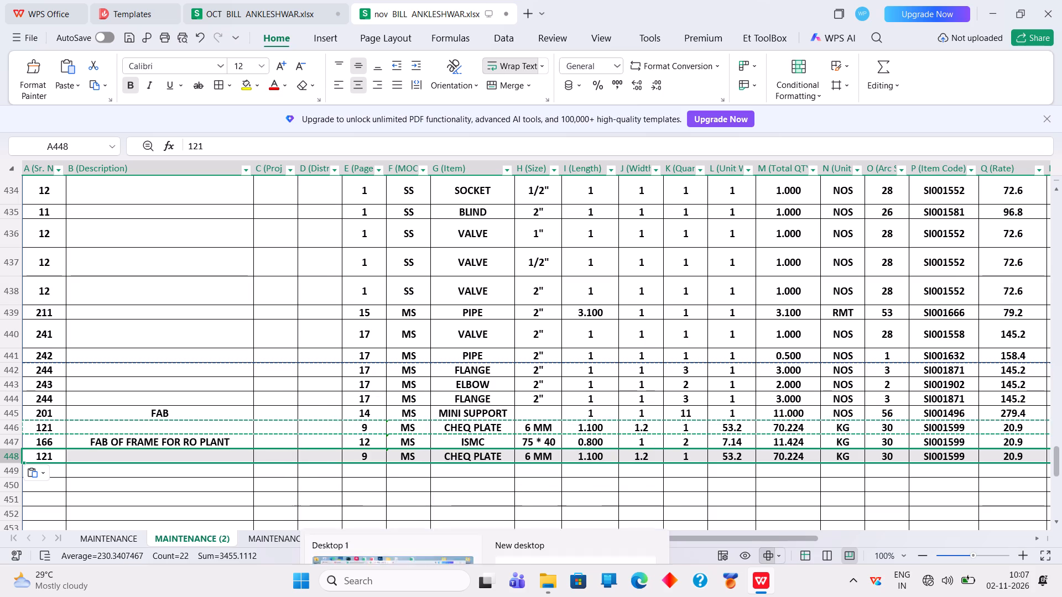
Copy the 120 KG row 125 of the OCT bill into rows 449, 450 and 452 of the nov bill.
{"action": "left_click", "coordinate": [256, 11]}
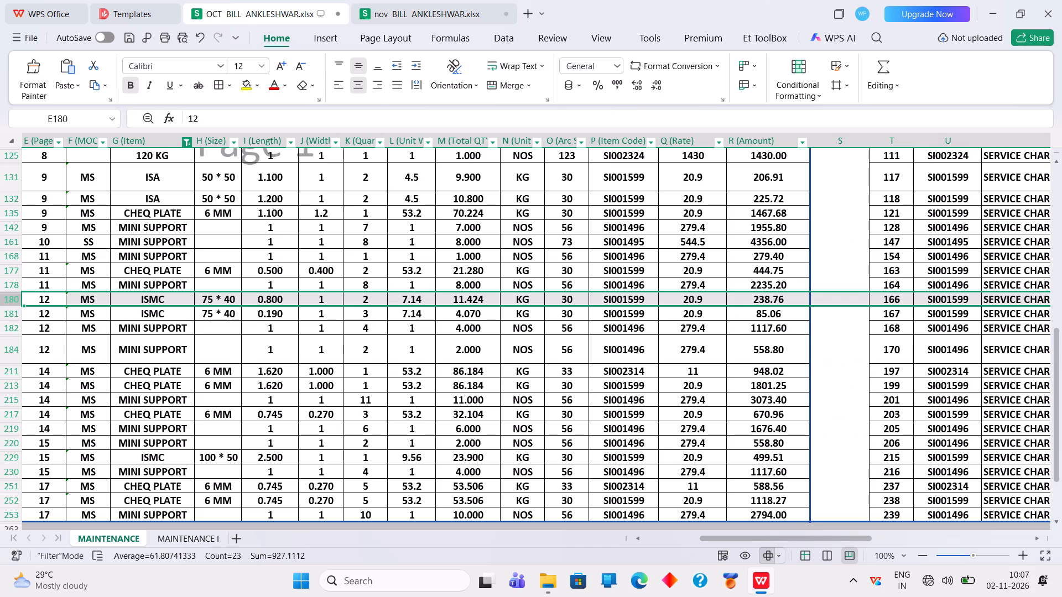
{"action": "left_click", "coordinate": [12, 155]}
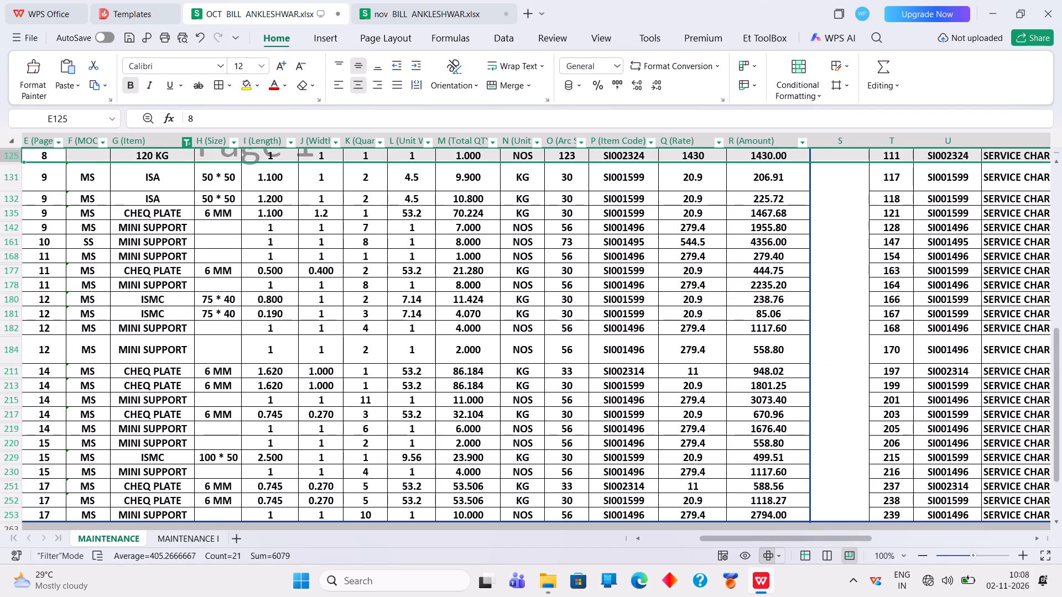
{"action": "right_click", "coordinate": [12, 155]}
{"action": "left_click", "coordinate": [37, 179]}
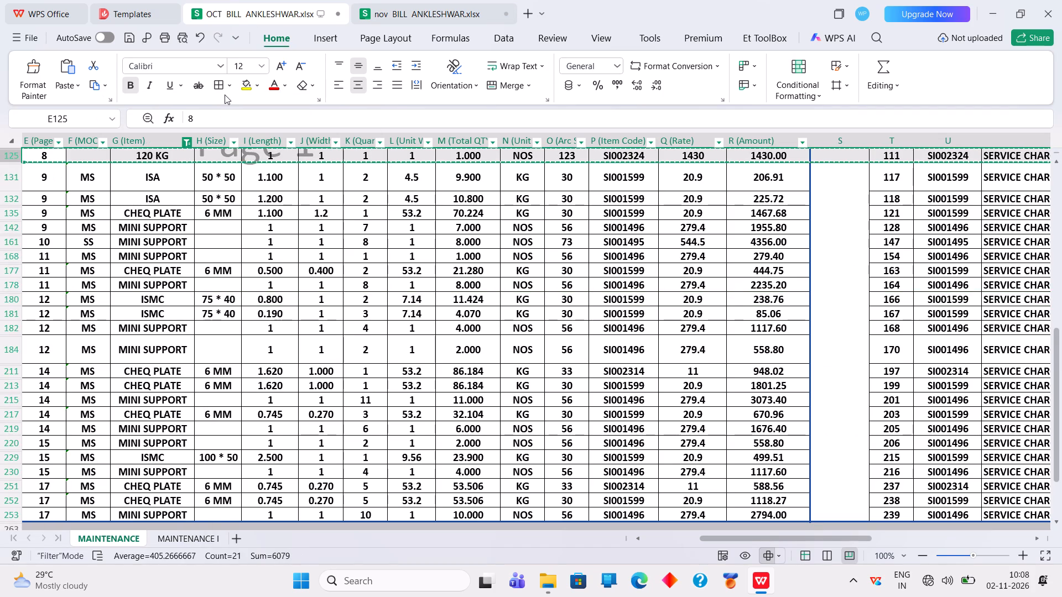
{"action": "left_click", "coordinate": [384, 12]}
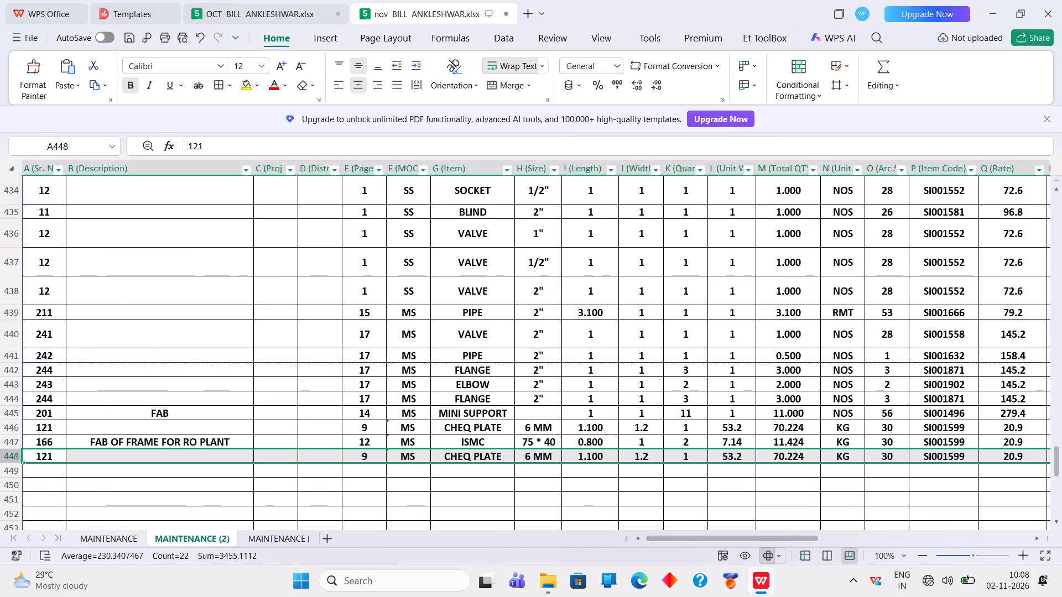
{"action": "left_click_drag", "start_coordinate": [17, 473], "coordinate": [17, 475]}
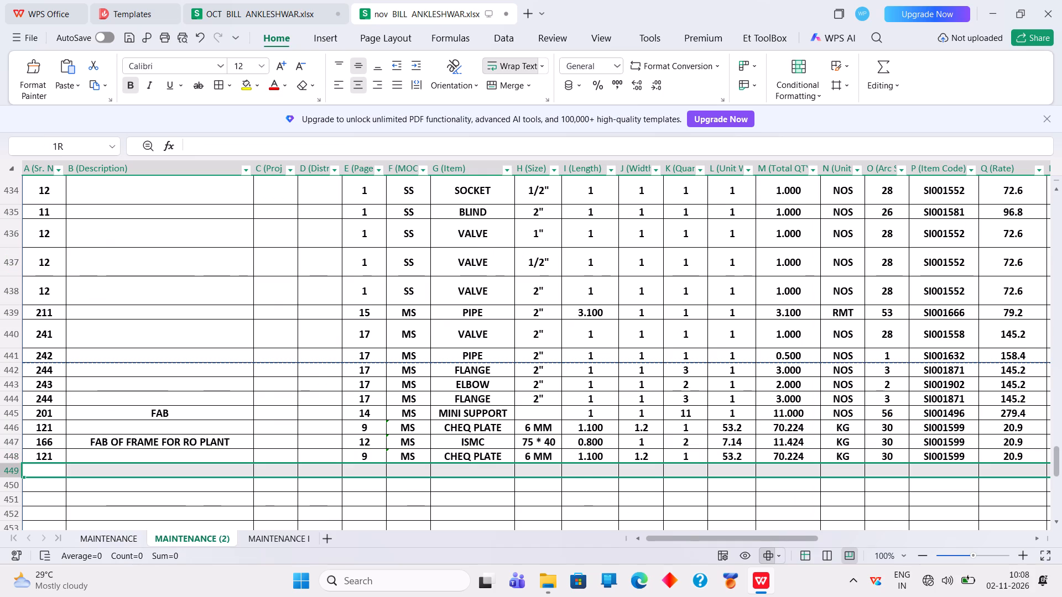
{"action": "left_click_drag", "start_coordinate": [17, 475], "coordinate": [17, 484]}
{"action": "right_click", "coordinate": [12, 478]}
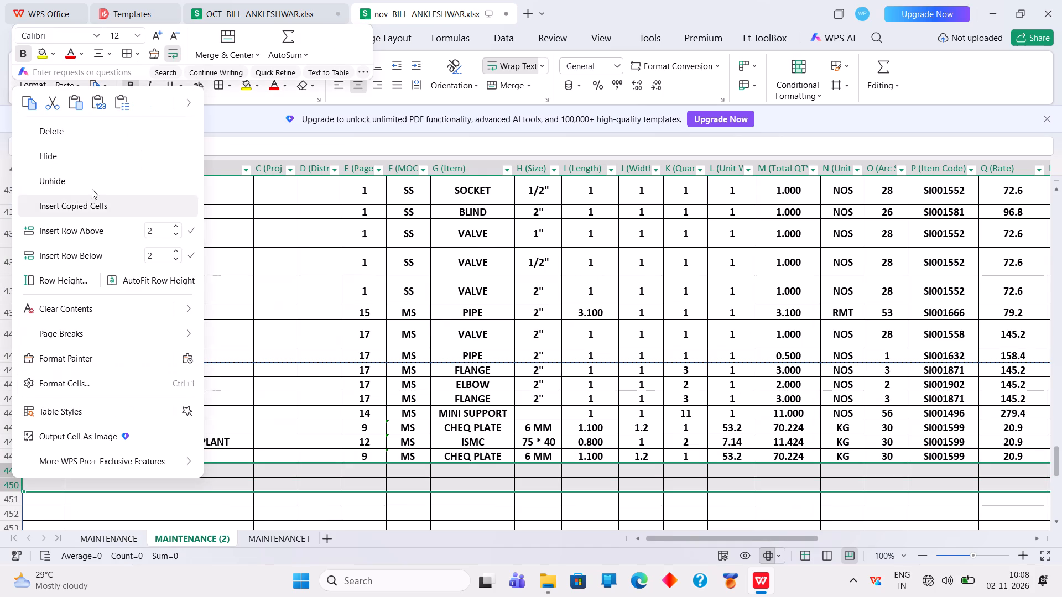
{"action": "left_click", "coordinate": [79, 95]}
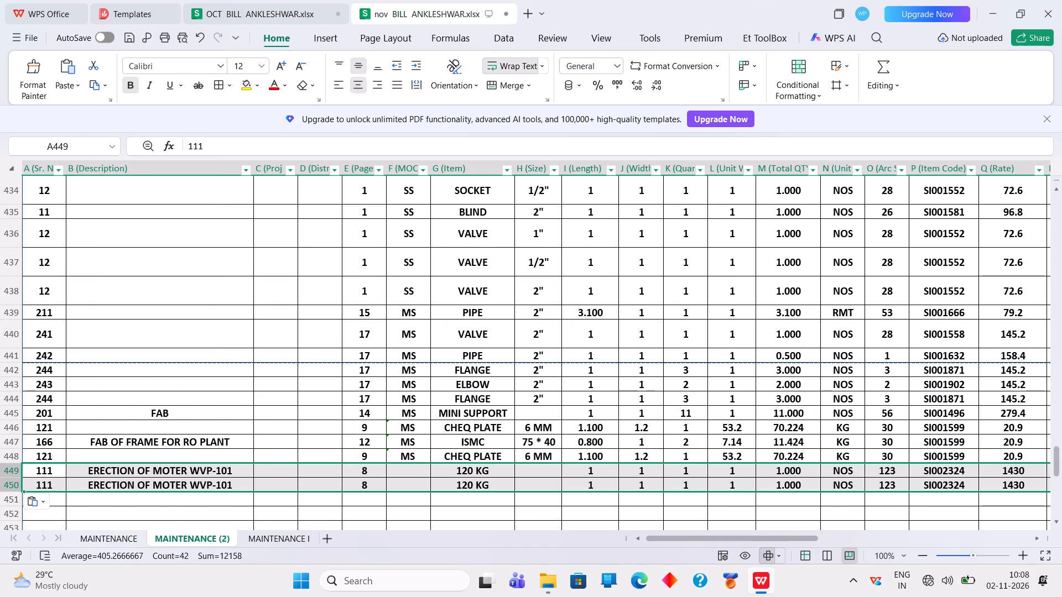
{"action": "left_click", "coordinate": [14, 511]}
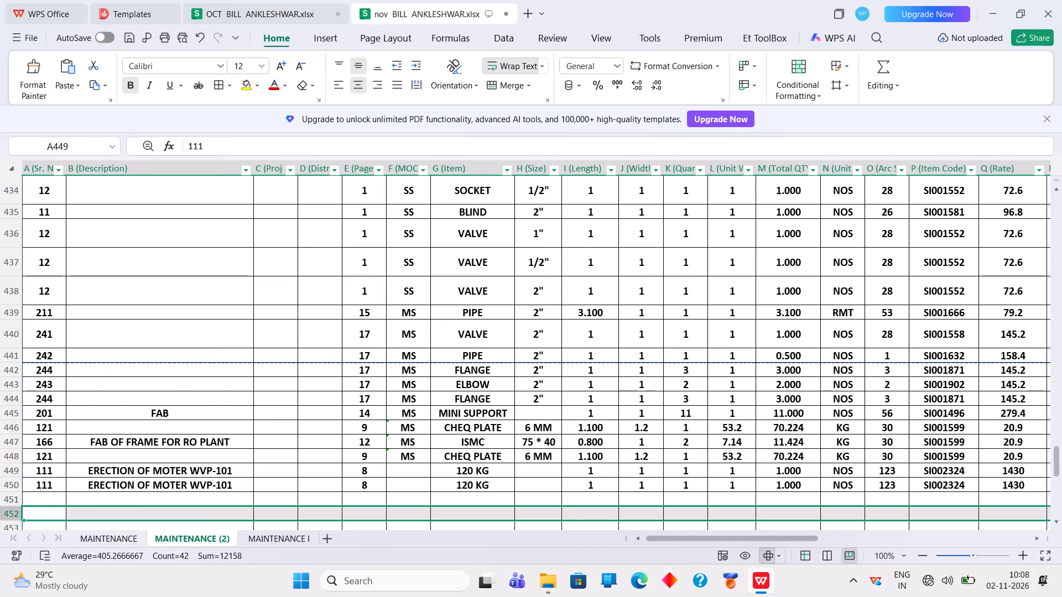
{"action": "right_click", "coordinate": [14, 511]}
{"action": "left_click", "coordinate": [79, 159]}
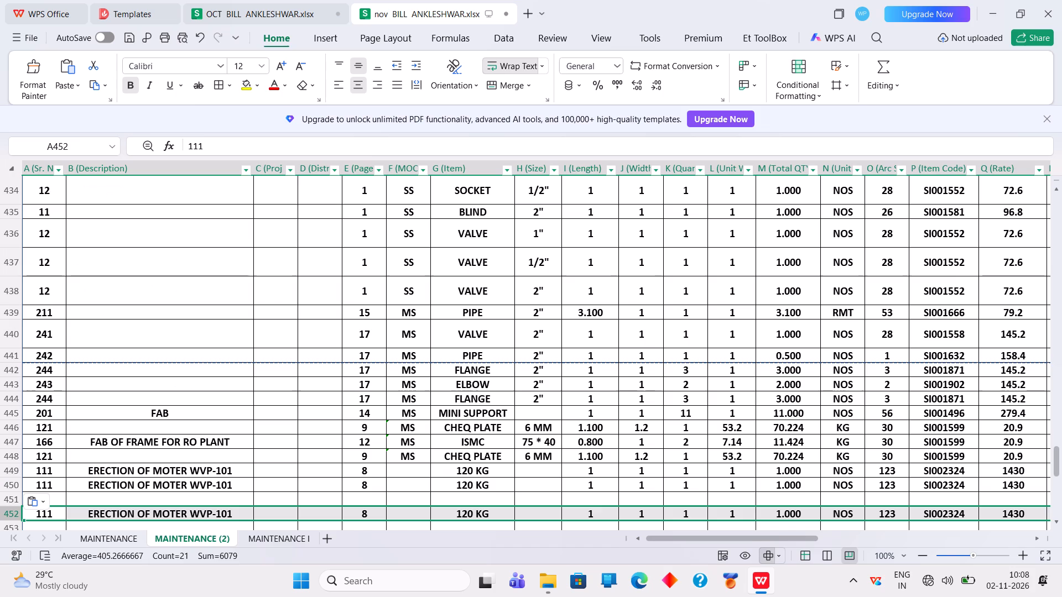
Filter the OCT bill's Item column to show only SHIFTING.
{"action": "left_click", "coordinate": [239, 17]}
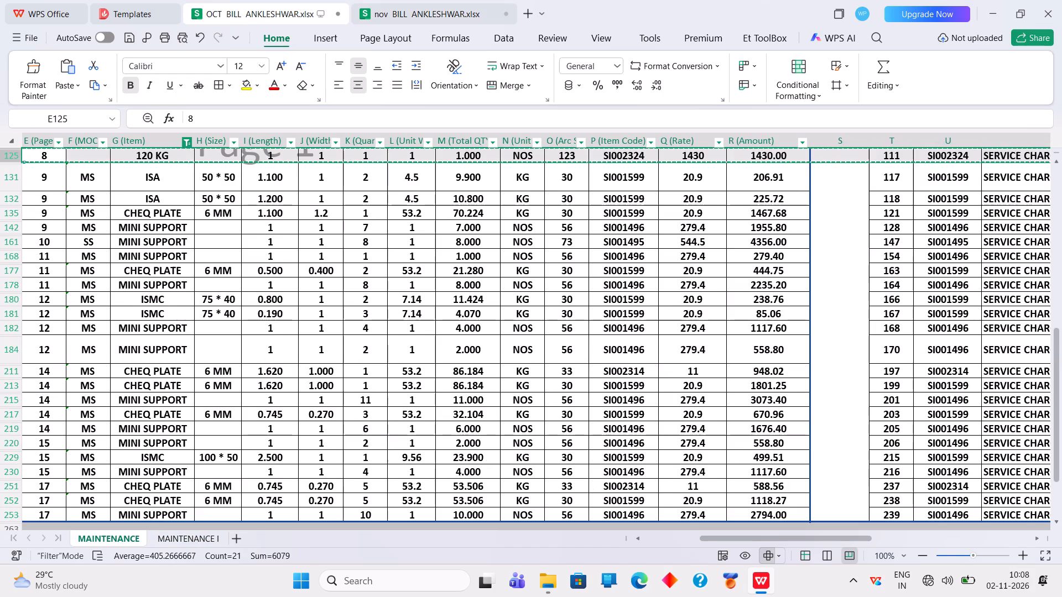
{"action": "scroll", "coordinate": [286, 331], "scroll_direction": "up", "scroll_amount": 5}
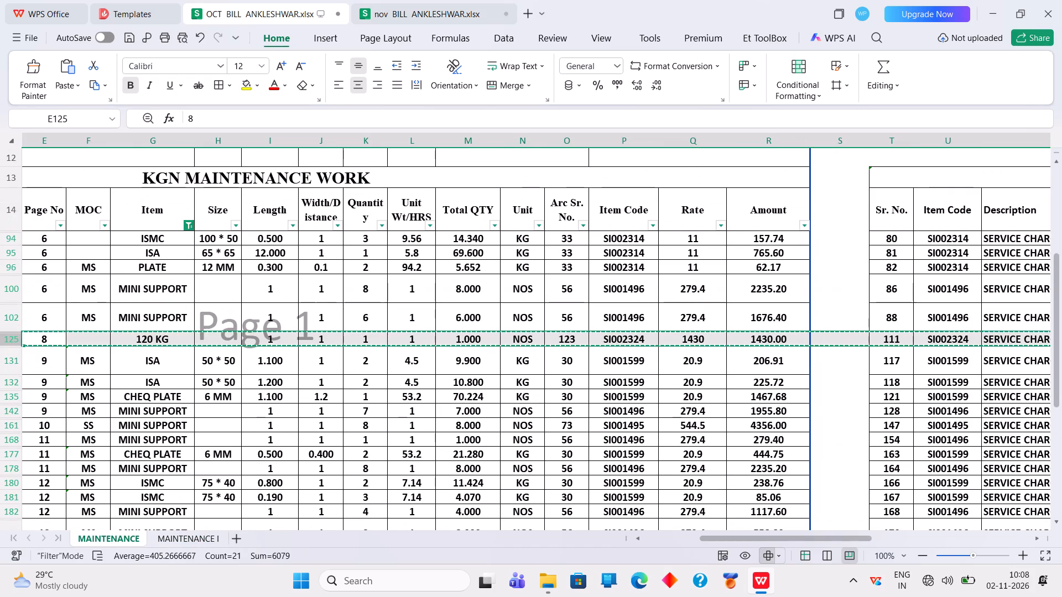
{"action": "scroll", "coordinate": [286, 332], "scroll_direction": "down", "scroll_amount": 5}
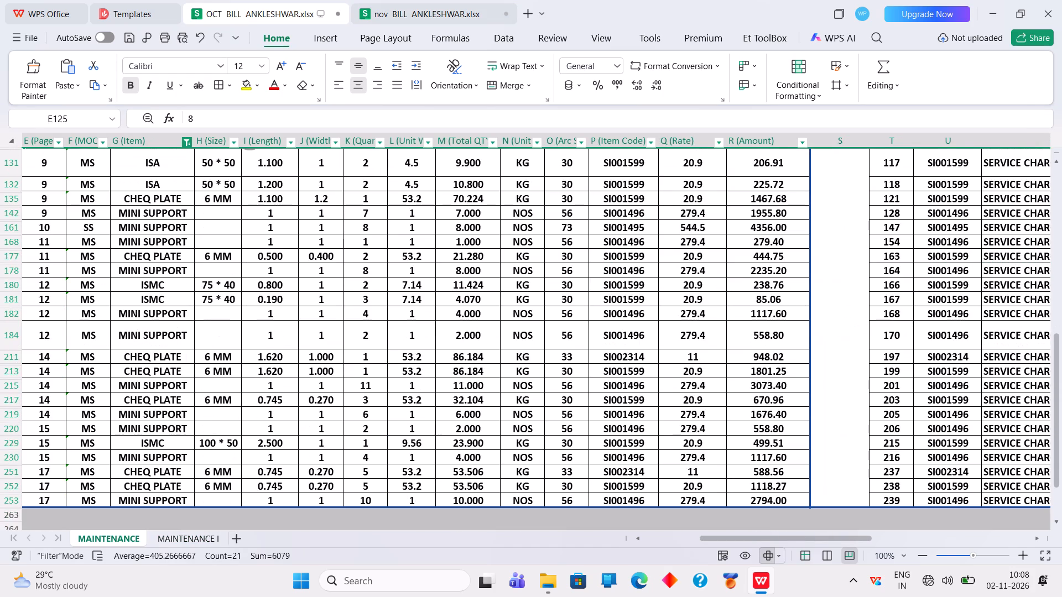
{"action": "left_click", "coordinate": [183, 141]}
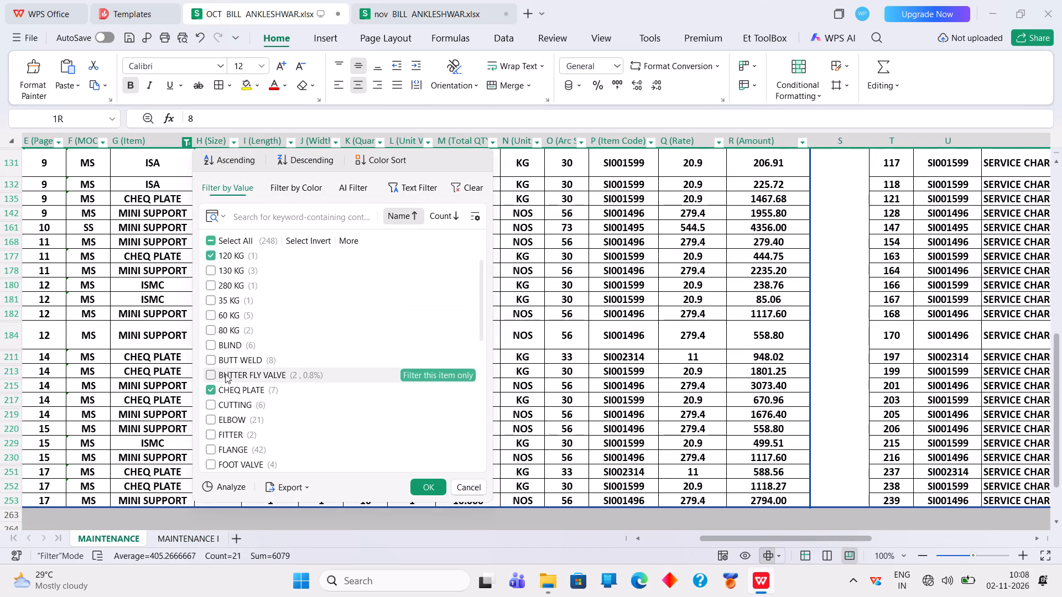
{"action": "left_click", "coordinate": [223, 390]}
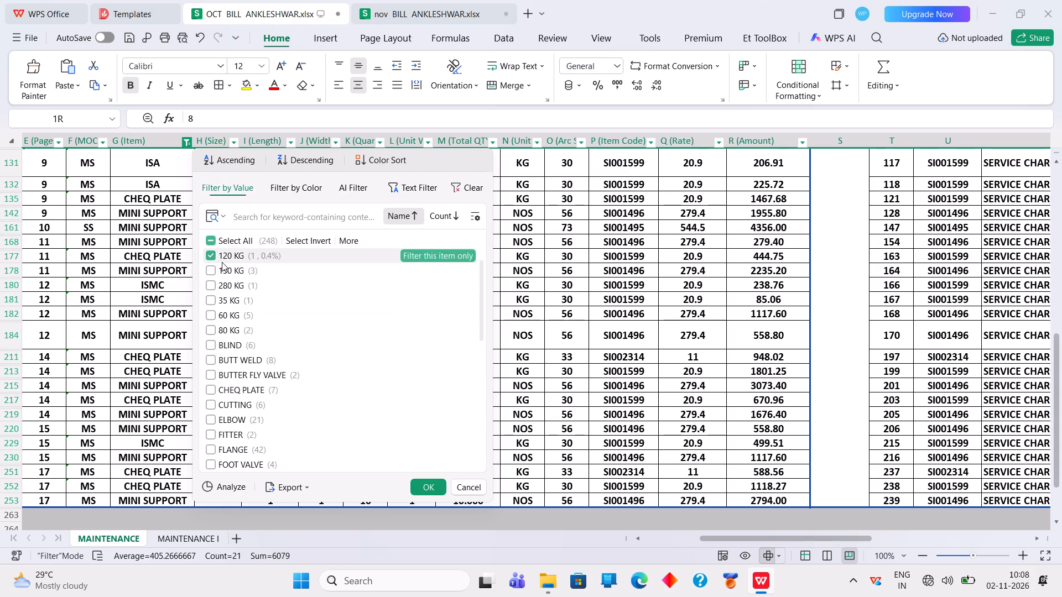
{"action": "left_click", "coordinate": [221, 259]}
{"action": "scroll", "coordinate": [253, 377], "scroll_direction": "down", "scroll_amount": 3}
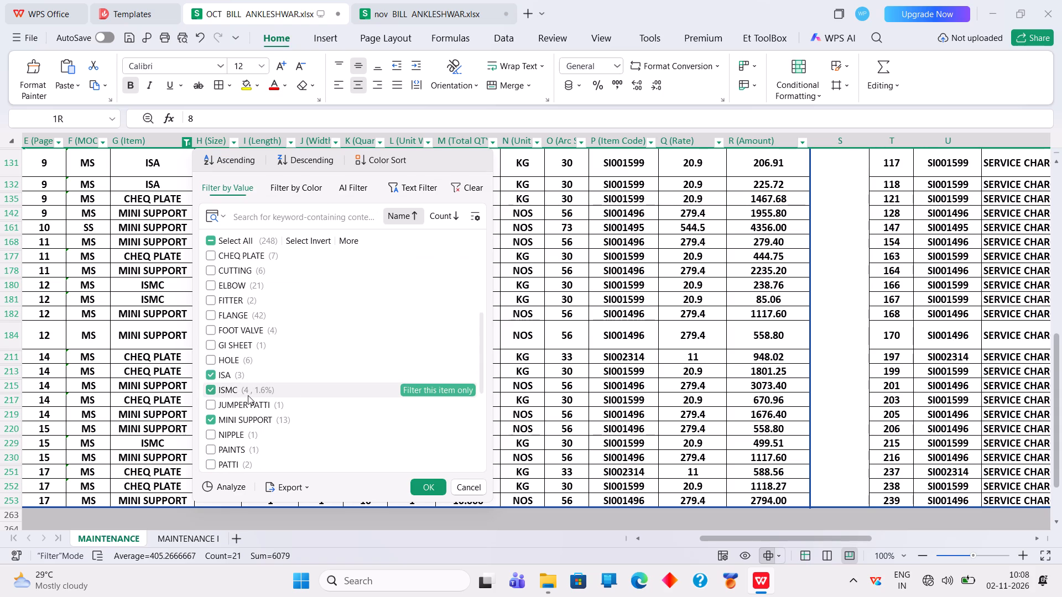
{"action": "left_click", "coordinate": [248, 395]}
{"action": "left_click", "coordinate": [241, 378]}
{"action": "left_click", "coordinate": [240, 417]}
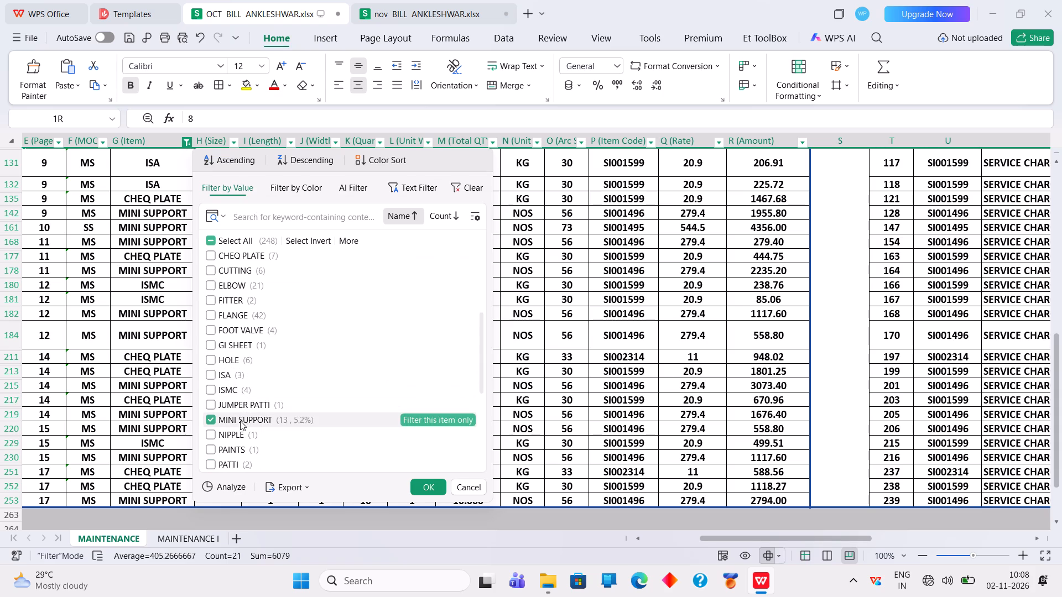
{"action": "scroll", "coordinate": [246, 468], "scroll_direction": "down", "scroll_amount": 2}
{"action": "left_click", "coordinate": [243, 463]}
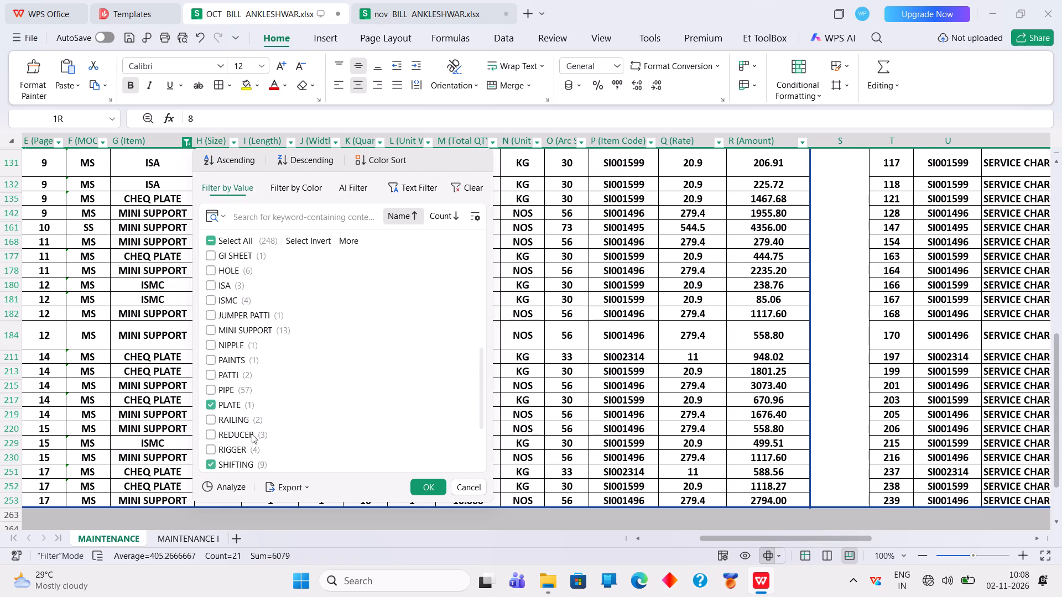
{"action": "left_click", "coordinate": [238, 410]}
{"action": "left_click", "coordinate": [431, 489]}
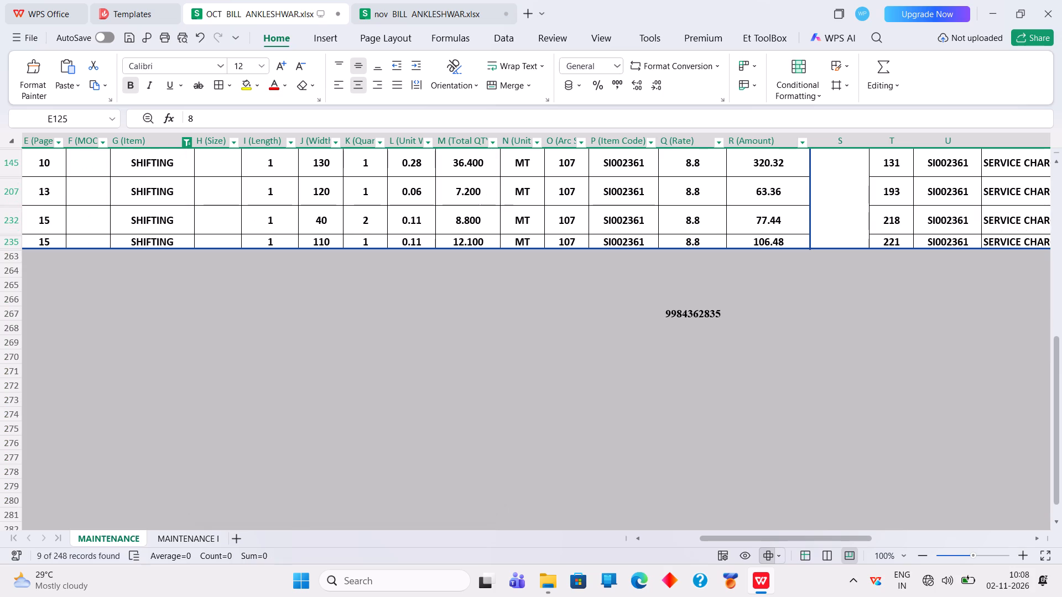
Copy the SHIFTING row 207 of the OCT bill into the empty row 451 of the nov bill.
{"action": "left_click", "coordinate": [8, 193]}
{"action": "right_click", "coordinate": [8, 194]}
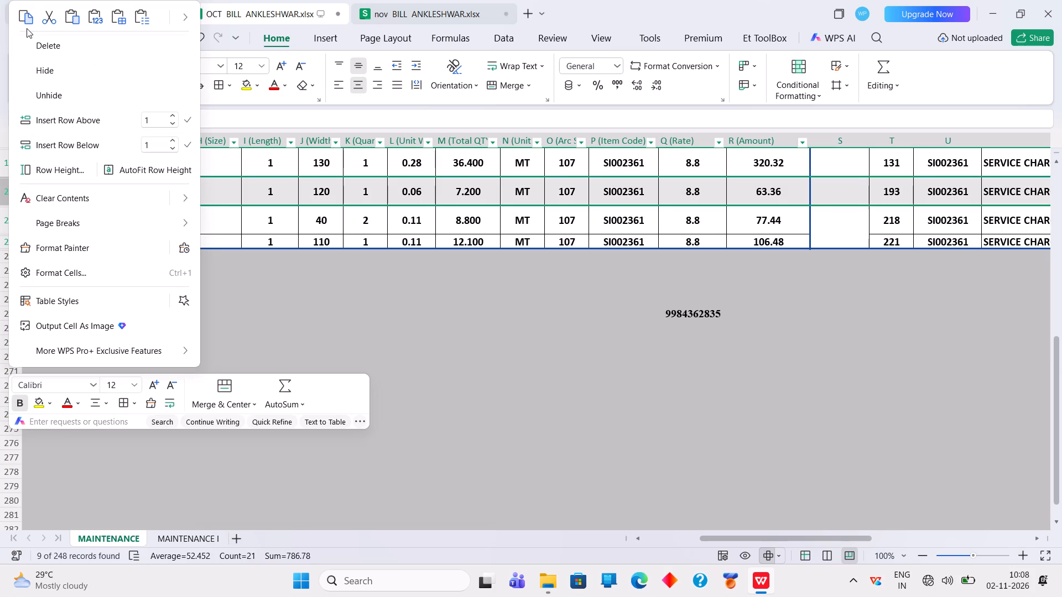
{"action": "left_click", "coordinate": [24, 23]}
{"action": "left_click", "coordinate": [411, 0]}
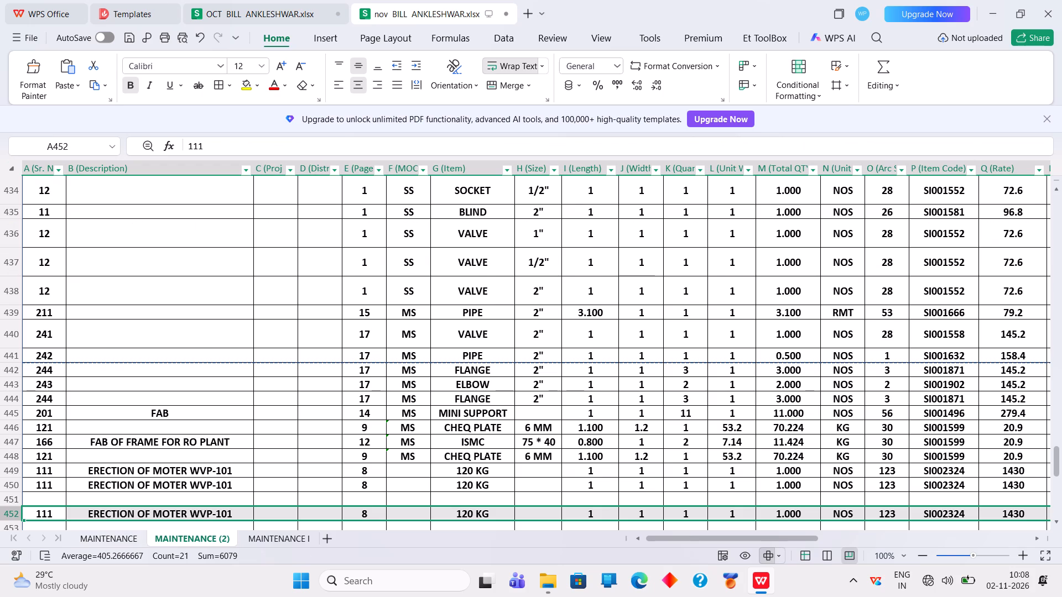
{"action": "scroll", "coordinate": [97, 449], "scroll_direction": "down", "scroll_amount": 2}
{"action": "left_click", "coordinate": [15, 420]}
{"action": "right_click", "coordinate": [15, 420]}
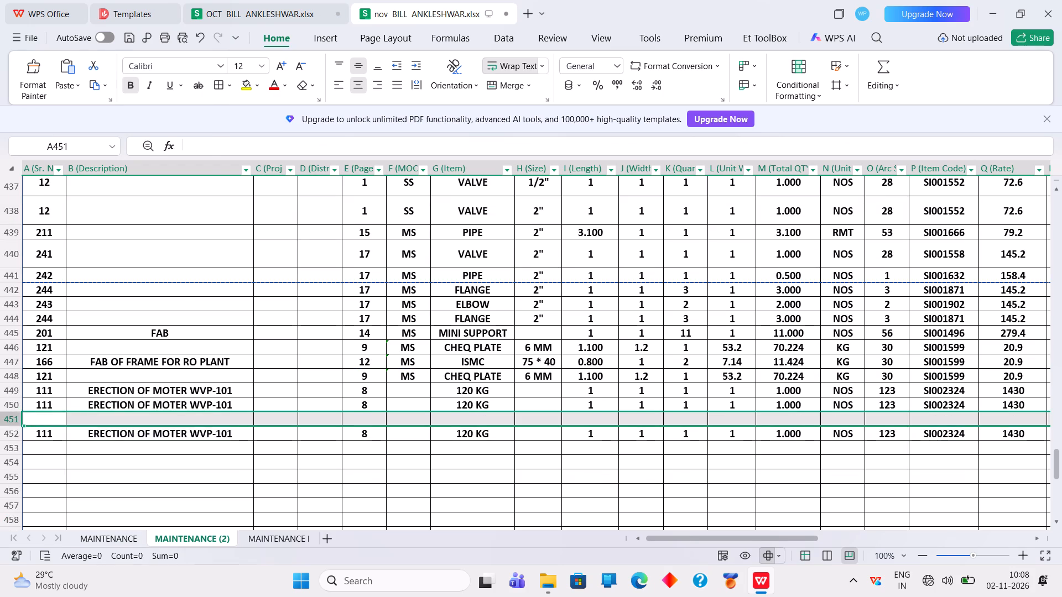
{"action": "left_click", "coordinate": [75, 44]}
Clear the Description cells B444 to B453 in the nov bill.
{"action": "left_click_drag", "start_coordinate": [157, 317], "coordinate": [179, 463]}
{"action": "key", "text": "Delete"}
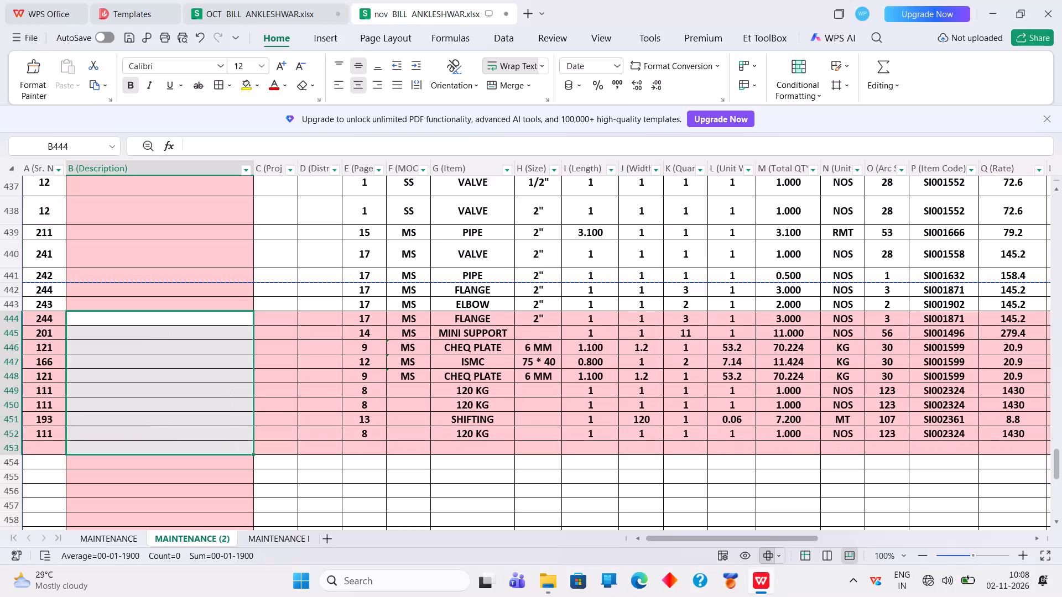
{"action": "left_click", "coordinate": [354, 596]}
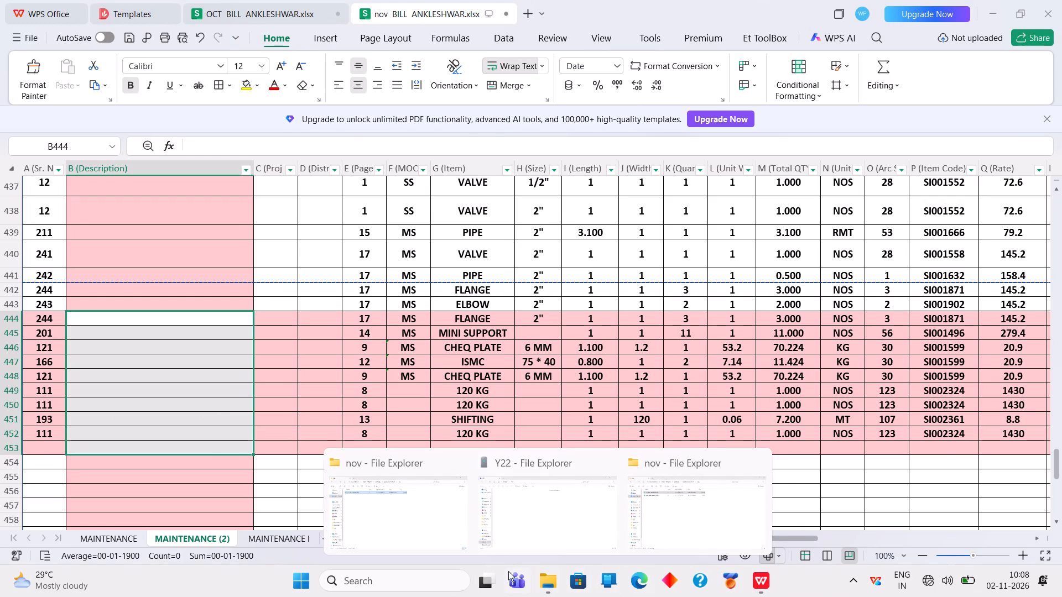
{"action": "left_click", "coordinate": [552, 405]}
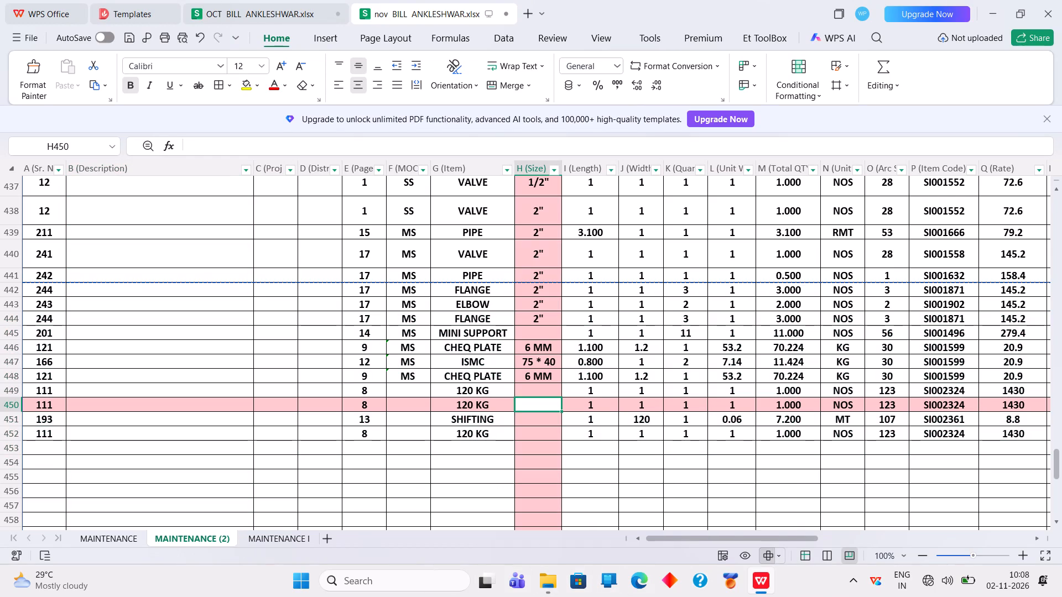
Copy the 120 KG and SHIFTING rows 450 and 451 of the nov bill into rows 453 and 454.
{"action": "left_click_drag", "start_coordinate": [17, 404], "coordinate": [17, 421]}
{"action": "right_click", "coordinate": [18, 413]}
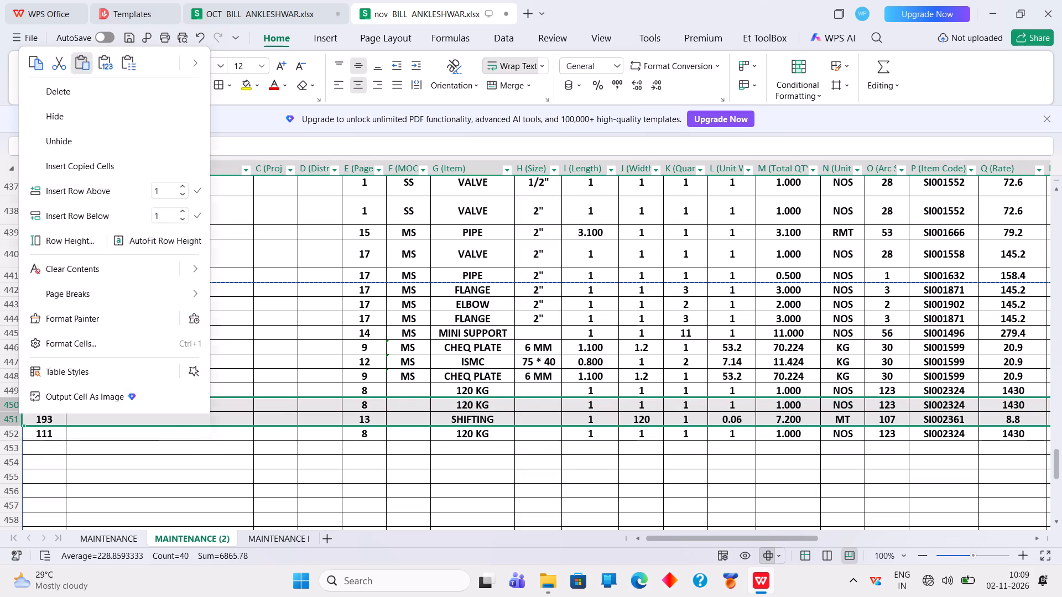
{"action": "left_click", "coordinate": [35, 57]}
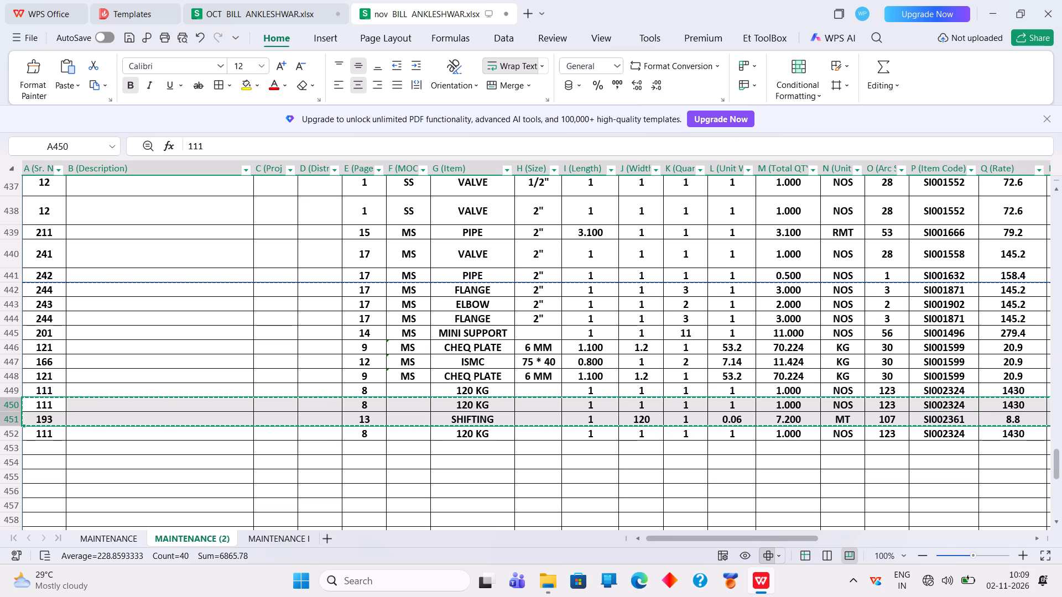
{"action": "left_click", "coordinate": [11, 451]}
{"action": "right_click", "coordinate": [11, 451]}
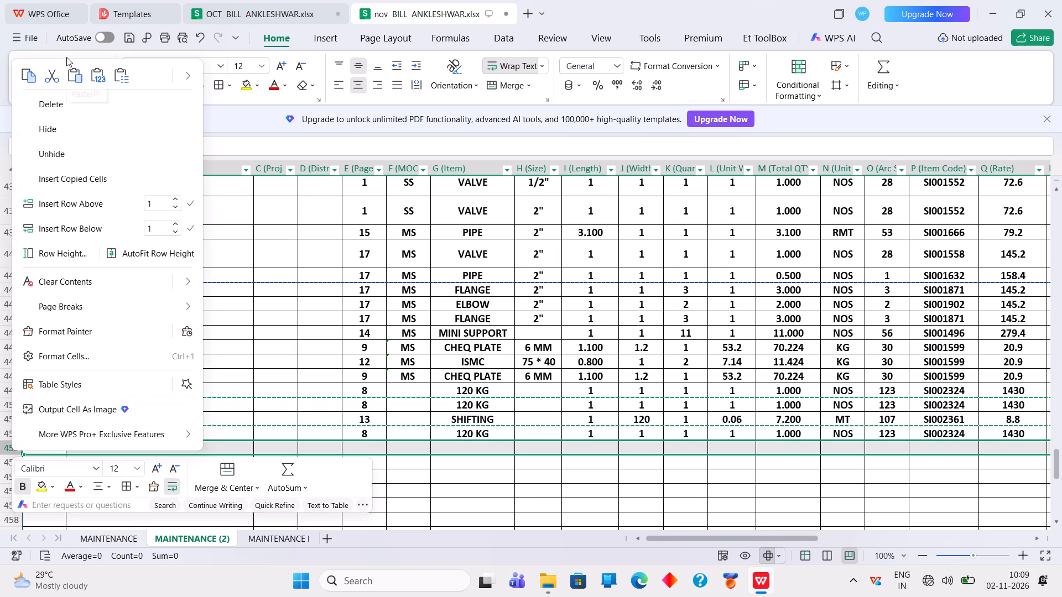
{"action": "left_click", "coordinate": [73, 72]}
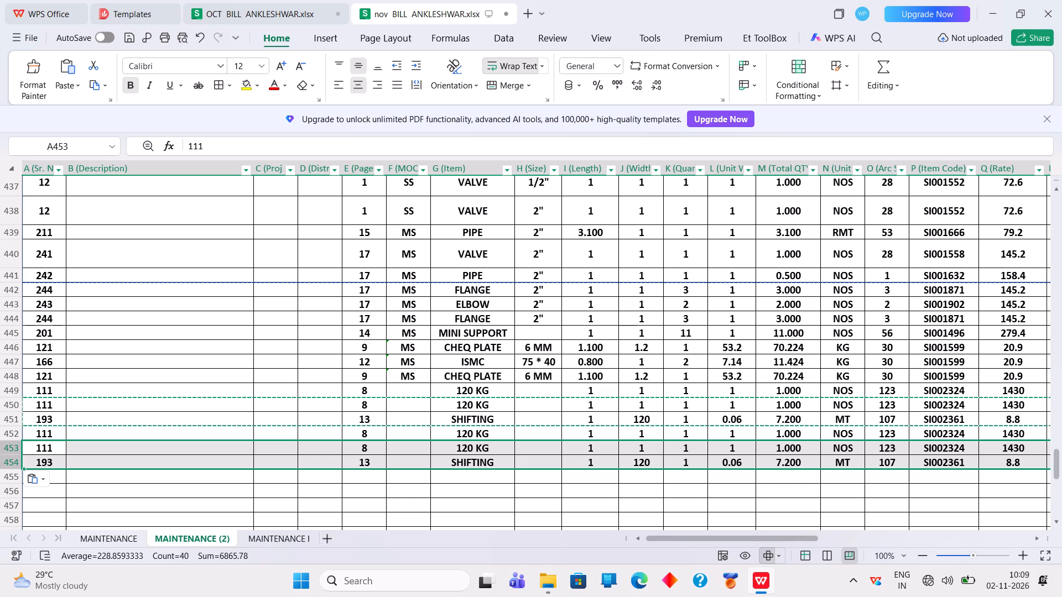
Copy the 120 KG row 453 of the nov bill into the empty rows 455 to 464.
{"action": "left_click", "coordinate": [8, 447]}
{"action": "right_click", "coordinate": [8, 447]}
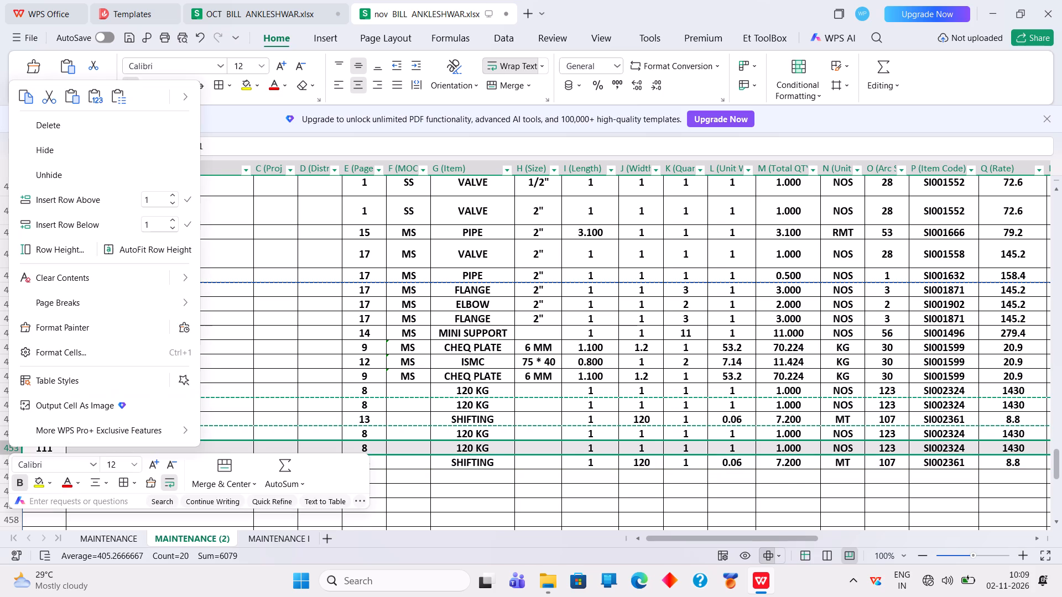
{"action": "left_click", "coordinate": [30, 93]}
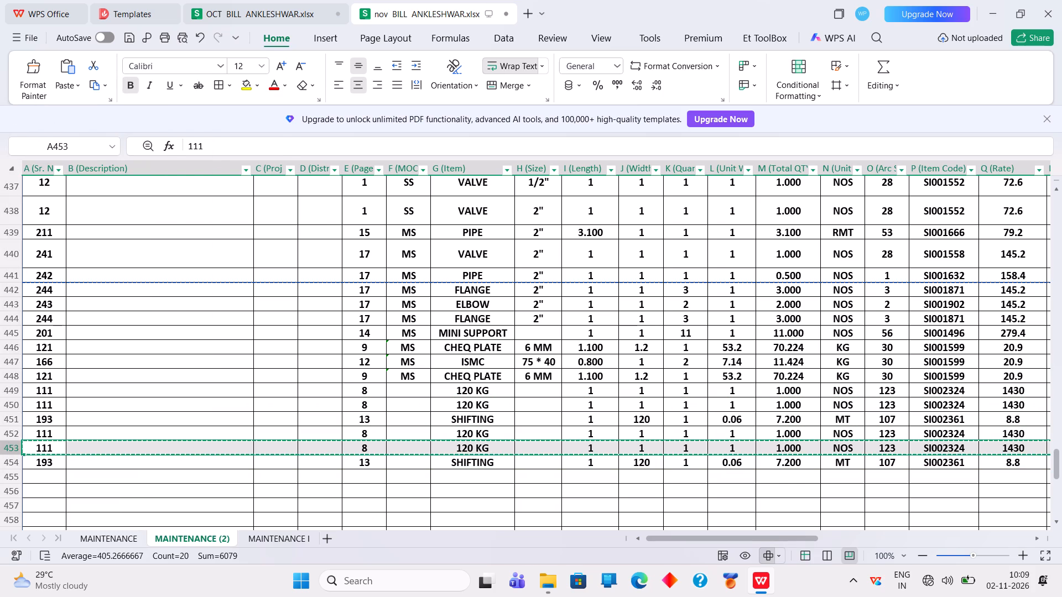
{"action": "left_click_drag", "start_coordinate": [17, 479], "coordinate": [20, 547]}
{"action": "right_click", "coordinate": [5, 501]}
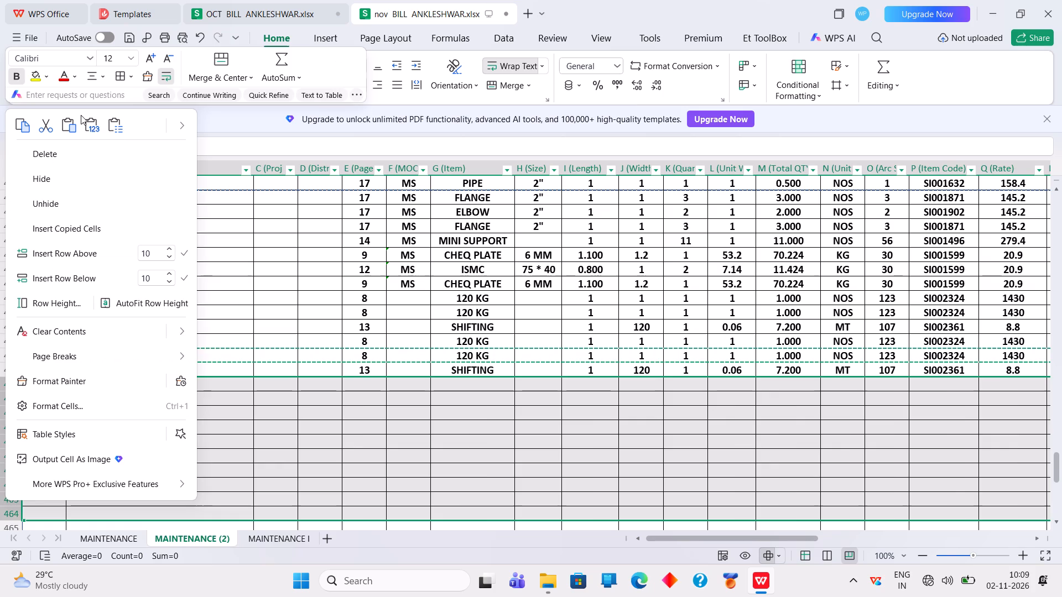
{"action": "left_click", "coordinate": [74, 126]}
Replace the Item entries in cells G455 to G457 with VALVE, FLANGE and FLANGE.
{"action": "double_click", "coordinate": [496, 386]}
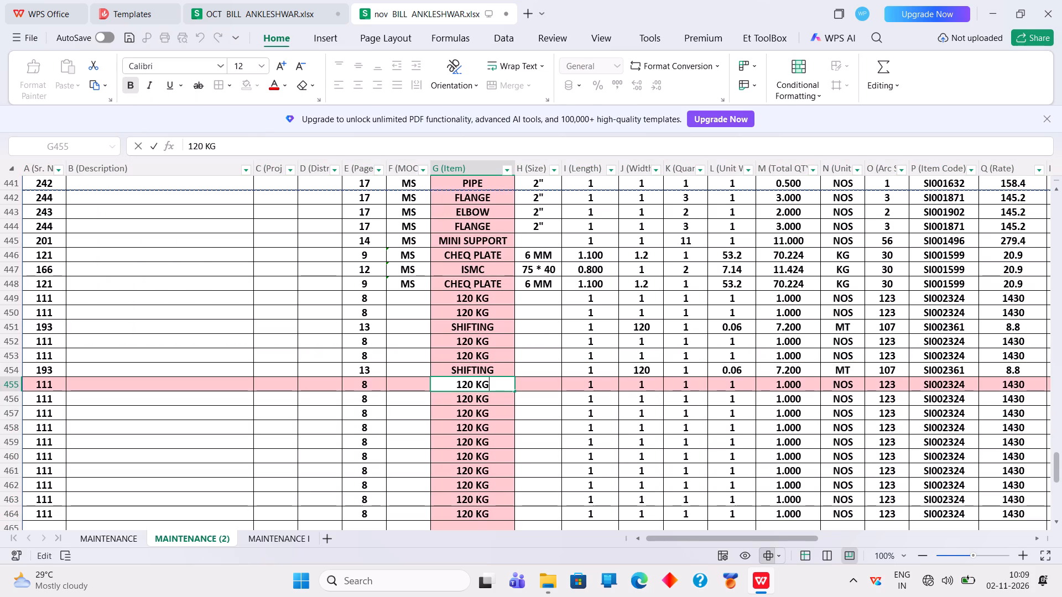
{"action": "type", "text": "VA"}
{"action": "key", "text": "BackSpace"}
{"action": "key", "text": "BackSpace"}
{"action": "key", "text": "BackSpace"}
{"action": "key", "text": "BackSpace"}
{"action": "key", "text": "BackSpace"}
{"action": "key", "text": "BackSpace"}
{"action": "key", "text": "BackSpace"}
{"action": "key", "text": "BackSpace"}
{"action": "key", "text": "BackSpace"}
{"action": "key", "text": "BackSpace"}
{"action": "key", "text": "BackSpace"}
{"action": "key", "text": "BackSpace"}
{"action": "key", "text": "BackSpace"}
{"action": "type", "text": "VA"}
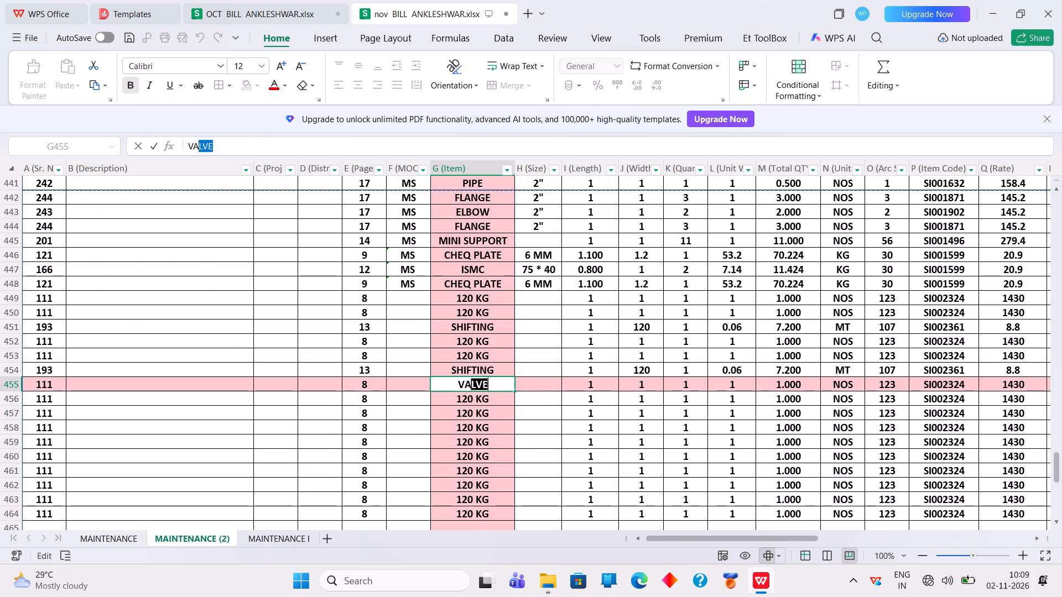
{"action": "key", "text": "Return"}
{"action": "type", "text": "FLA"}
{"action": "key", "text": "Return"}
{"action": "type", "text": "FL"}
{"action": "key", "text": "Return"}
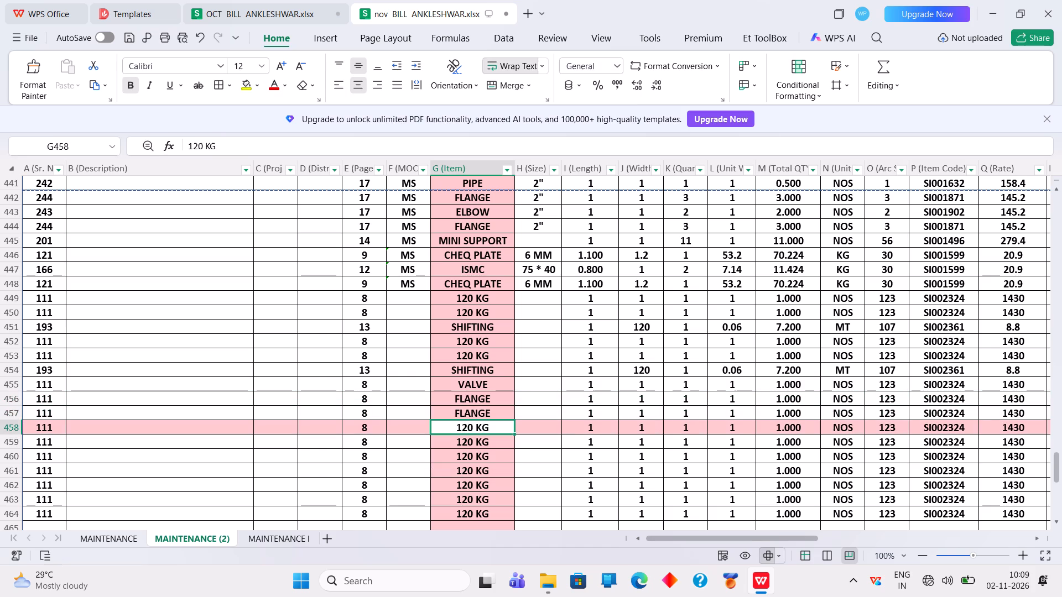
Replace the Item entries in cells G458 to G460 with CUTTING, TEE and FLANGE.
{"action": "type", "text": "CUTT"}
{"action": "key", "text": "i"}
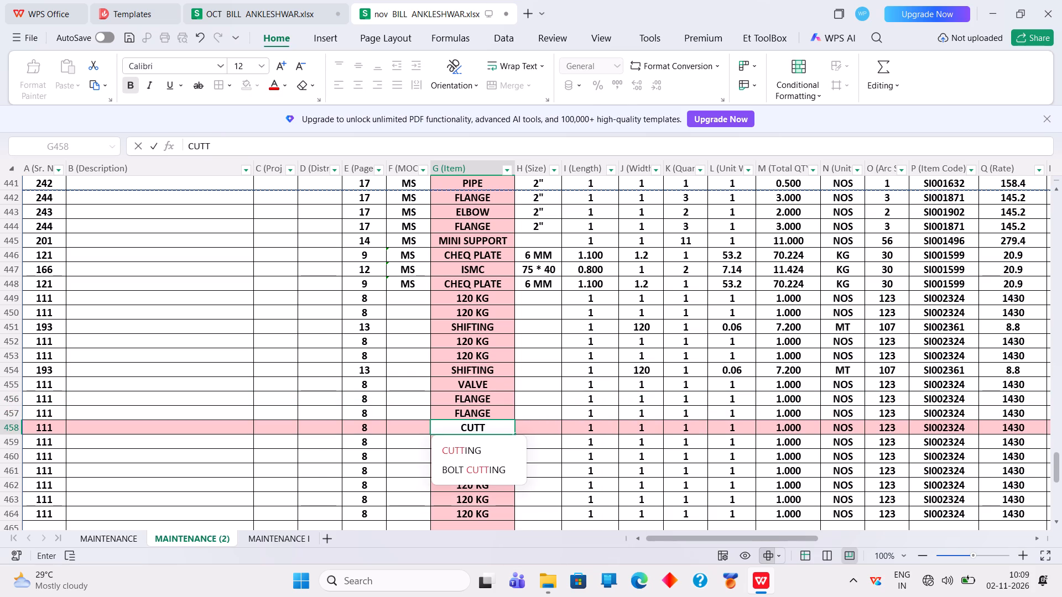
{"action": "type", "text": "NG"}
{"action": "key", "text": "Return"}
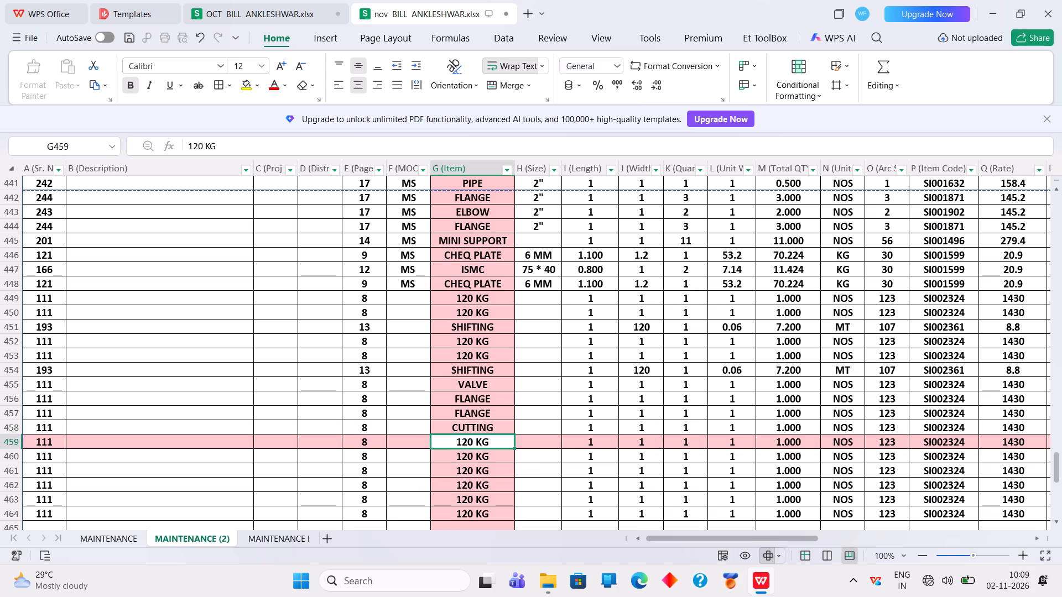
{"action": "type", "text": "TEE"}
{"action": "key", "text": "Return"}
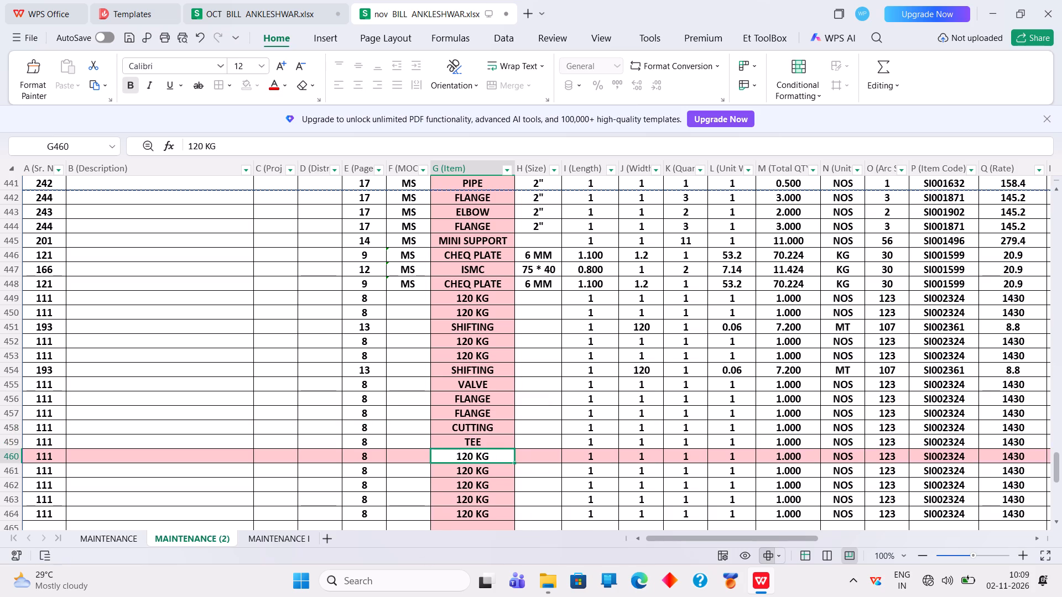
{"action": "type", "text": "FL"}
{"action": "key", "text": "Return"}
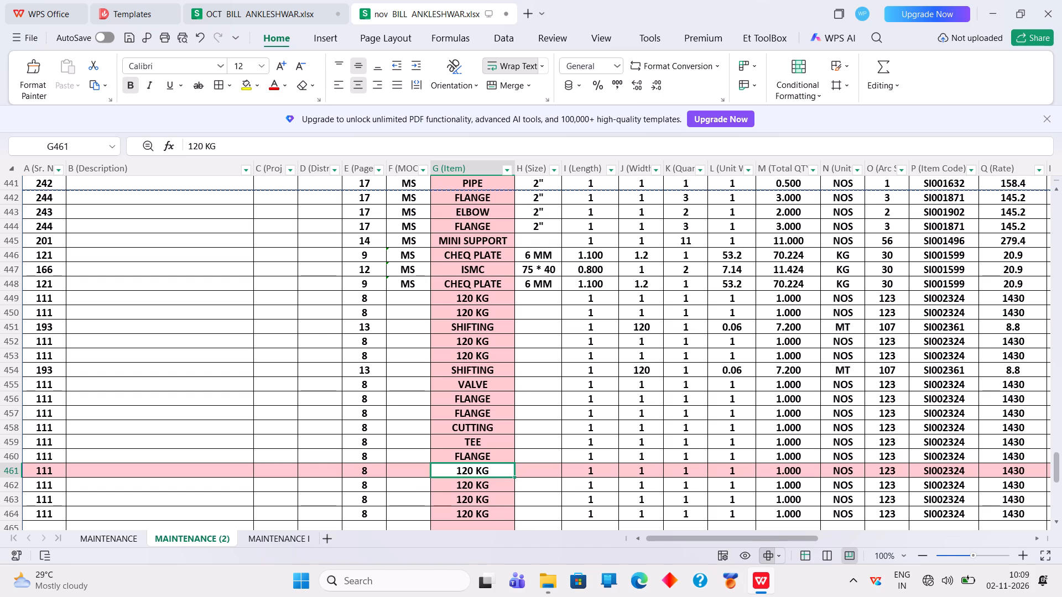
Replace the Item entries in cells G461 to G464 with CUTTING, FLANGE, MINI SUPPORT and BUTT WELD.
{"action": "left_click", "coordinate": [488, 429]}
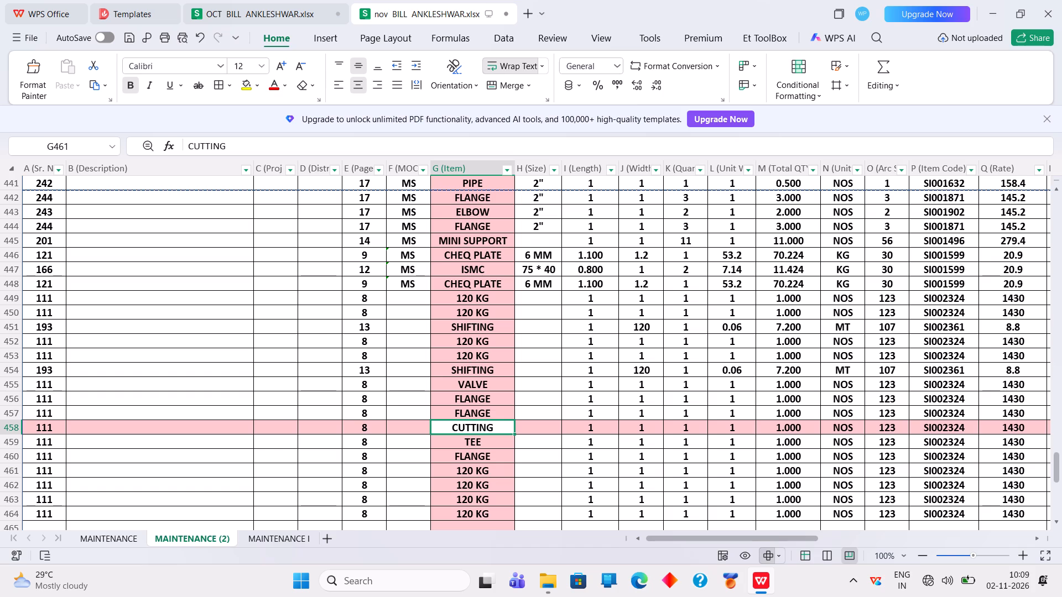
{"action": "key", "text": "Return"}
{"action": "key", "text": "Return"}
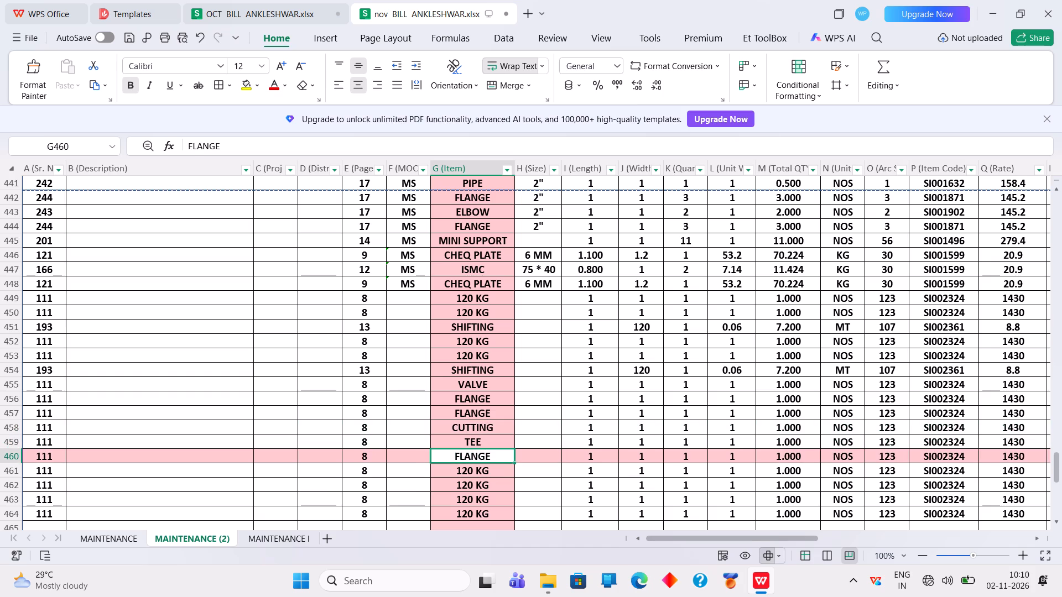
{"action": "key", "text": "Return"}
{"action": "type", "text": "CU"}
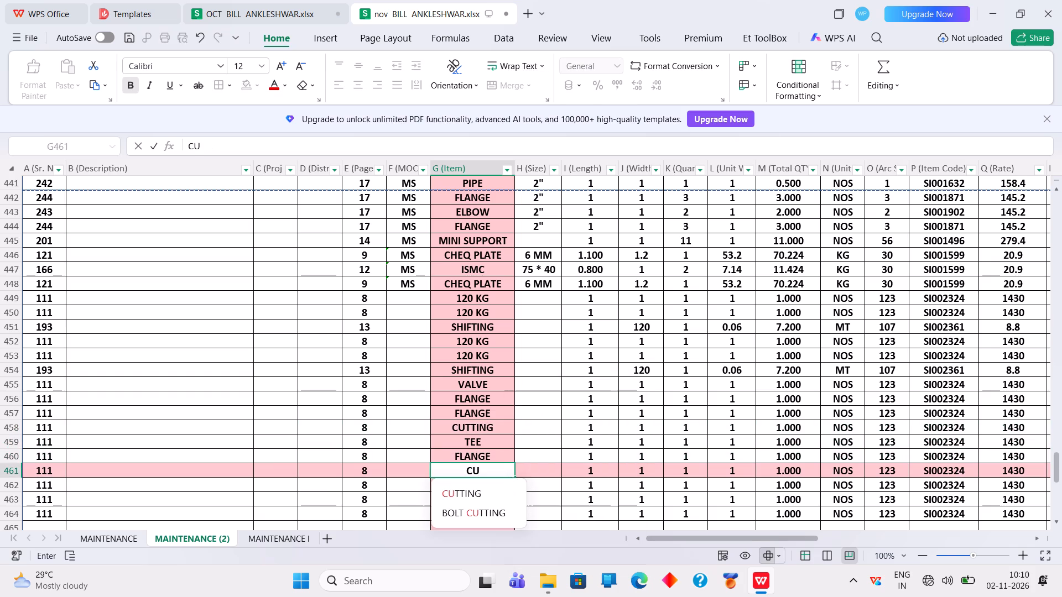
{"action": "key", "text": "t"}
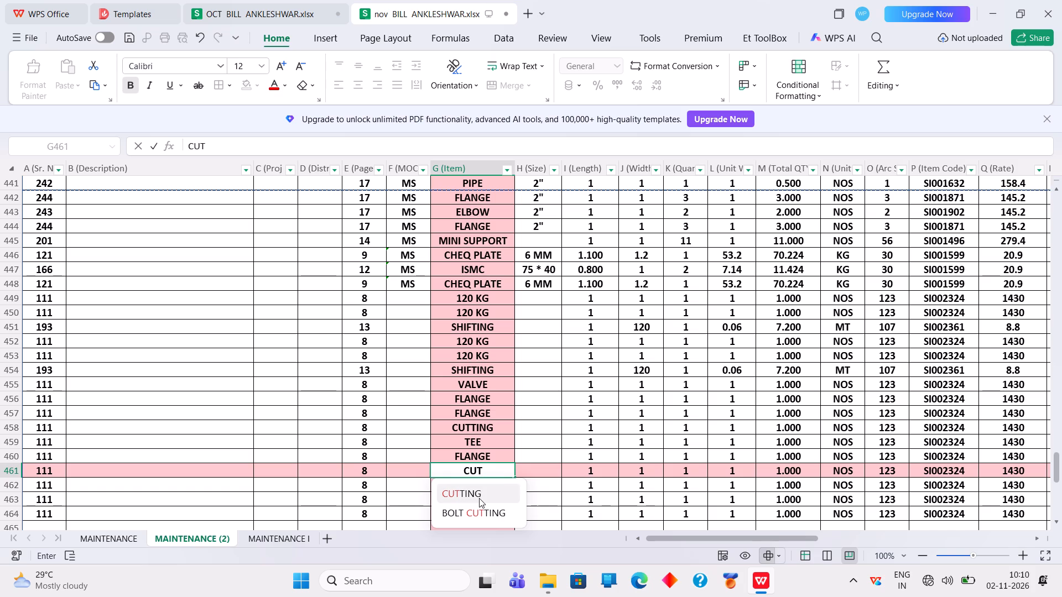
{"action": "left_click", "coordinate": [479, 499]}
{"action": "key", "text": "Return"}
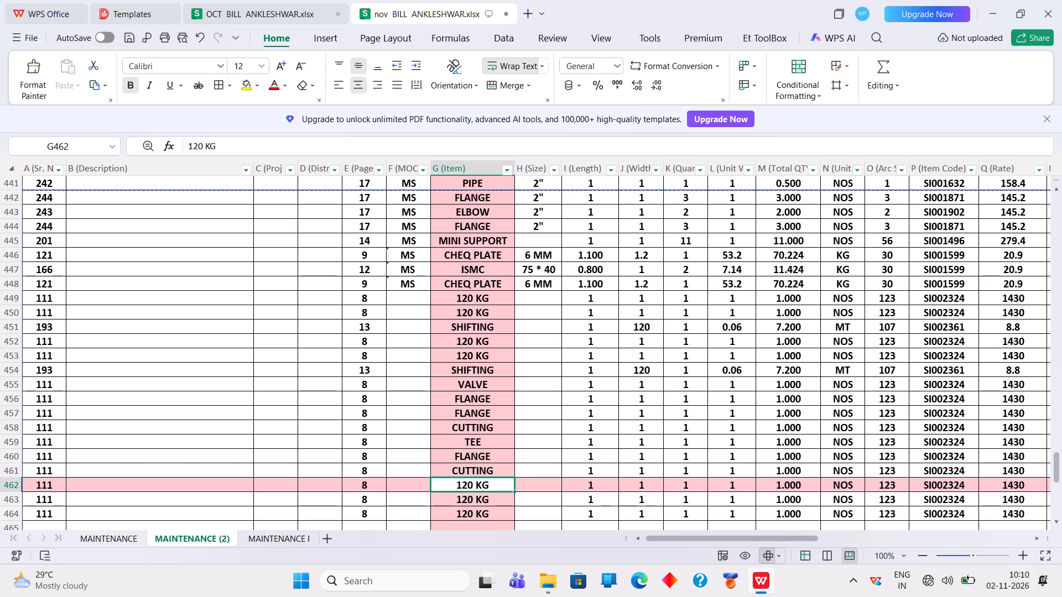
{"action": "key", "text": "f"}
{"action": "type", "text": "LA"}
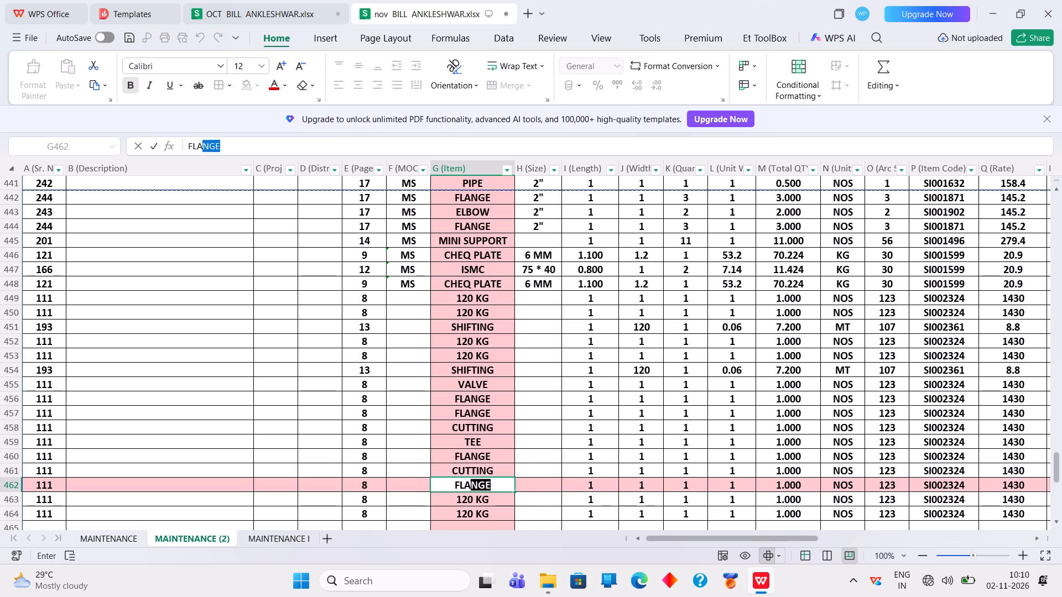
{"action": "key", "text": "Return"}
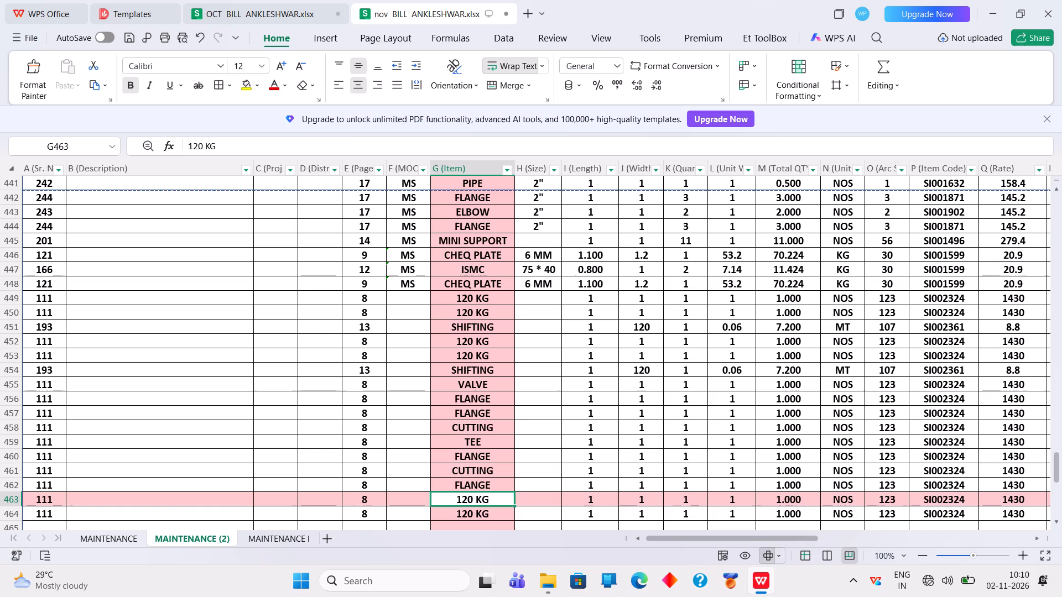
{"action": "type", "text": "MI"}
{"action": "key", "text": "Return"}
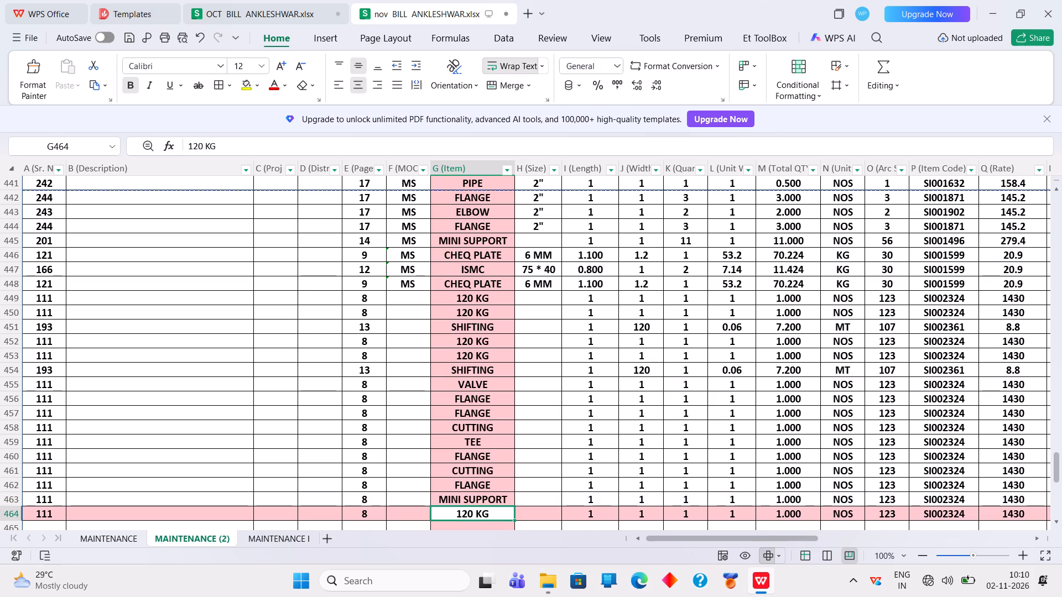
{"action": "type", "text": "BU"}
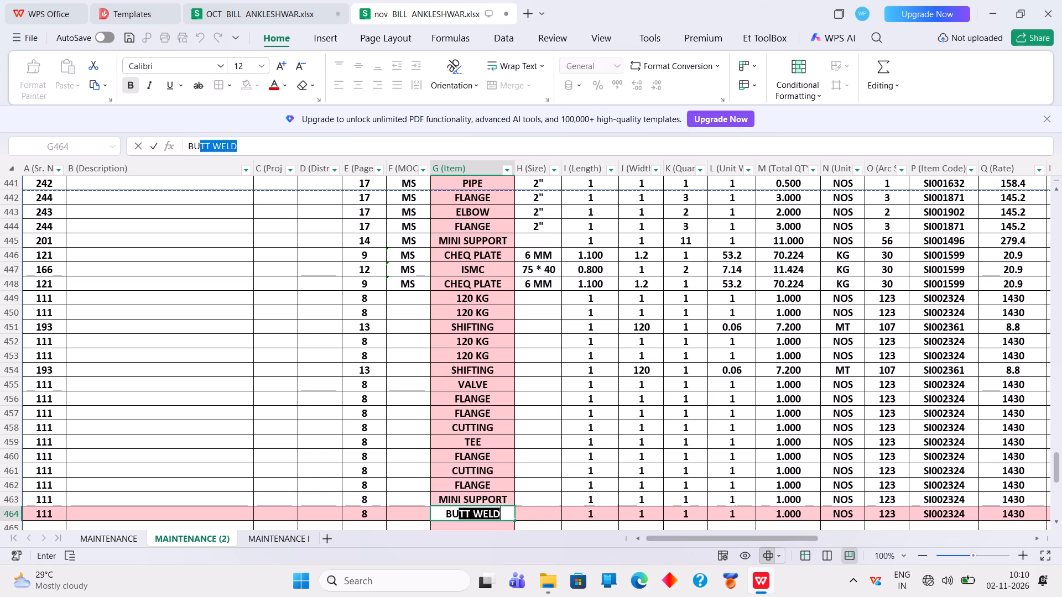
{"action": "left_click", "coordinate": [627, 495]}
Copy the BUTT WELD row 464 into the empty row 465.
{"action": "scroll", "coordinate": [627, 495], "scroll_direction": "down", "scroll_amount": 1}
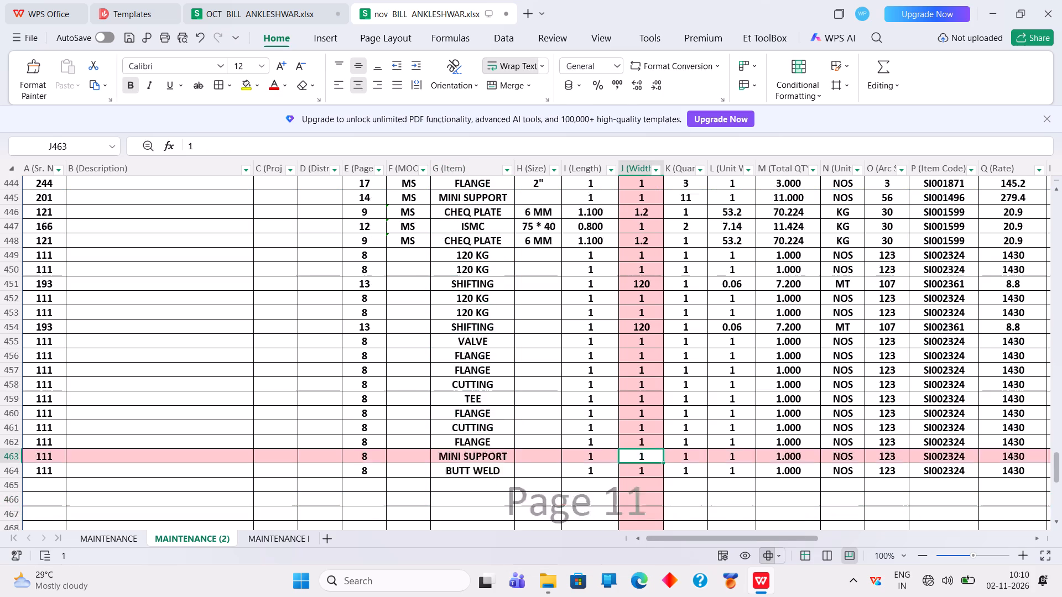
{"action": "scroll", "coordinate": [627, 495], "scroll_direction": "down", "scroll_amount": 1}
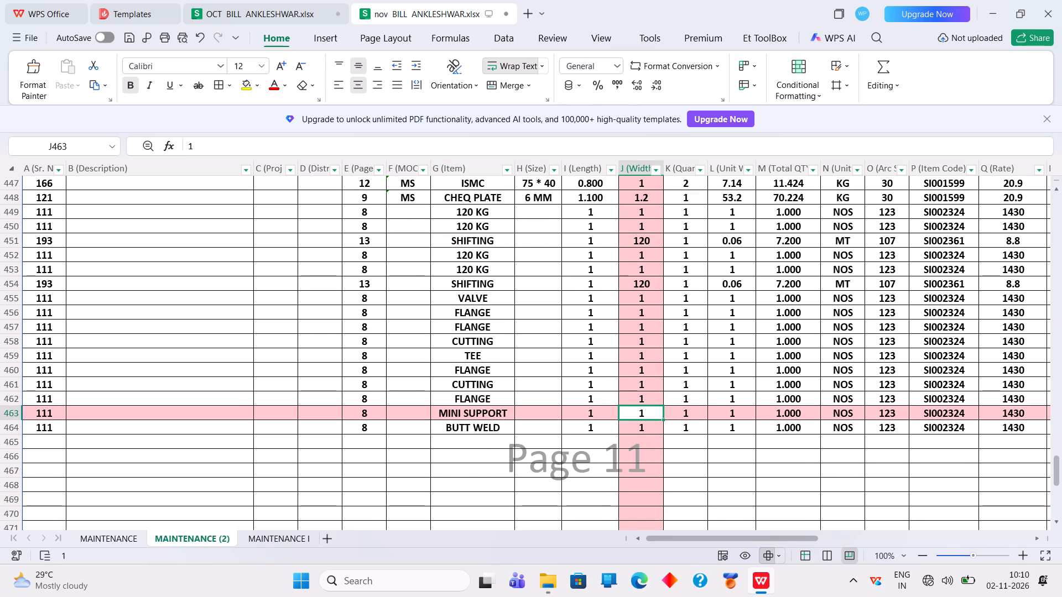
{"action": "double_click", "coordinate": [11, 431]}
{"action": "right_click", "coordinate": [11, 431]}
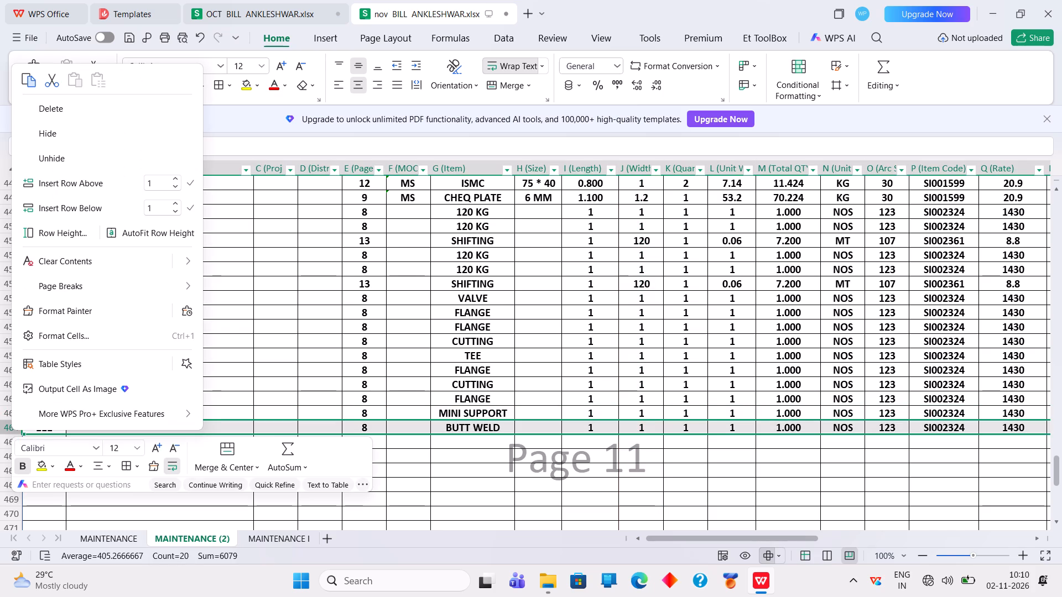
{"action": "left_click", "coordinate": [34, 87]}
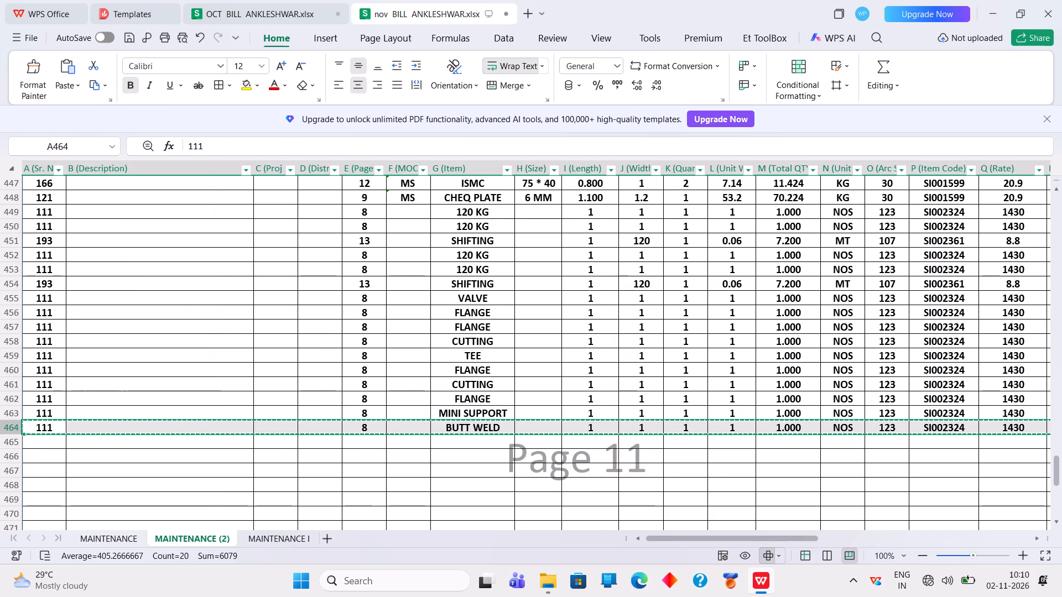
{"action": "left_click", "coordinate": [17, 442]}
{"action": "right_click", "coordinate": [17, 442]}
{"action": "left_click", "coordinate": [76, 69]}
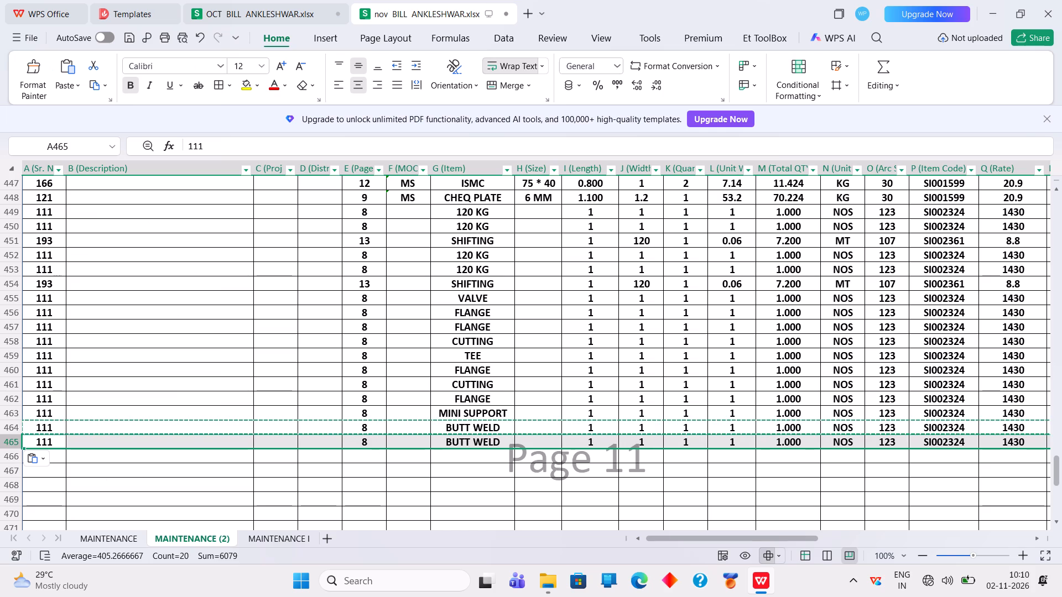
Copy the SHIFTING and 120 KG rows 451 and 452 into the empty rows 466 and 467.
{"action": "left_click", "coordinate": [229, 284]}
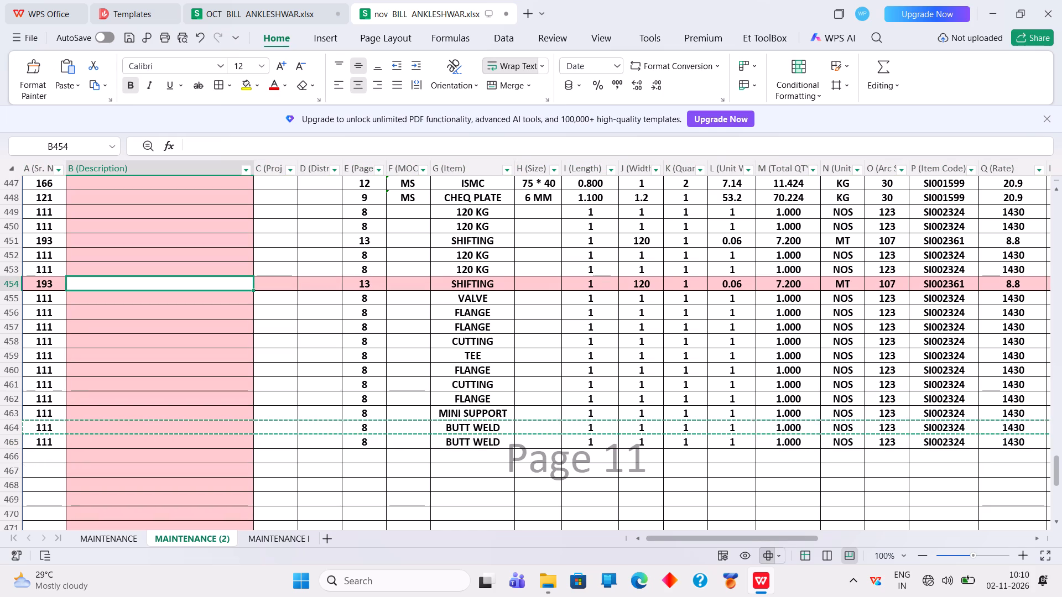
{"action": "double_click", "coordinate": [305, 242]}
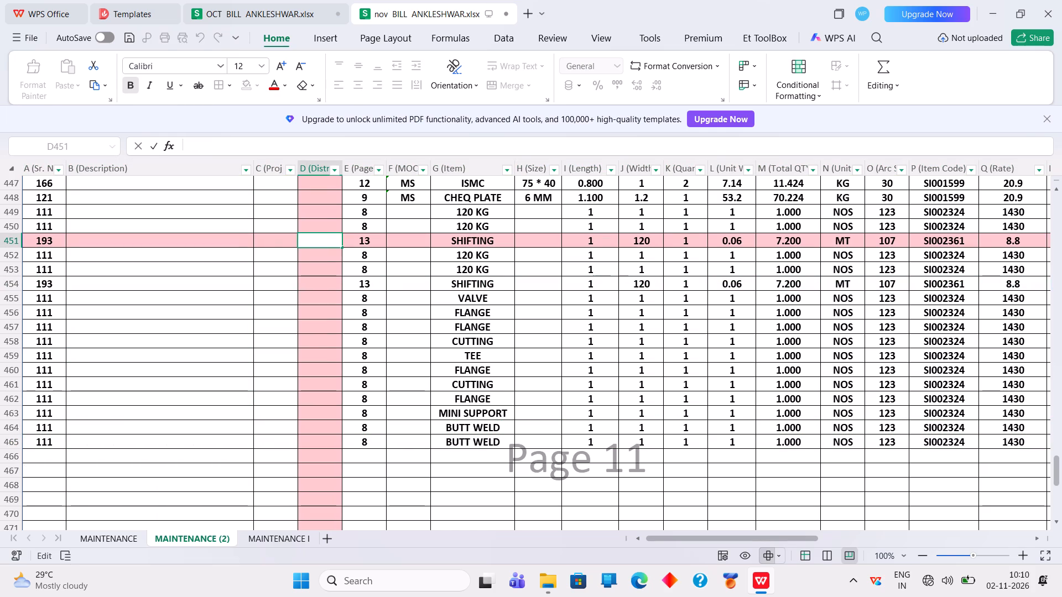
{"action": "left_click_drag", "start_coordinate": [13, 243], "coordinate": [15, 258]}
{"action": "right_click", "coordinate": [21, 252]}
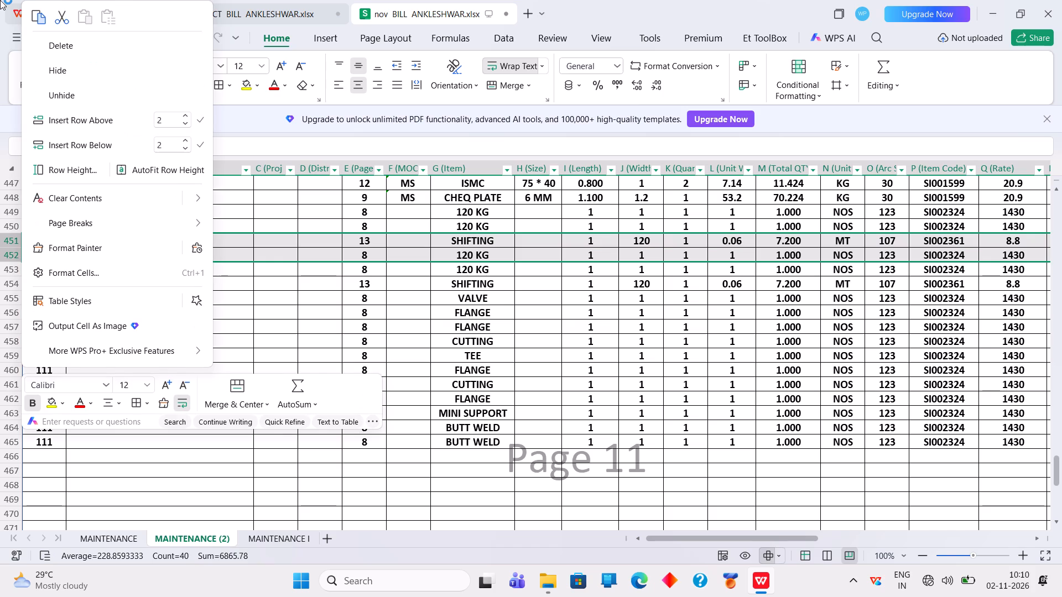
{"action": "left_click", "coordinate": [40, 18]}
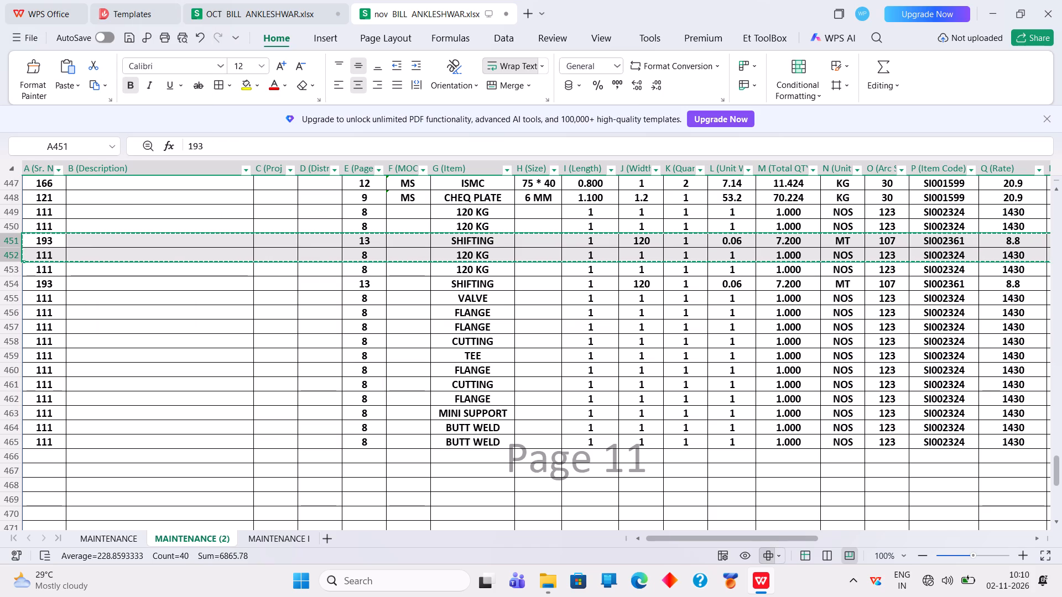
{"action": "left_click", "coordinate": [15, 456]}
{"action": "right_click", "coordinate": [15, 456]}
{"action": "left_click", "coordinate": [82, 80]}
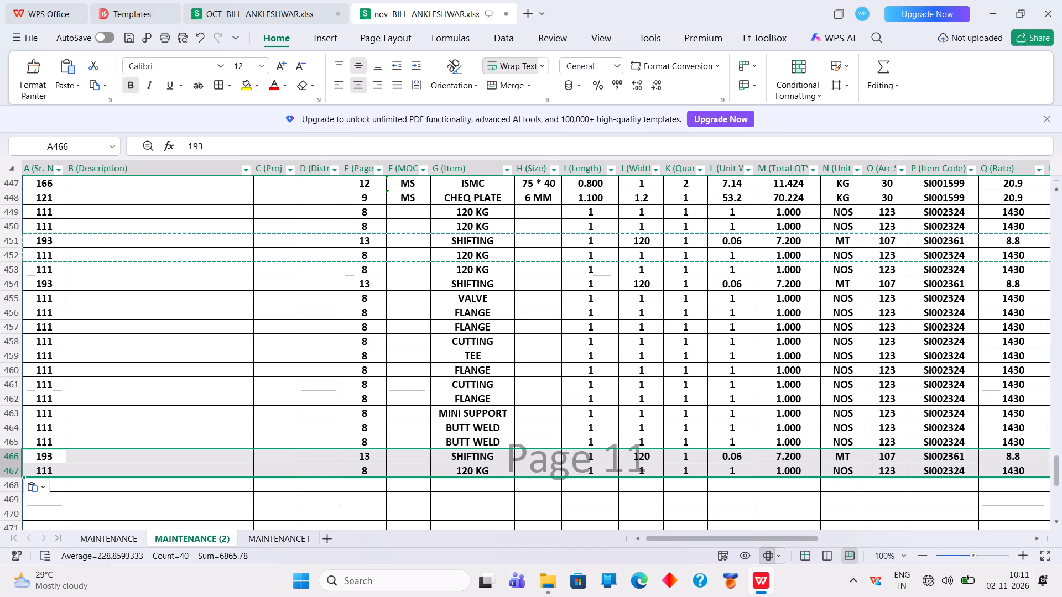
Copy the 120 KG row 467 into the empty rows 468 to 474.
{"action": "left_click", "coordinate": [11, 470]}
{"action": "right_click", "coordinate": [11, 470]}
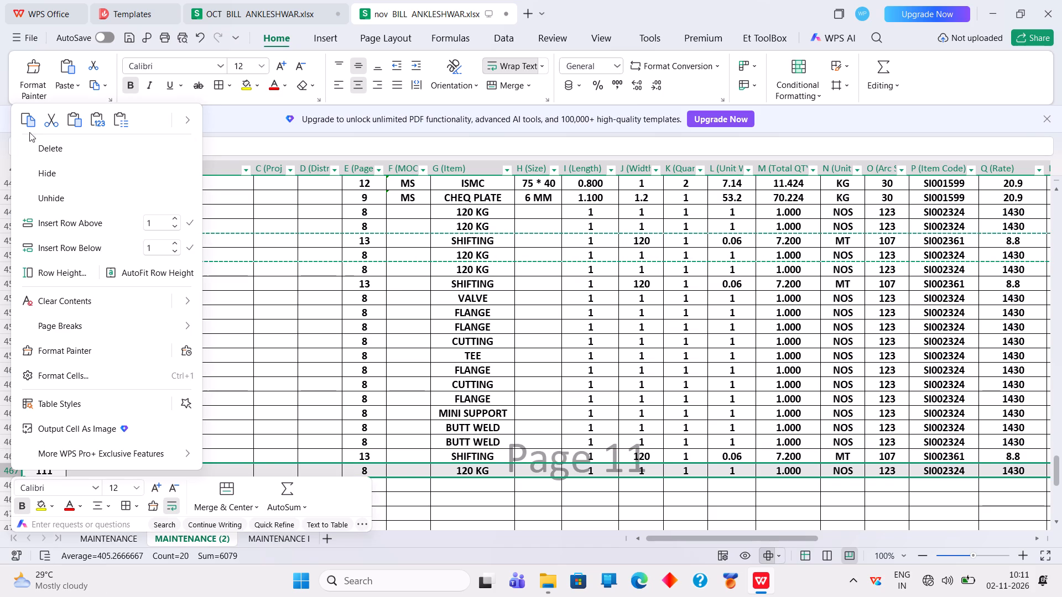
{"action": "left_click", "coordinate": [26, 122]}
{"action": "left_click_drag", "start_coordinate": [9, 485], "coordinate": [8, 485]}
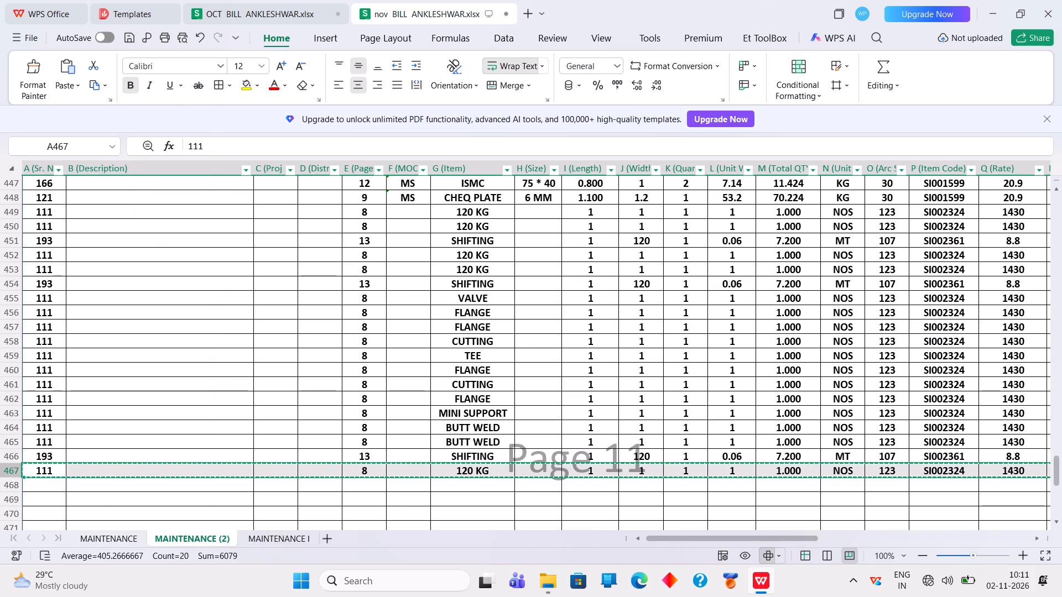
{"action": "left_click_drag", "start_coordinate": [8, 485], "coordinate": [22, 546]}
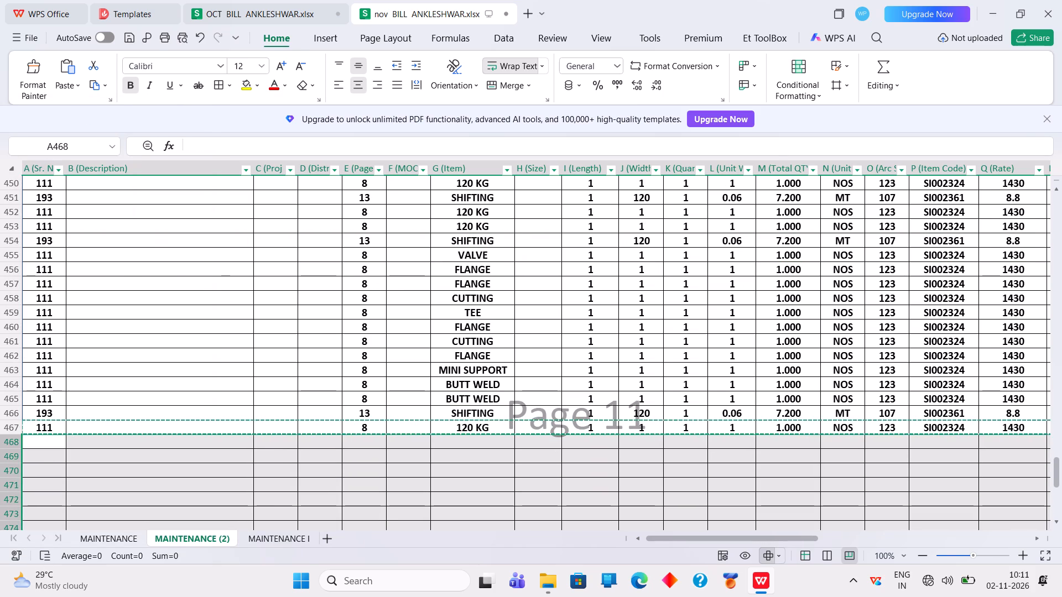
{"action": "right_click", "coordinate": [7, 480]}
{"action": "left_click", "coordinate": [76, 101]}
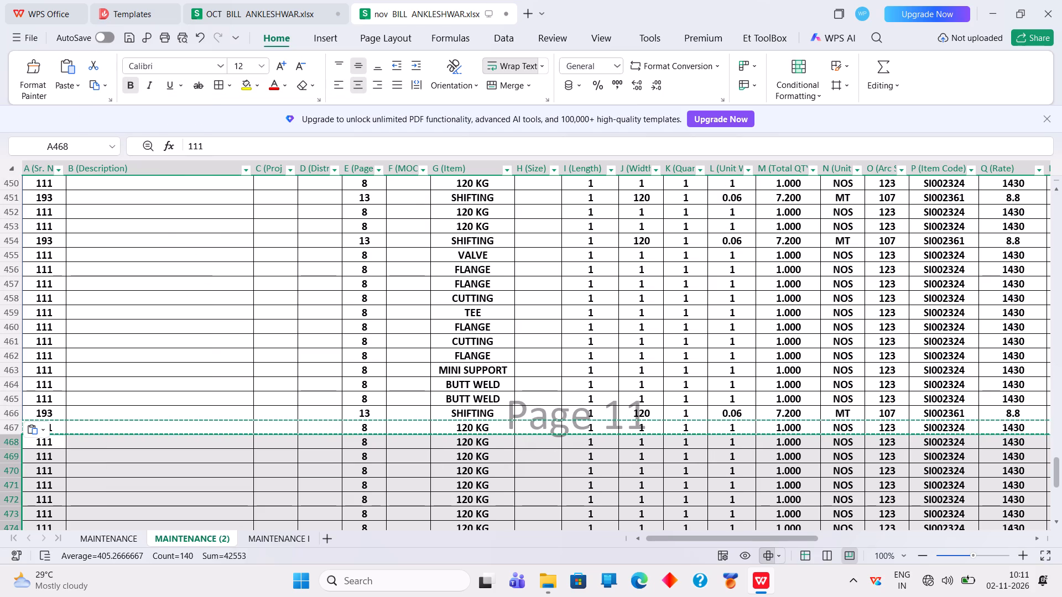
Replace the Item entries in cells G468 to G471 with L.I., VALVE, FLANGE and FLANGE.
{"action": "left_click", "coordinate": [481, 441]}
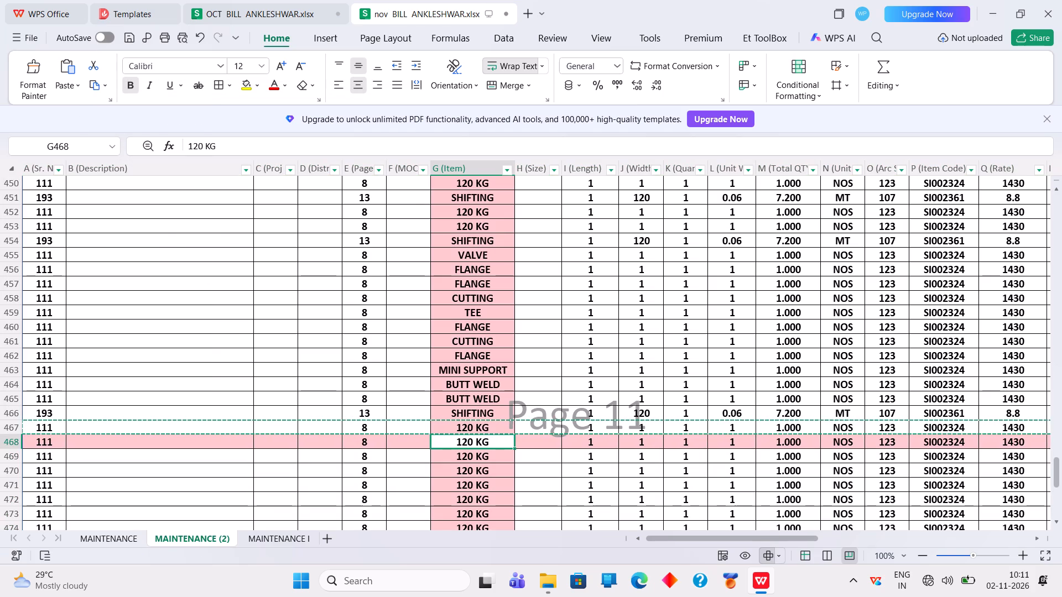
{"action": "type", "text": "L.I."}
{"action": "key", "text": "Return"}
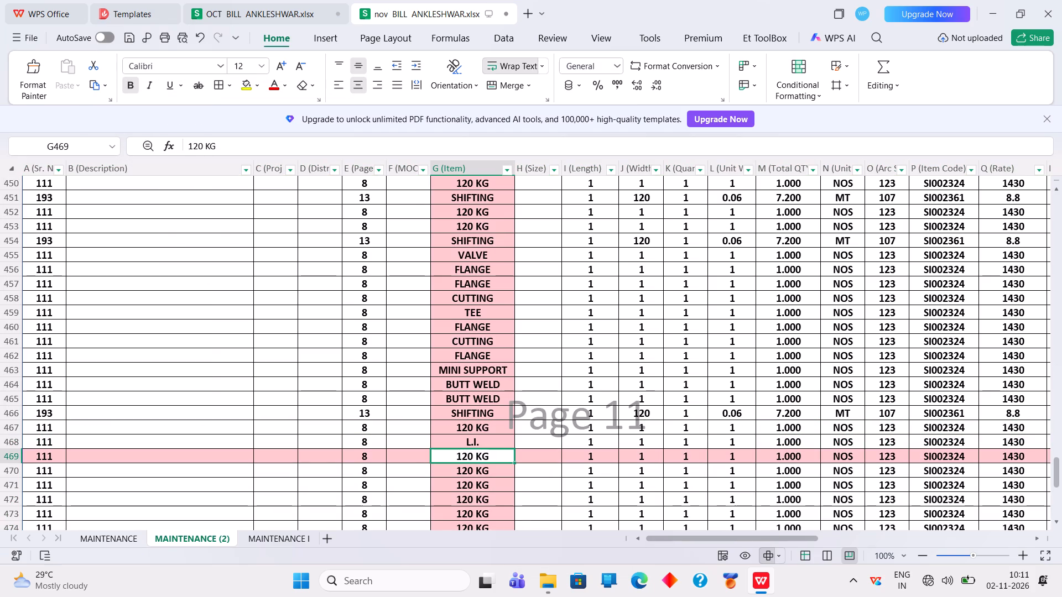
{"action": "type", "text": "VA"}
{"action": "key", "text": "Return"}
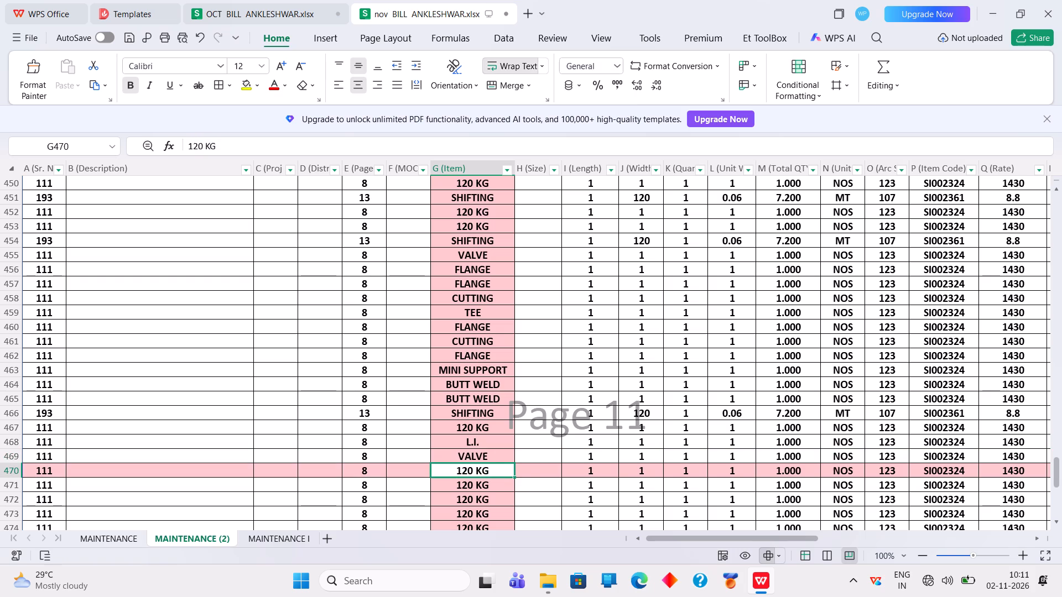
{"action": "key", "text": "f"}
{"action": "key", "text": "l"}
{"action": "key", "text": "Return"}
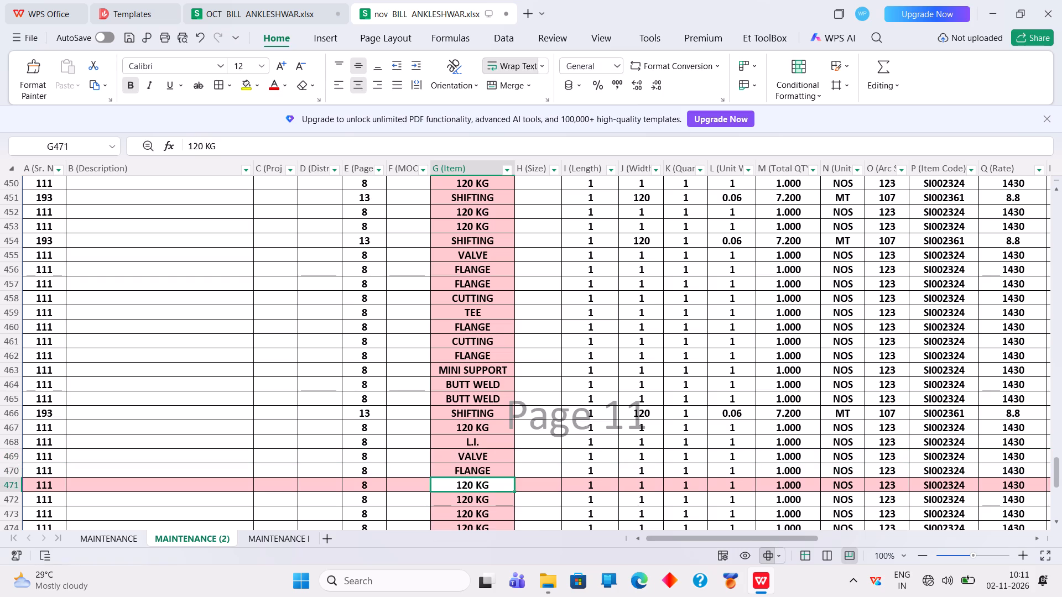
{"action": "key", "text": "f"}
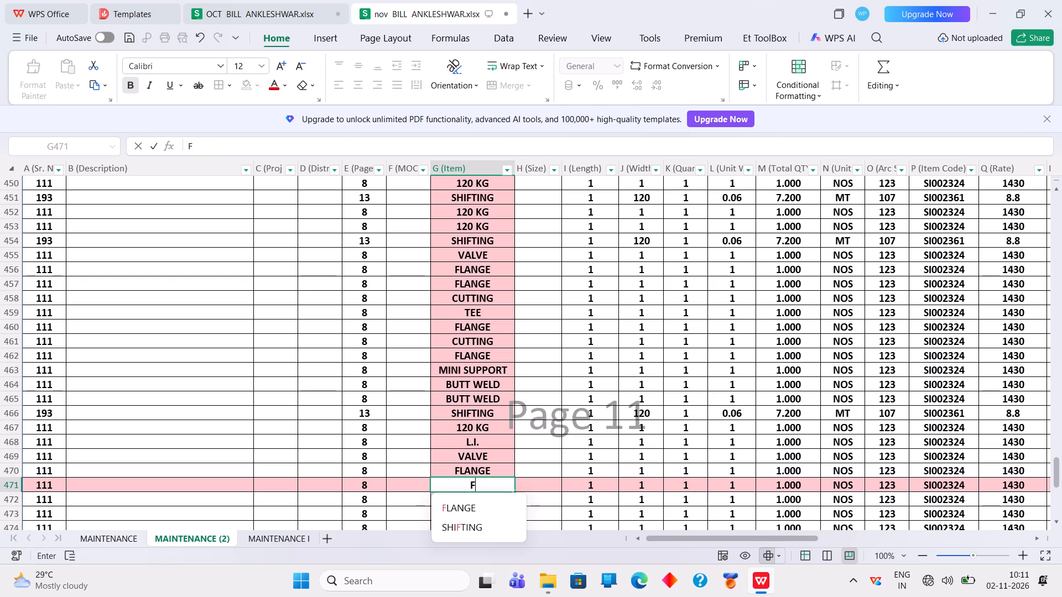
{"action": "key", "text": "l"}
{"action": "key", "text": "Return"}
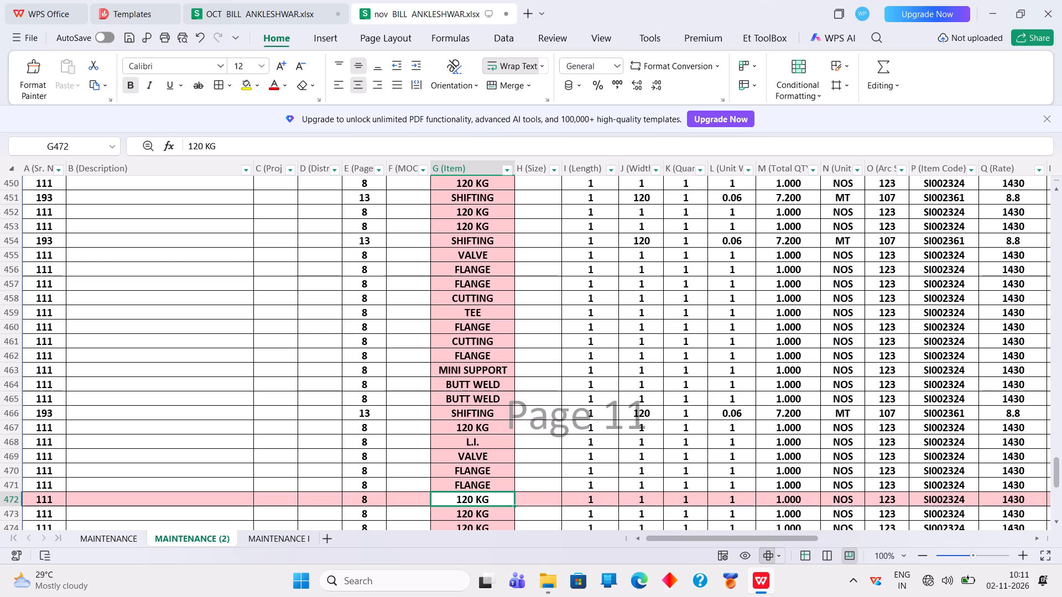
Replace the Item entries in cells G472 to G474 with MINI SUPPORT, ELBOW and NIPPLE.
{"action": "type", "text": "MI"}
{"action": "key", "text": "Return"}
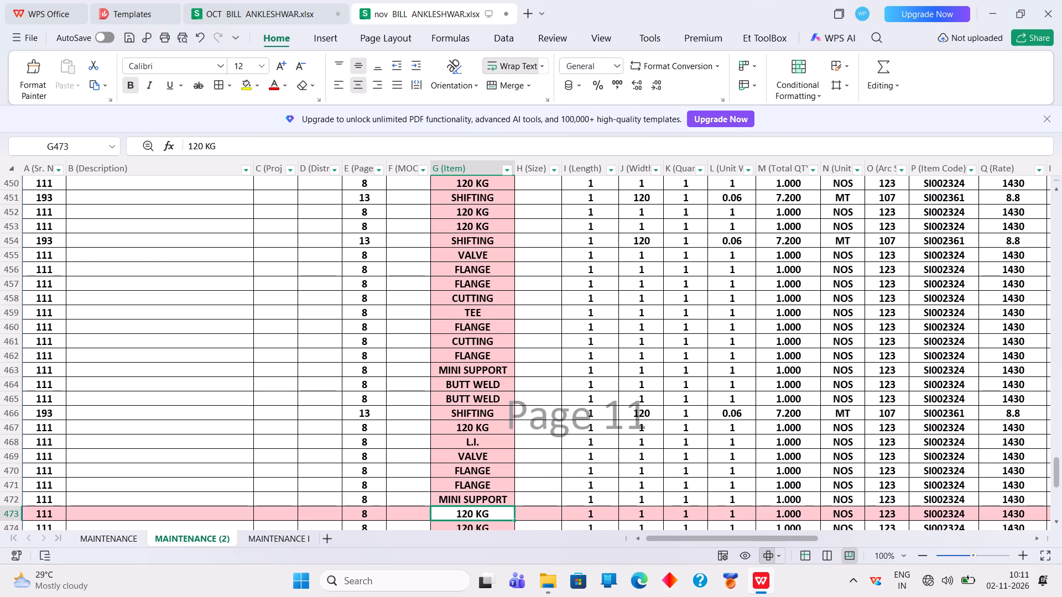
{"action": "key", "text": "e"}
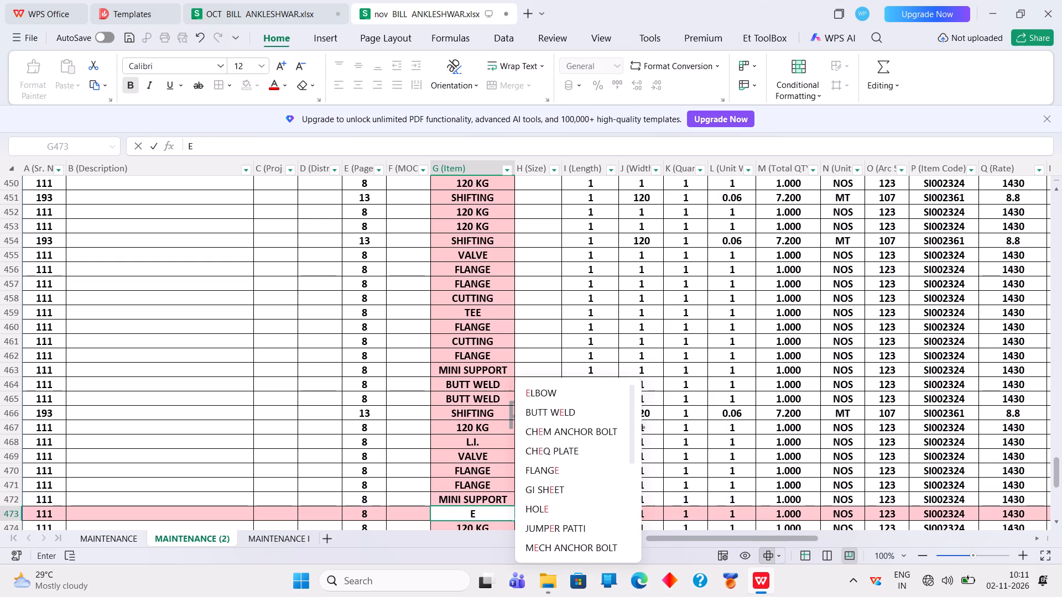
{"action": "key", "text": "l"}
{"action": "key", "text": "b"}
{"action": "key", "text": "Return"}
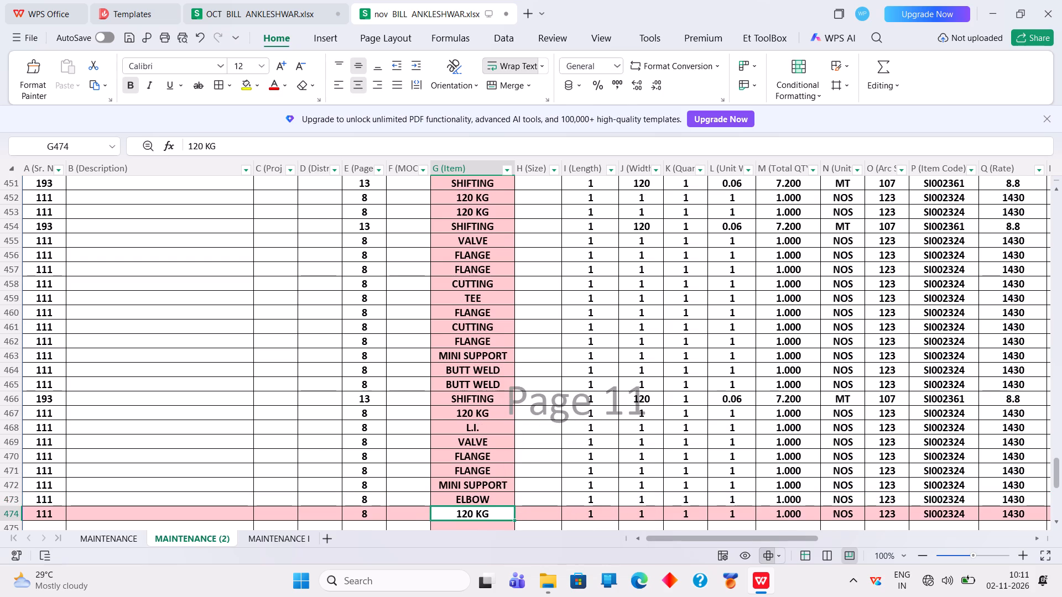
{"action": "type", "text": "NI"}
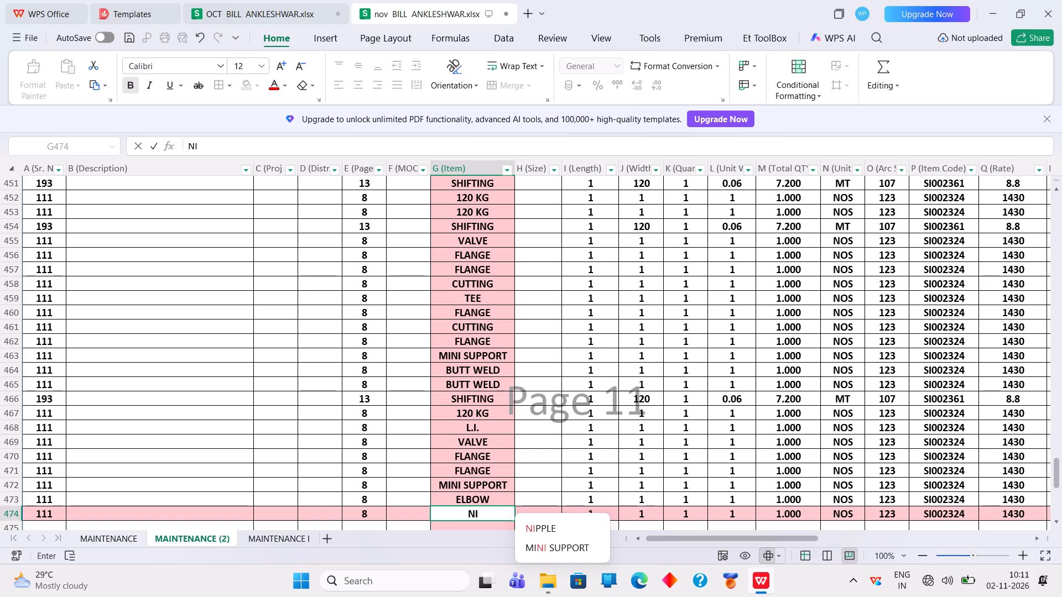
{"action": "type", "text": "PP"}
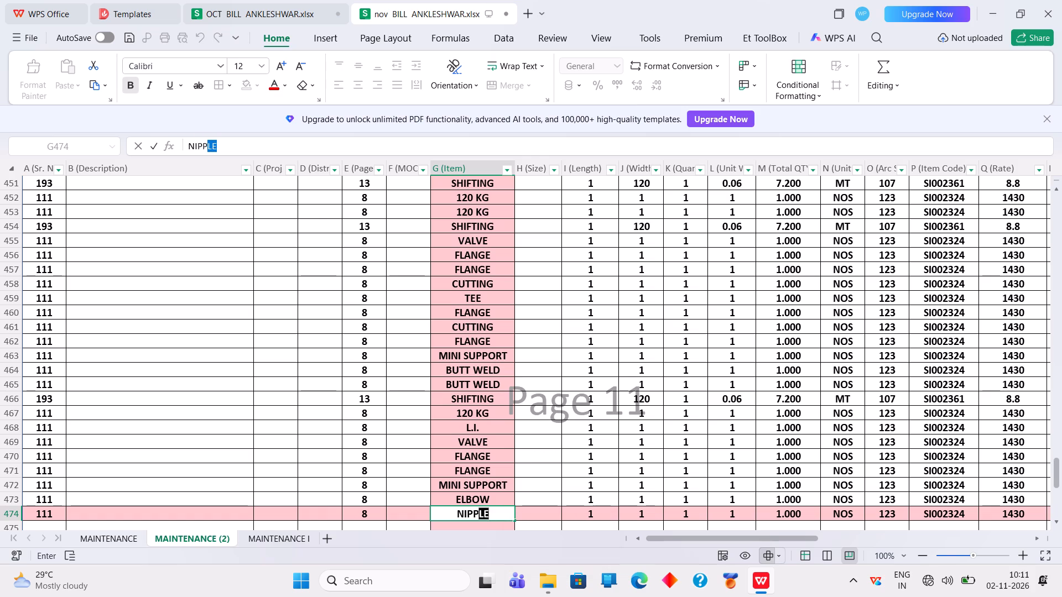
{"action": "type", "text": "LE"}
{"action": "key", "text": "Return"}
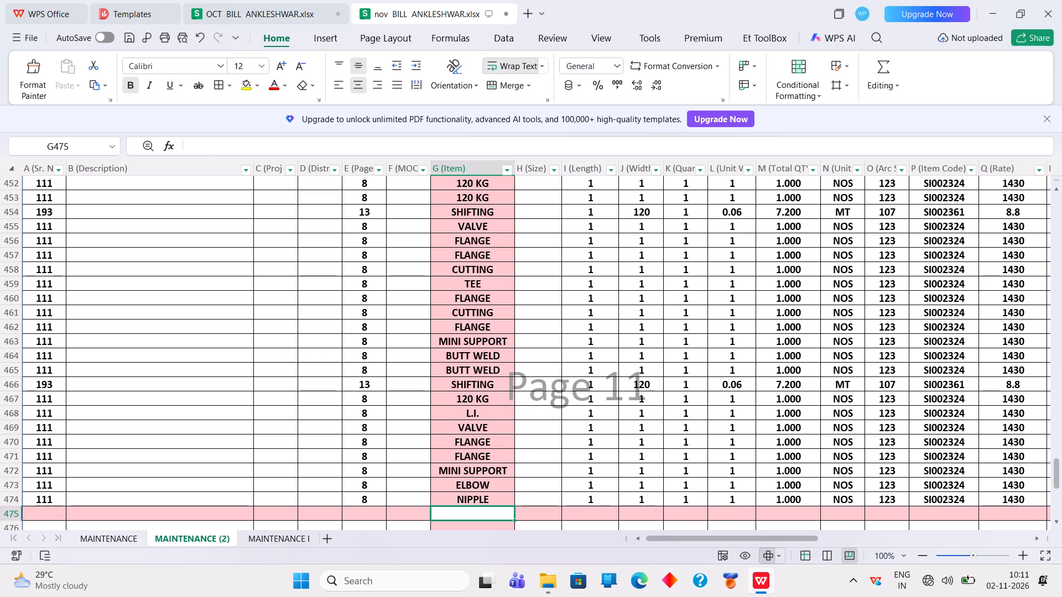
Copy the NIPPLE row 474 into the empty rows 475 and 476.
{"action": "left_click", "coordinate": [8, 501]}
{"action": "right_click", "coordinate": [10, 501]}
{"action": "left_click", "coordinate": [27, 151]}
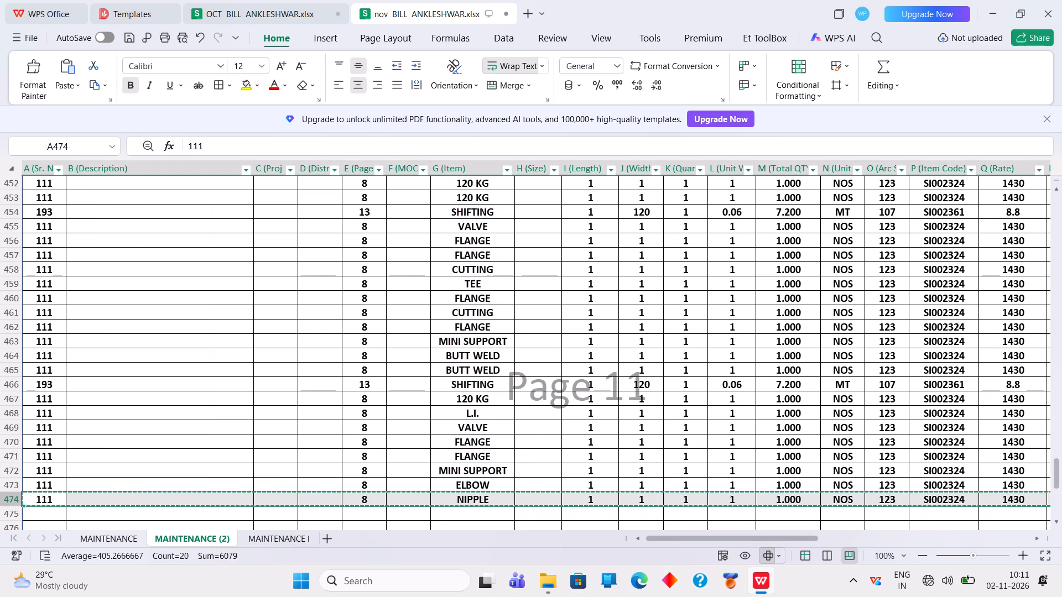
{"action": "left_click_drag", "start_coordinate": [18, 514], "coordinate": [20, 529]}
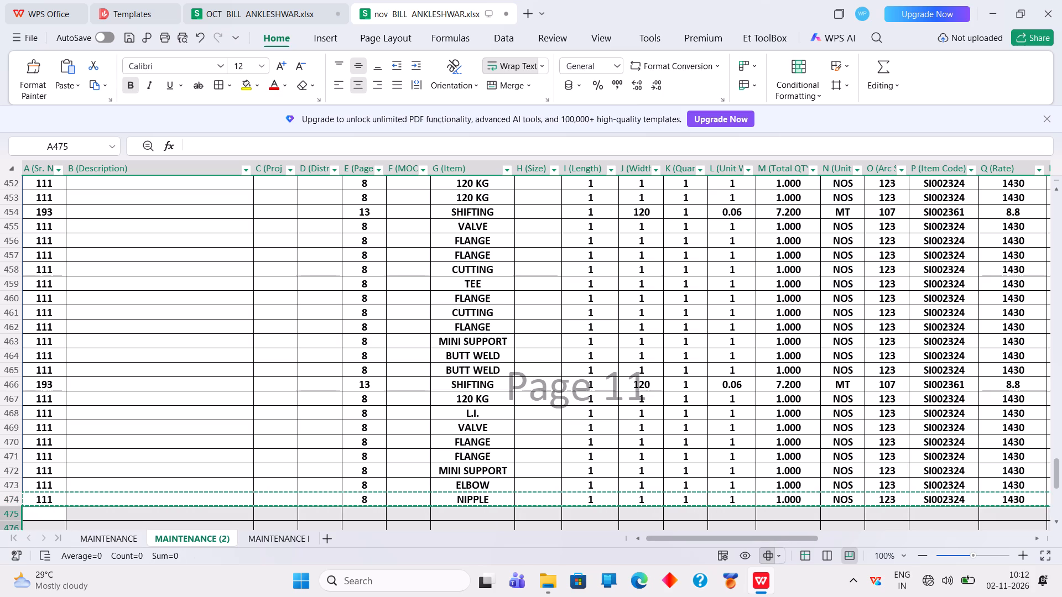
{"action": "right_click", "coordinate": [13, 517]}
{"action": "left_click", "coordinate": [76, 145]}
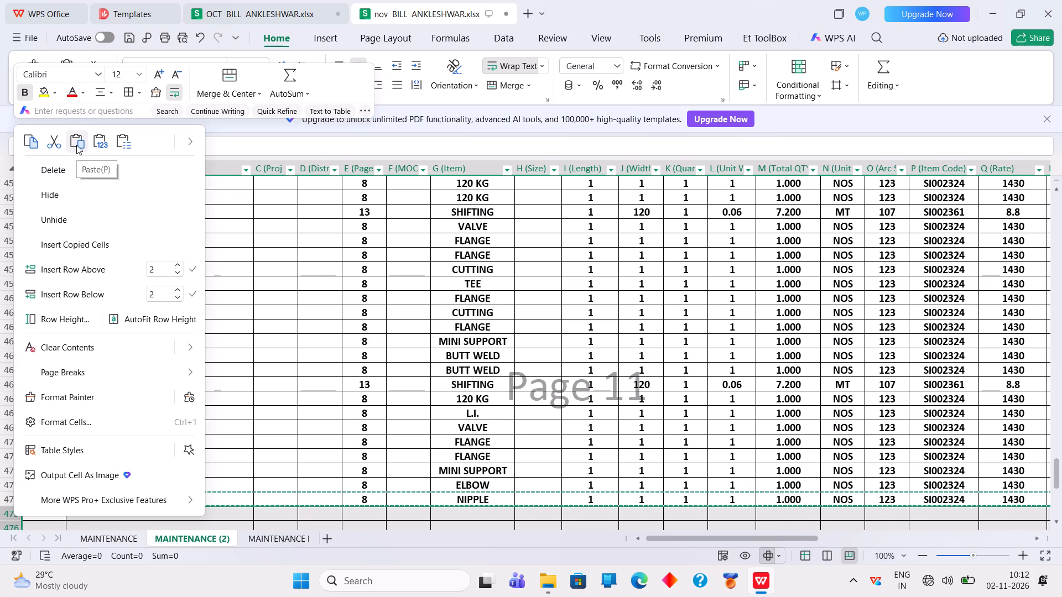
Replace the Item entries in cells G475 and G476 with CUTTING and BUTT WELD.
{"action": "double_click", "coordinate": [477, 514]}
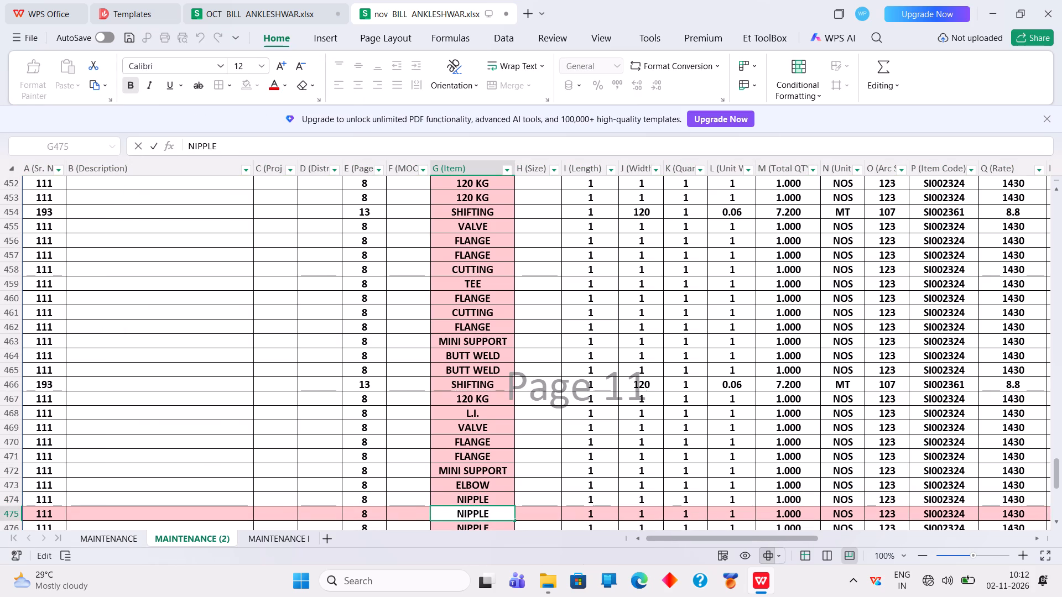
{"action": "type", "text": "CUTT"}
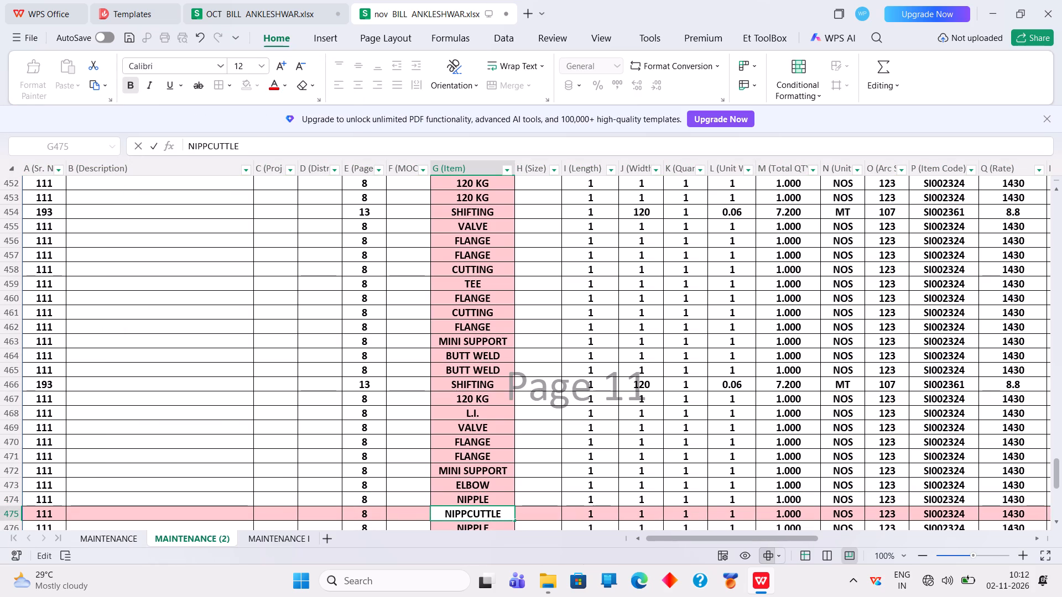
{"action": "key", "text": "BackSpace"}
{"action": "key", "text": "BackSpace"}
{"action": "key", "text": "BackSpace"}
{"action": "key", "text": "BackSpace"}
{"action": "key", "text": "BackSpace"}
{"action": "key", "text": "BackSpace"}
{"action": "key", "text": "BackSpace"}
{"action": "key", "text": "BackSpace"}
{"action": "key", "text": "BackSpace"}
{"action": "key", "text": "BackSpace"}
{"action": "left_click", "coordinate": [477, 514]}
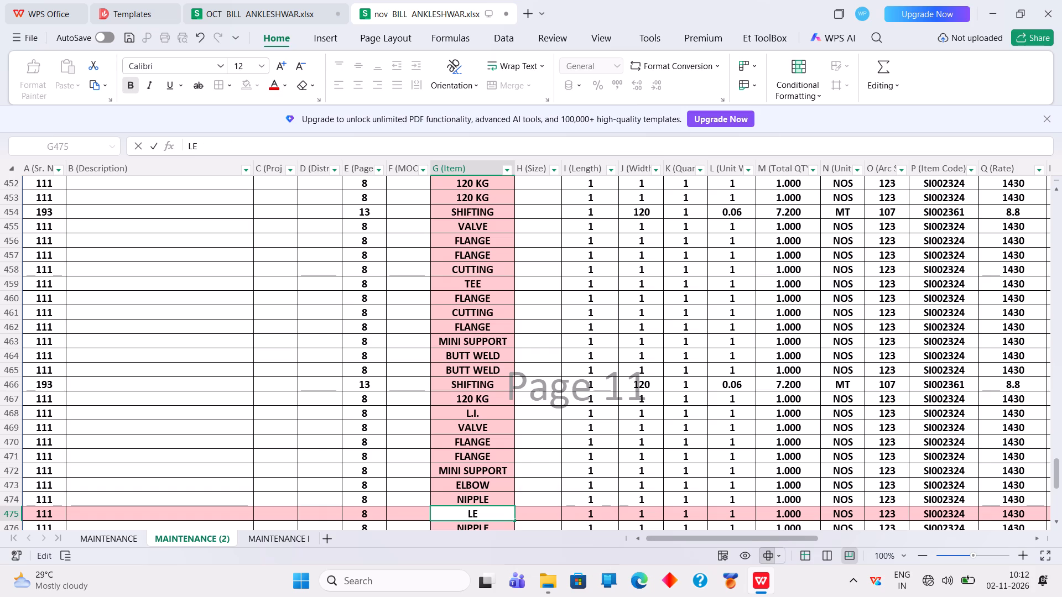
{"action": "key", "text": "BackSpace"}
{"action": "key", "text": "BackSpace"}
{"action": "type", "text": "CU"}
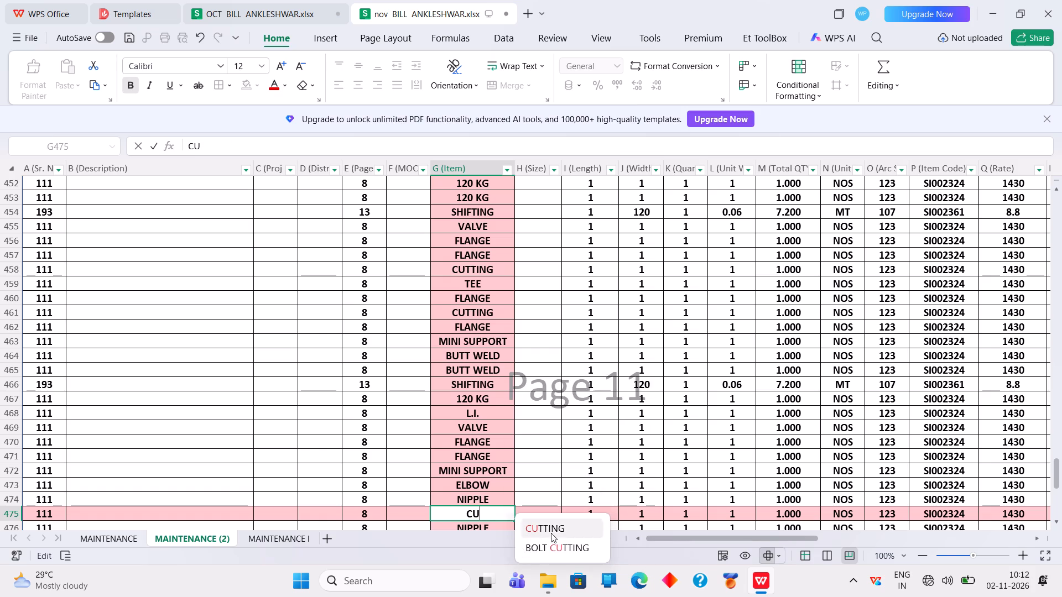
{"action": "left_click", "coordinate": [551, 531]}
{"action": "left_click", "coordinate": [475, 526]}
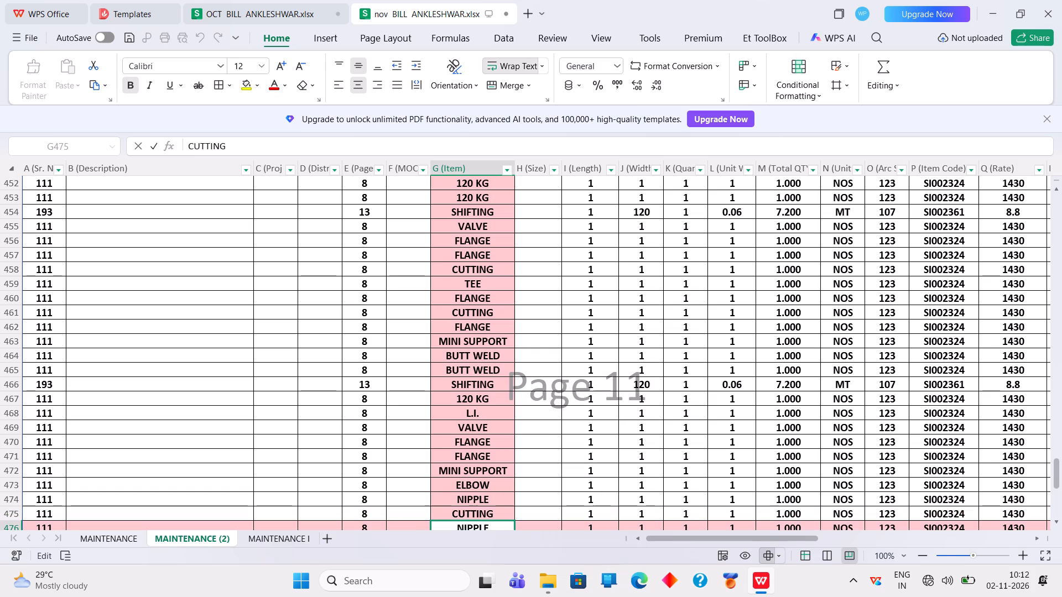
{"action": "type", "text": "BU"}
{"action": "key", "text": "Return"}
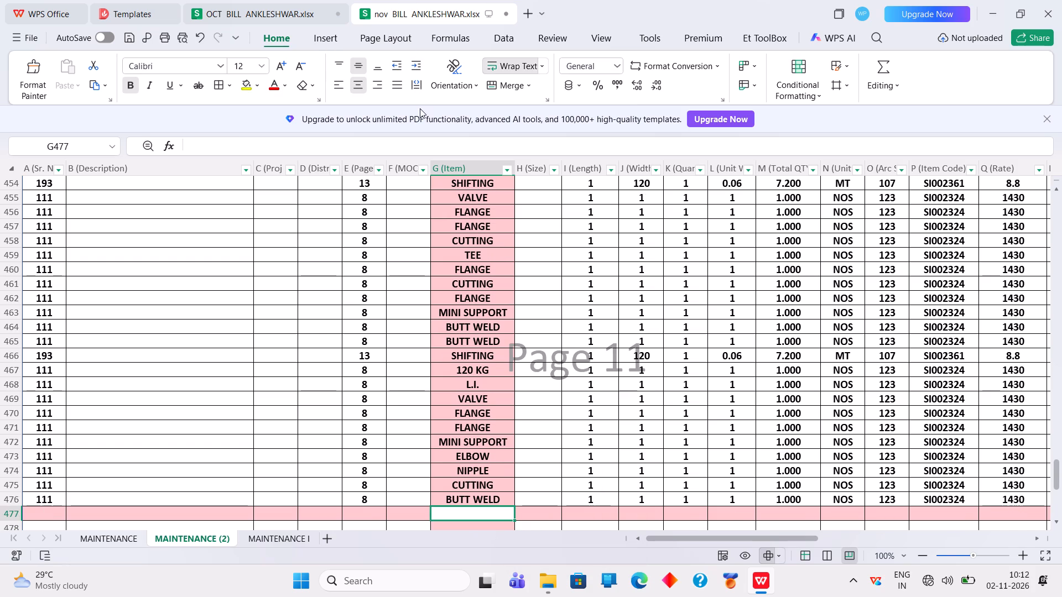
Switch to the October bill and reset its Item column filter to include all items.
{"action": "left_click", "coordinate": [254, 3]}
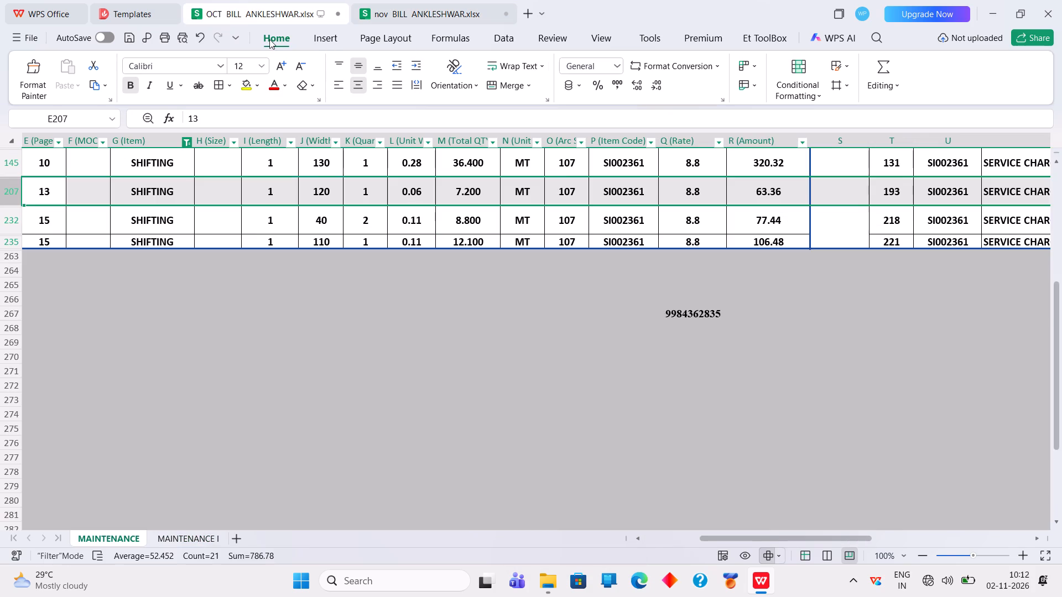
{"action": "left_click", "coordinate": [189, 146]}
{"action": "double_click", "coordinate": [205, 237]}
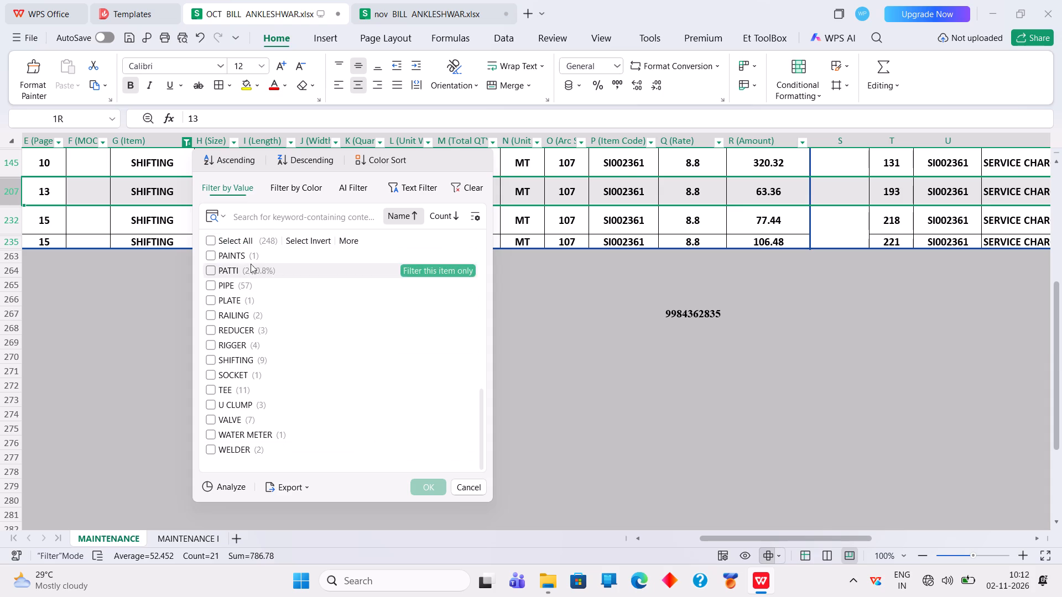
{"action": "left_click", "coordinate": [238, 248]}
{"action": "left_click", "coordinate": [433, 489]}
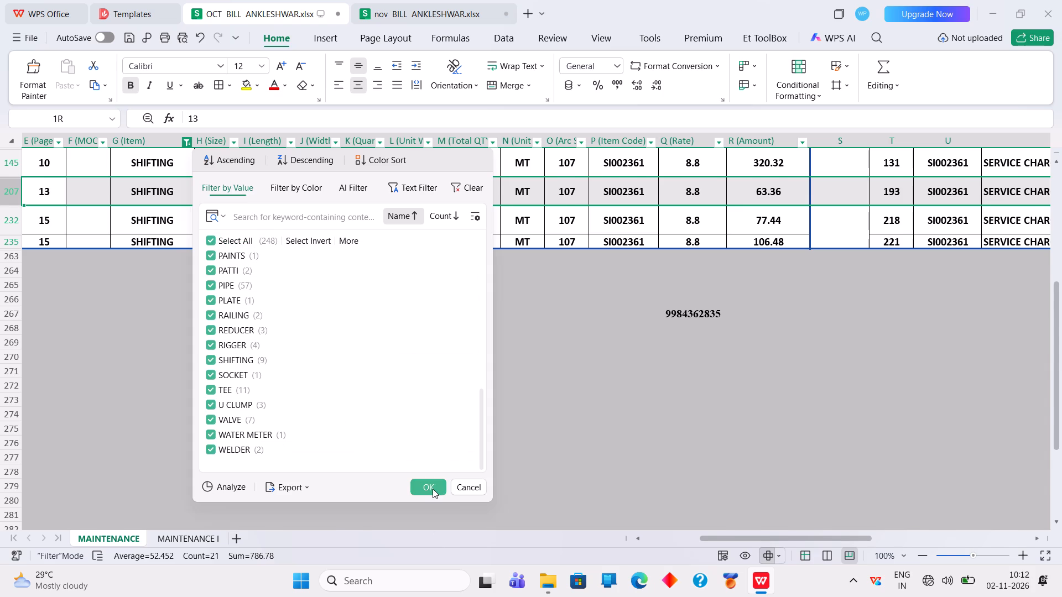
Filter the October bill's Size column to 1" only and its MOC column to MS only.
{"action": "left_click", "coordinate": [235, 143]}
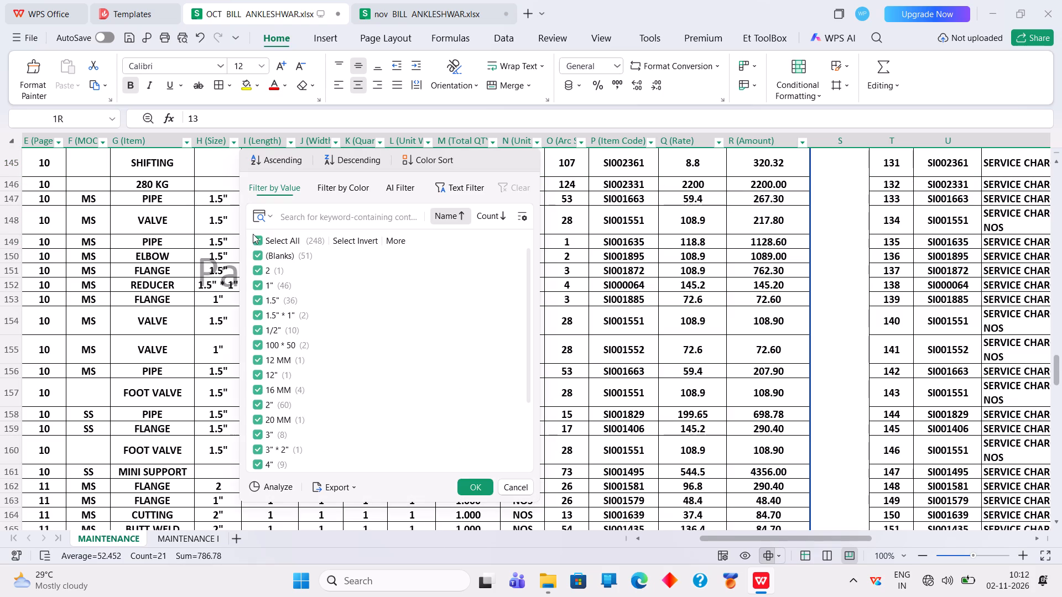
{"action": "left_click", "coordinate": [261, 242]}
{"action": "left_click", "coordinate": [264, 287]}
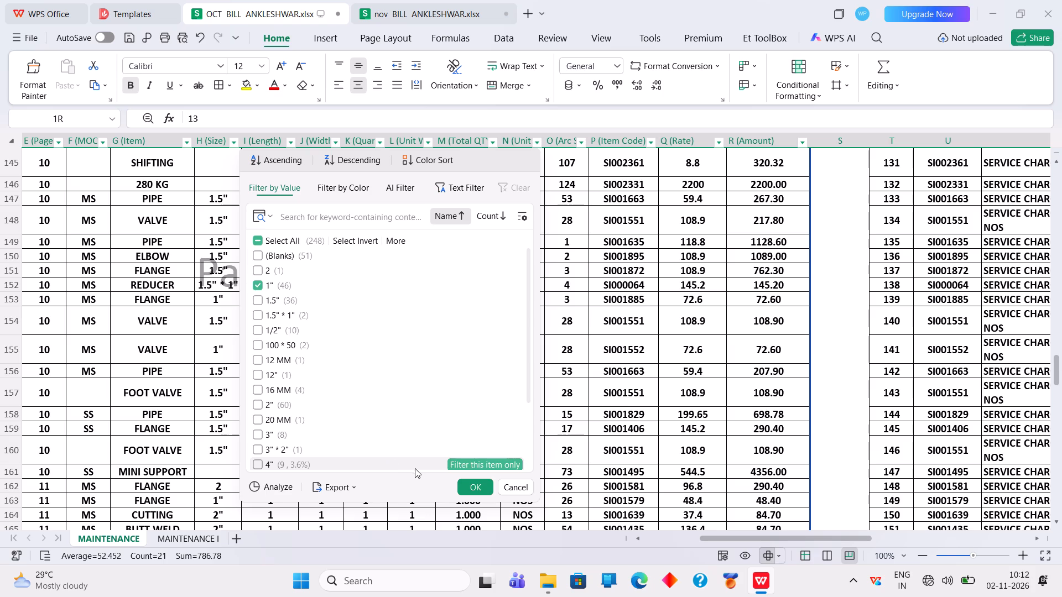
{"action": "left_click", "coordinate": [468, 484]}
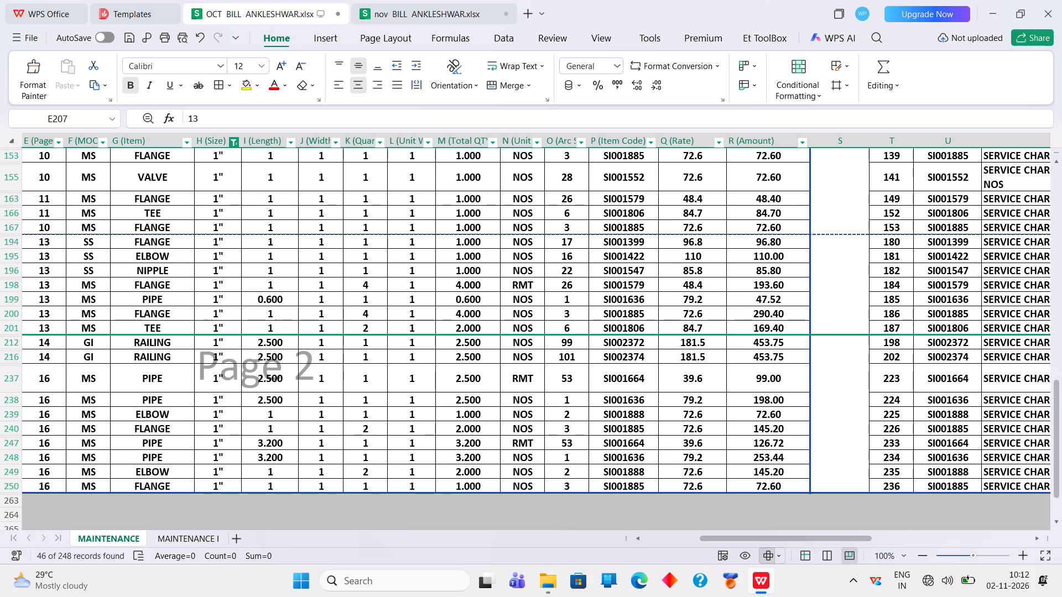
{"action": "left_click", "coordinate": [104, 142]}
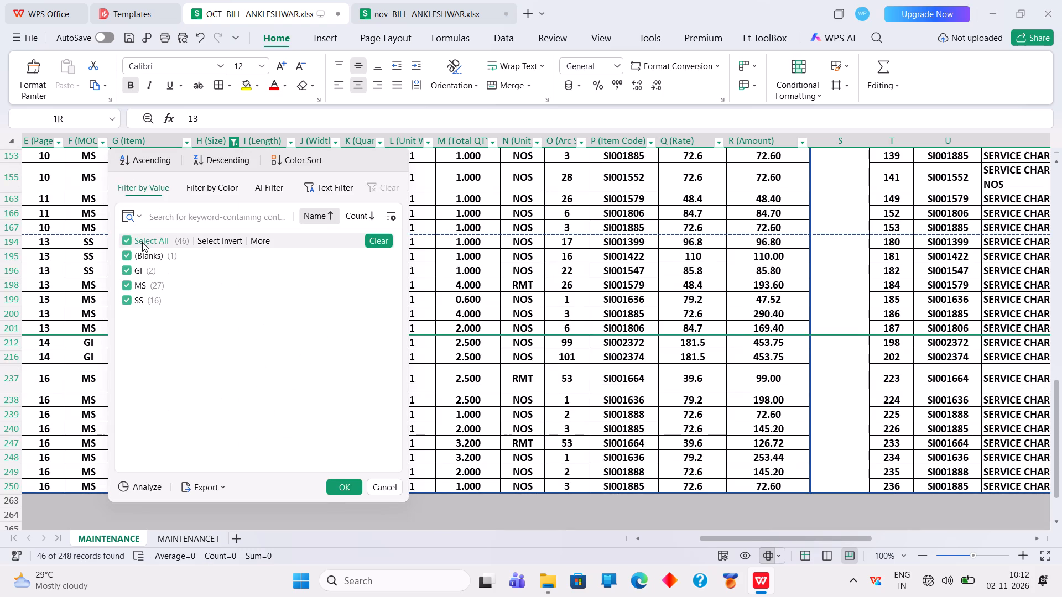
{"action": "left_click", "coordinate": [142, 242]}
{"action": "left_click", "coordinate": [135, 285]}
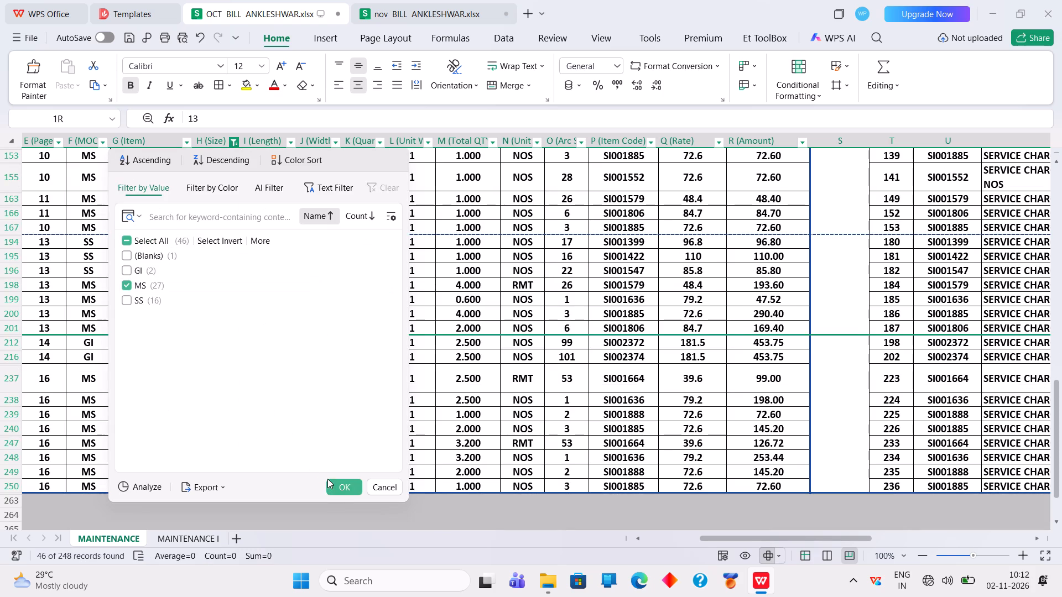
{"action": "left_click", "coordinate": [343, 489]}
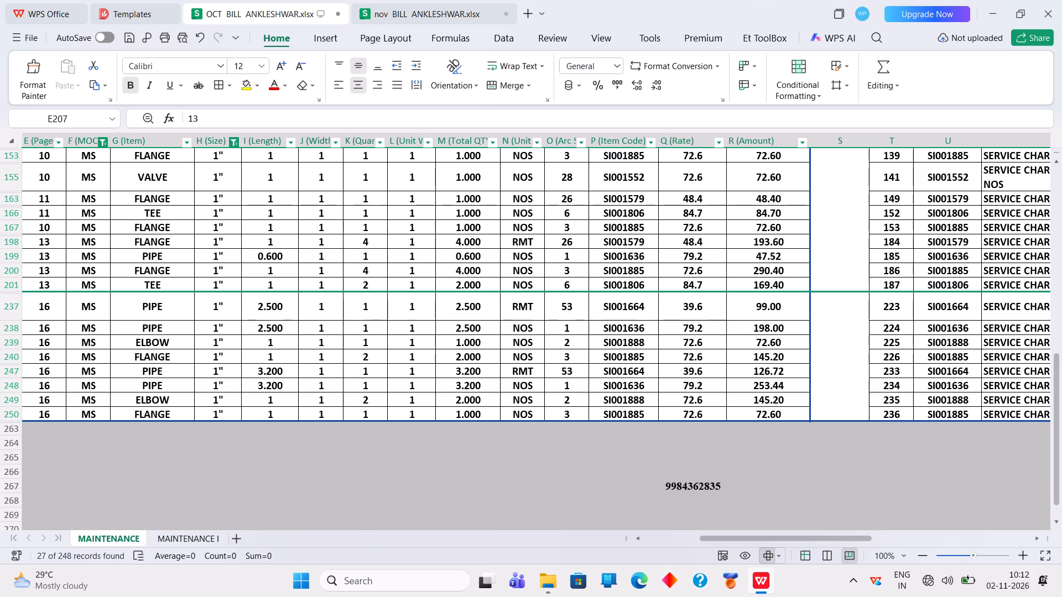
Copy the 1" MS rows 237 to 240 (PIPE, PIPE, ELBOW, FLANGE) from the October bill into the November bill starting at row 477.
{"action": "left_click", "coordinate": [39, 315]}
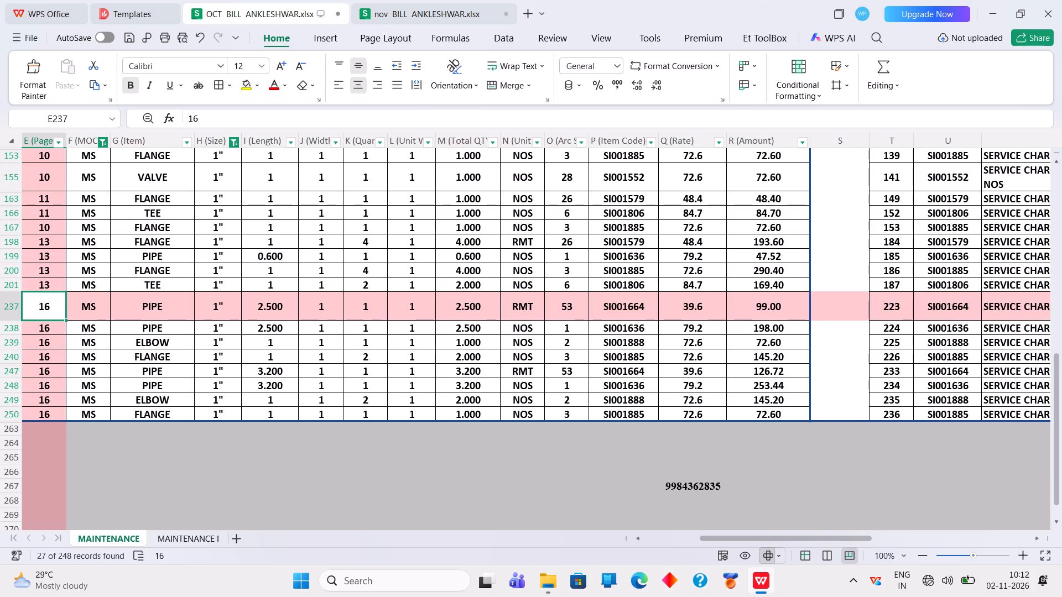
{"action": "left_click_drag", "start_coordinate": [13, 306], "coordinate": [20, 346]}
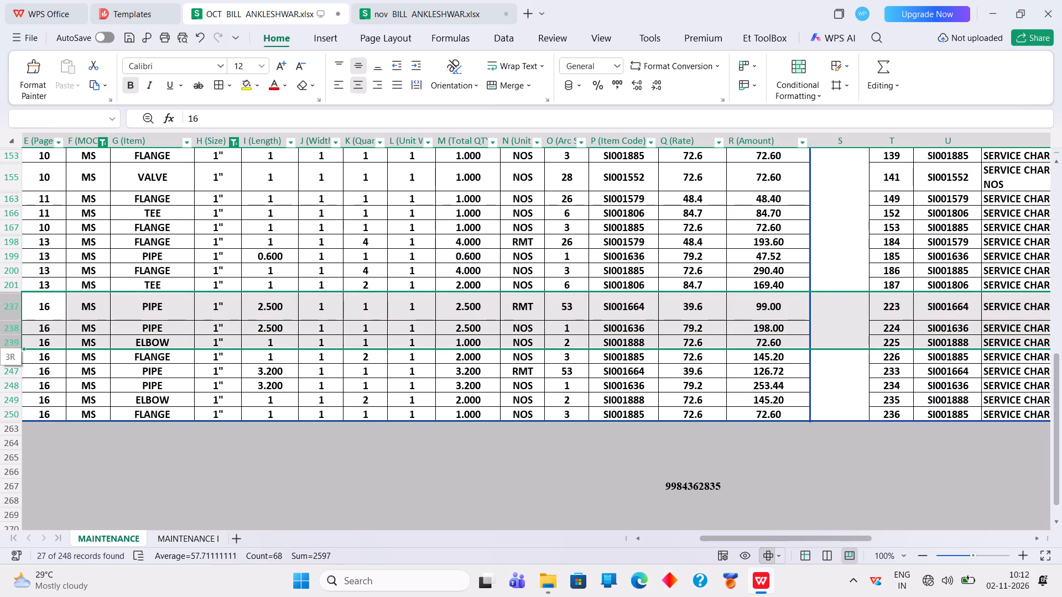
{"action": "left_click_drag", "start_coordinate": [20, 346], "coordinate": [21, 347]}
{"action": "left_click", "coordinate": [251, 420]}
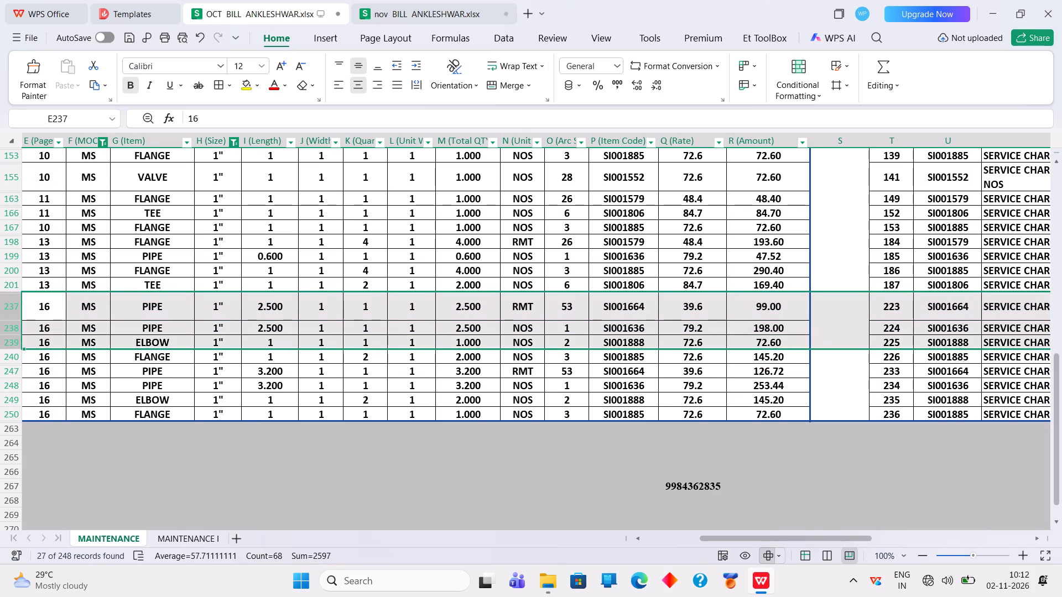
{"action": "left_click", "coordinate": [150, 383]}
{"action": "left_click_drag", "start_coordinate": [7, 311], "coordinate": [9, 363]}
{"action": "right_click", "coordinate": [14, 335]}
{"action": "left_click", "coordinate": [27, 9]}
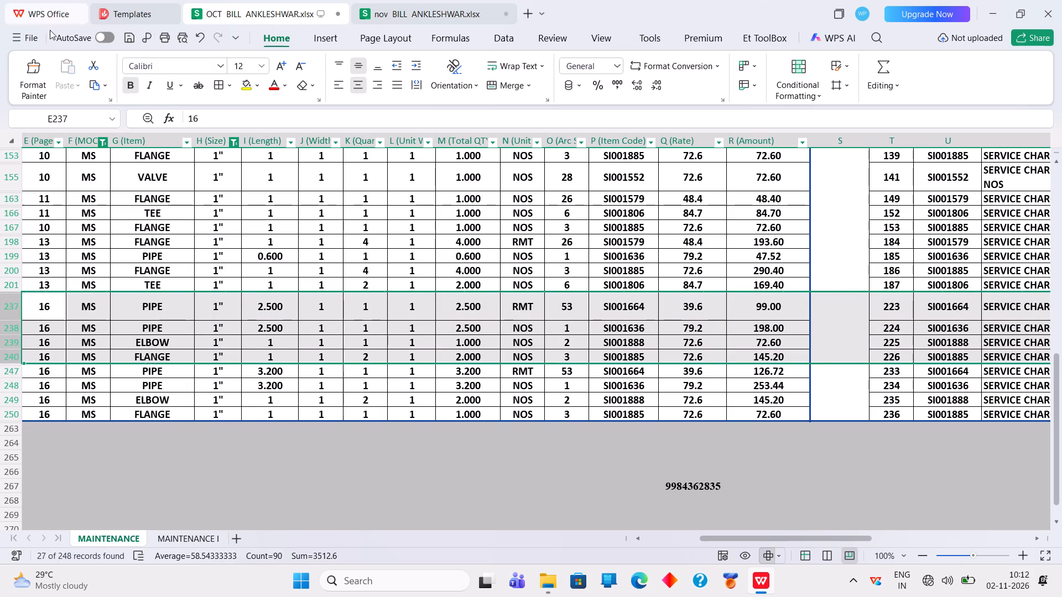
{"action": "left_click", "coordinate": [429, 0]}
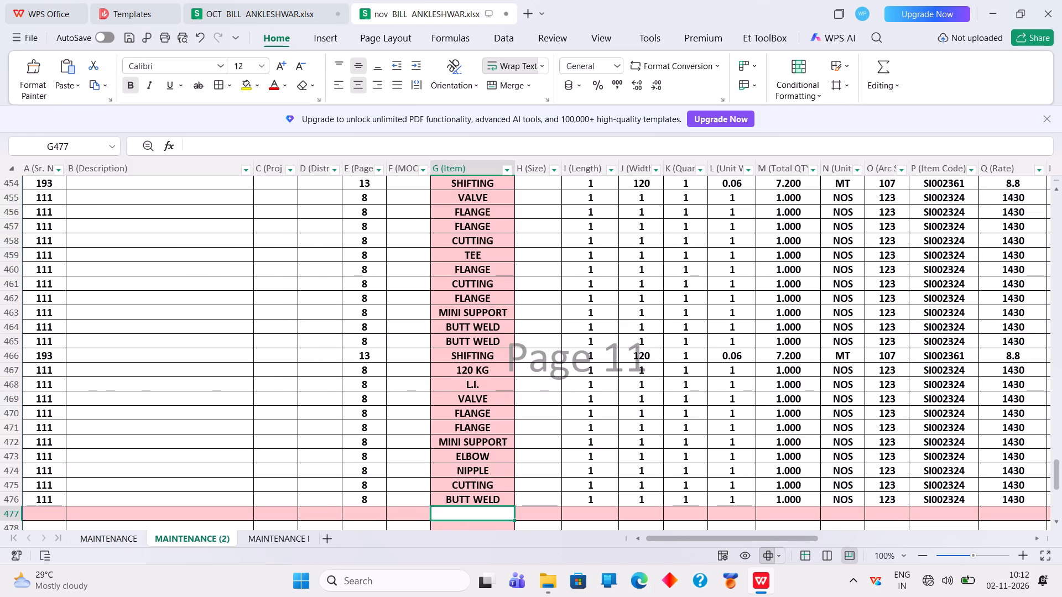
{"action": "left_click", "coordinate": [17, 512]}
{"action": "right_click", "coordinate": [17, 512]}
{"action": "left_click", "coordinate": [83, 138]}
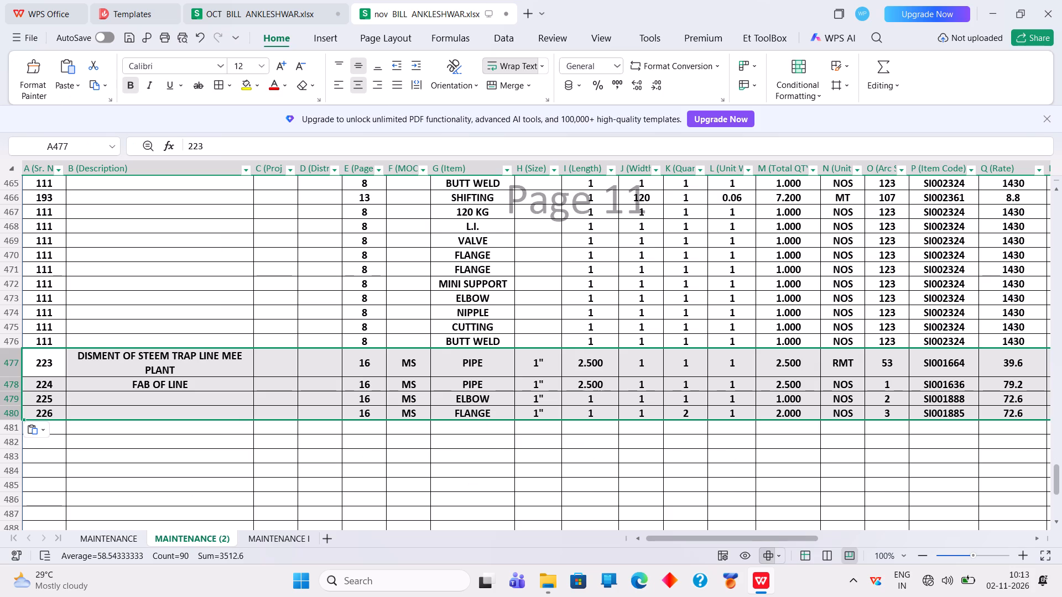
Paste the same four copied rows again into the November bill starting at empty row 481.
{"action": "left_click", "coordinate": [14, 427]}
{"action": "right_click", "coordinate": [14, 427]}
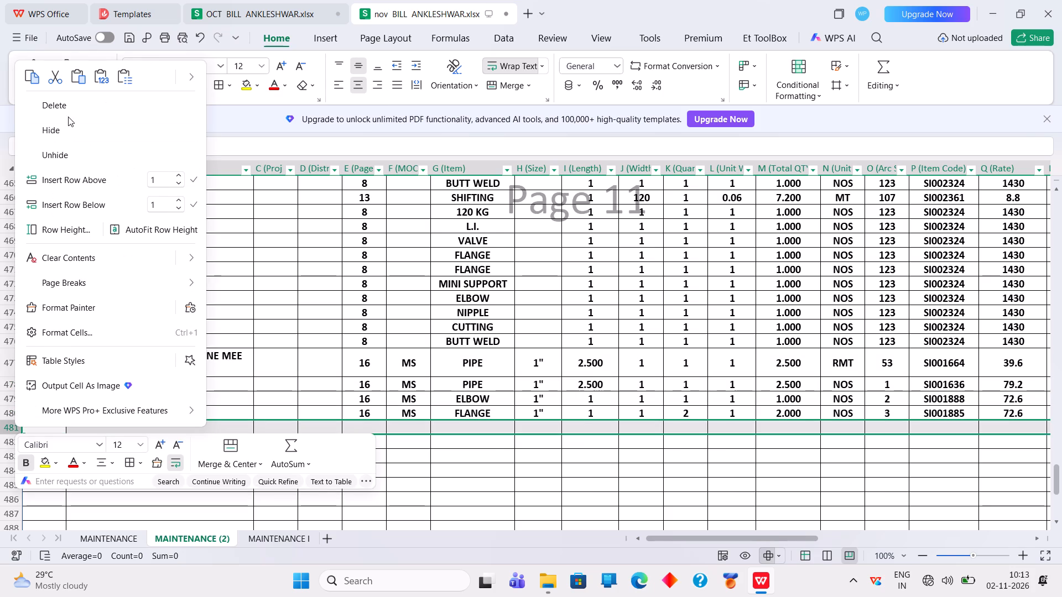
{"action": "left_click", "coordinate": [77, 78]}
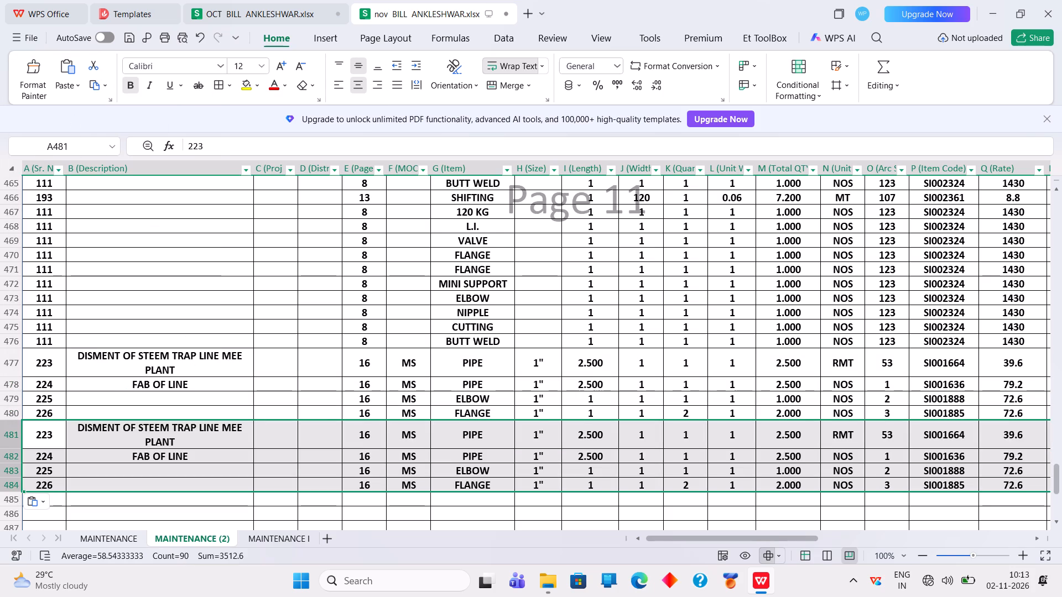
Copy the 1" MS TEE row 201 from the October bill into the November bill's empty rows 485 and 486.
{"action": "left_click", "coordinate": [271, 2]}
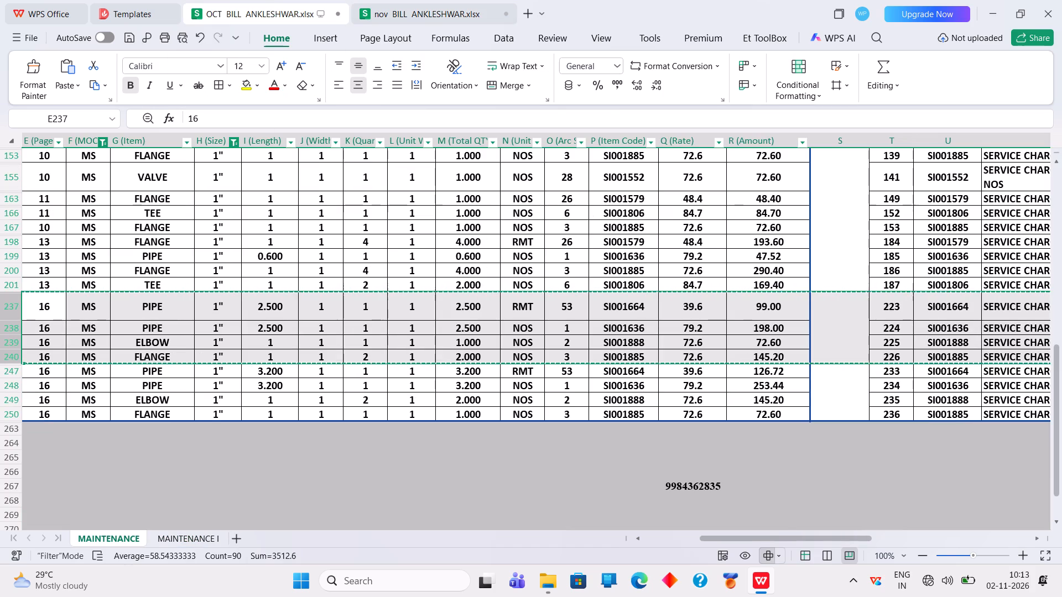
{"action": "left_click", "coordinate": [10, 286]}
{"action": "right_click", "coordinate": [10, 286]}
{"action": "left_click", "coordinate": [26, 9]}
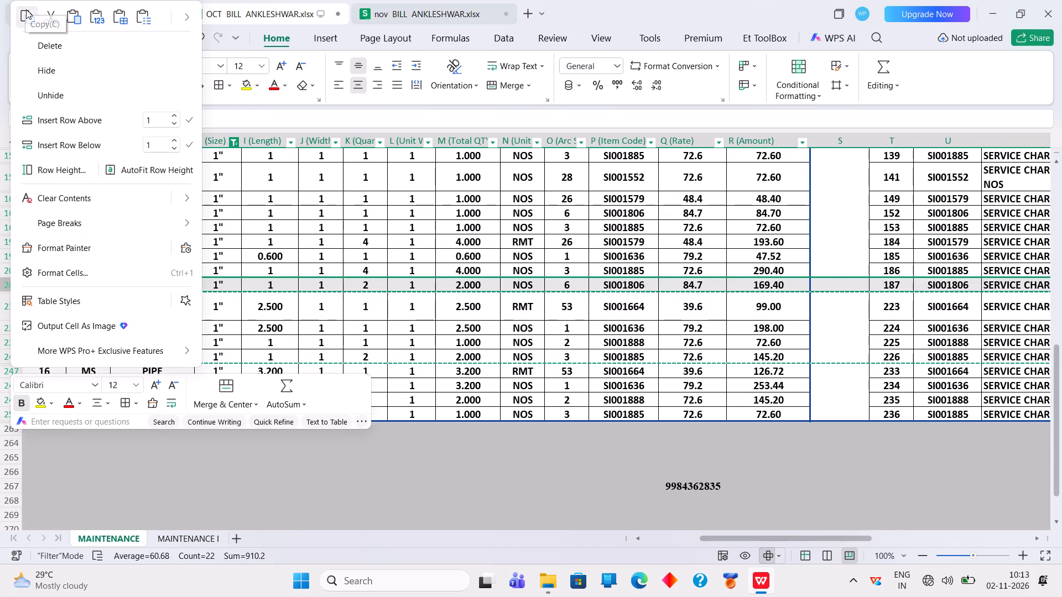
{"action": "left_click", "coordinate": [455, 4]}
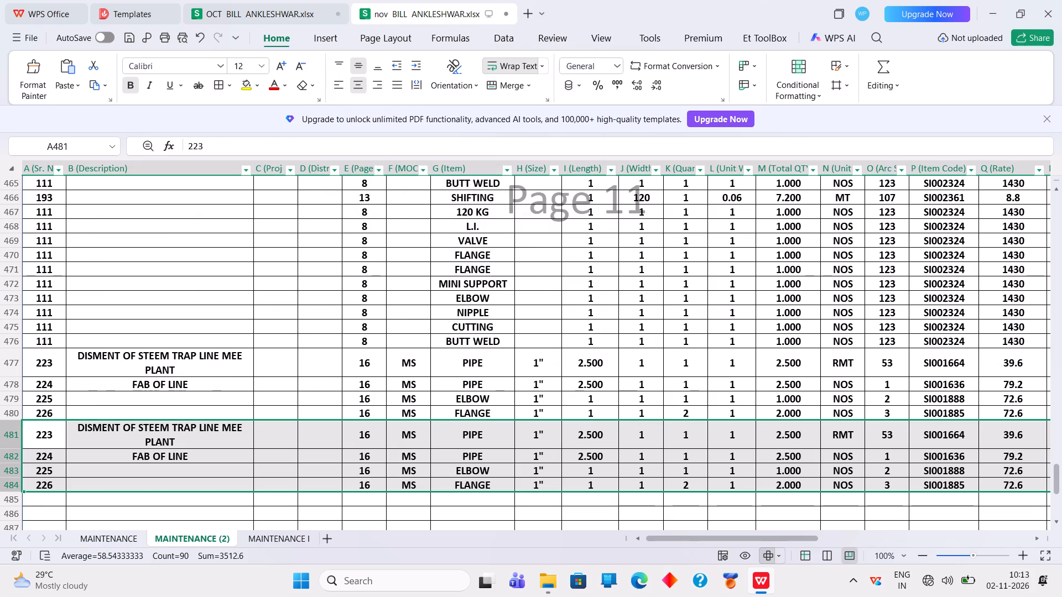
{"action": "left_click_drag", "start_coordinate": [18, 499], "coordinate": [17, 511]}
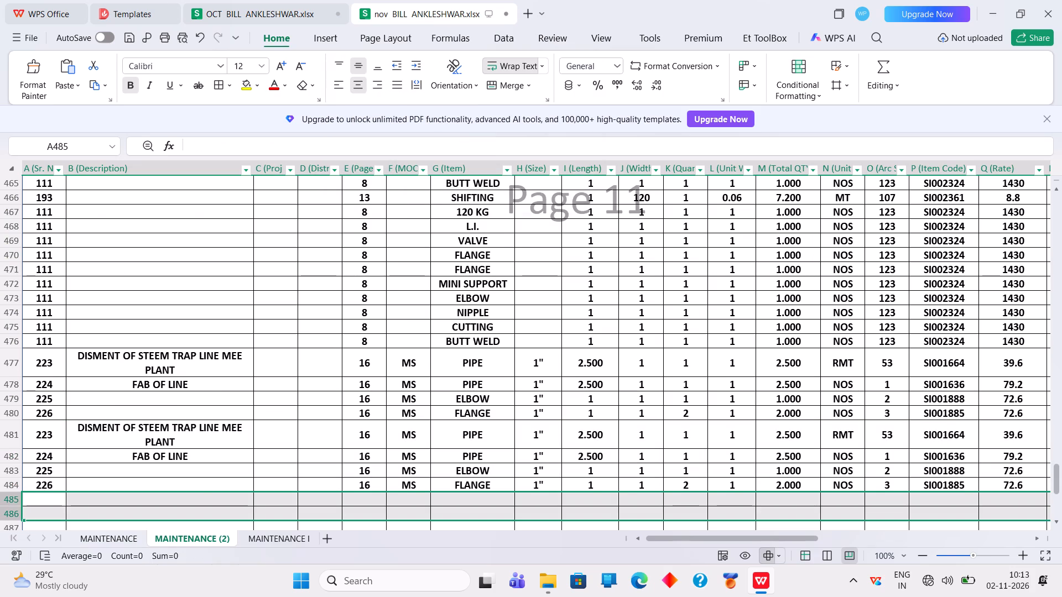
{"action": "right_click", "coordinate": [14, 506]}
{"action": "left_click", "coordinate": [77, 132]}
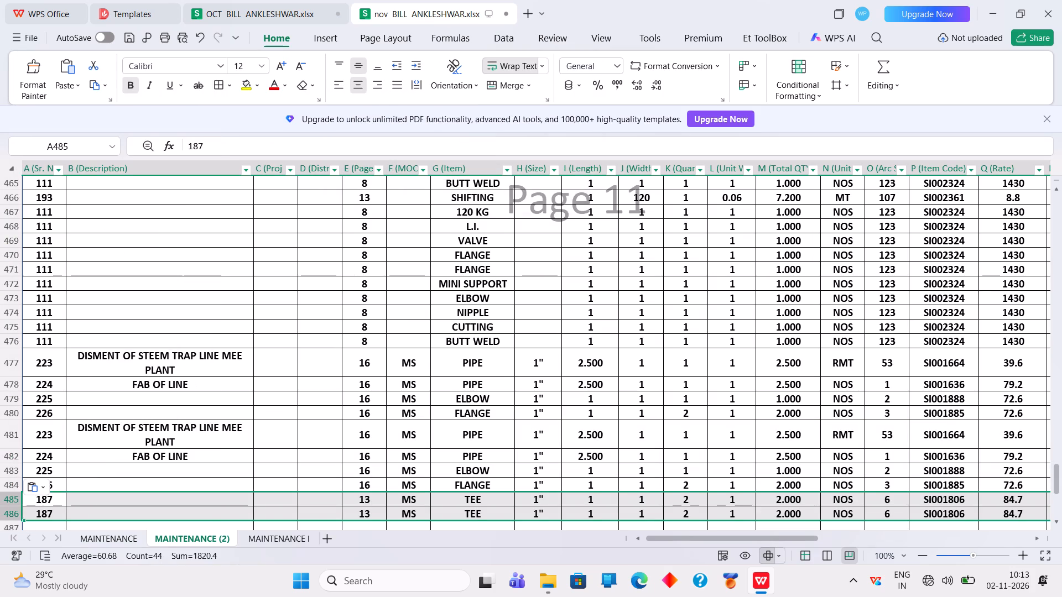
Replace the Item entry in cell G486 with CUTTING.
{"action": "left_click", "coordinate": [479, 512]}
{"action": "type", "text": "CU"}
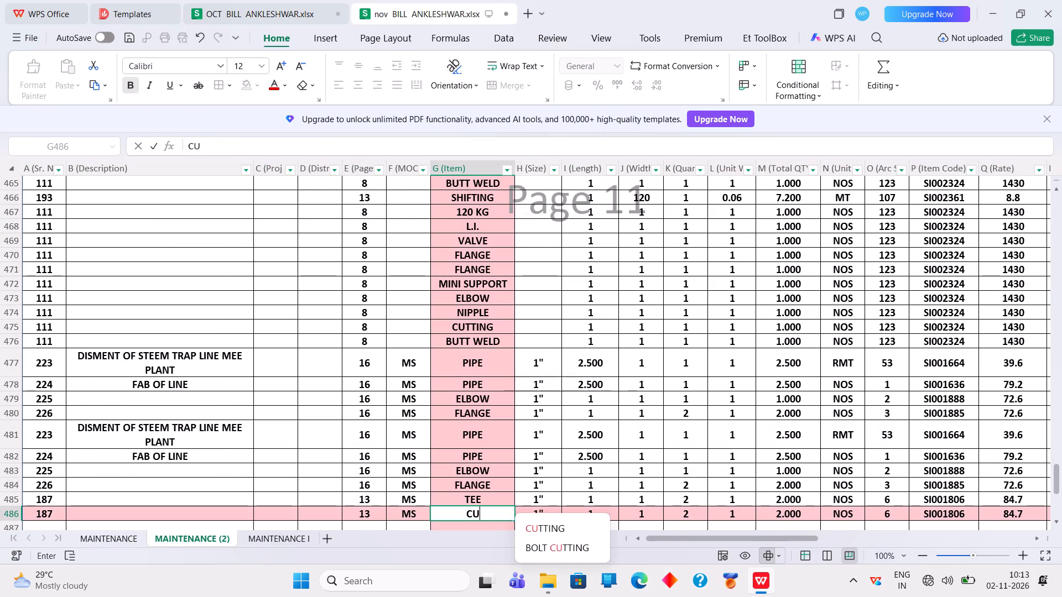
{"action": "left_click", "coordinate": [530, 532]}
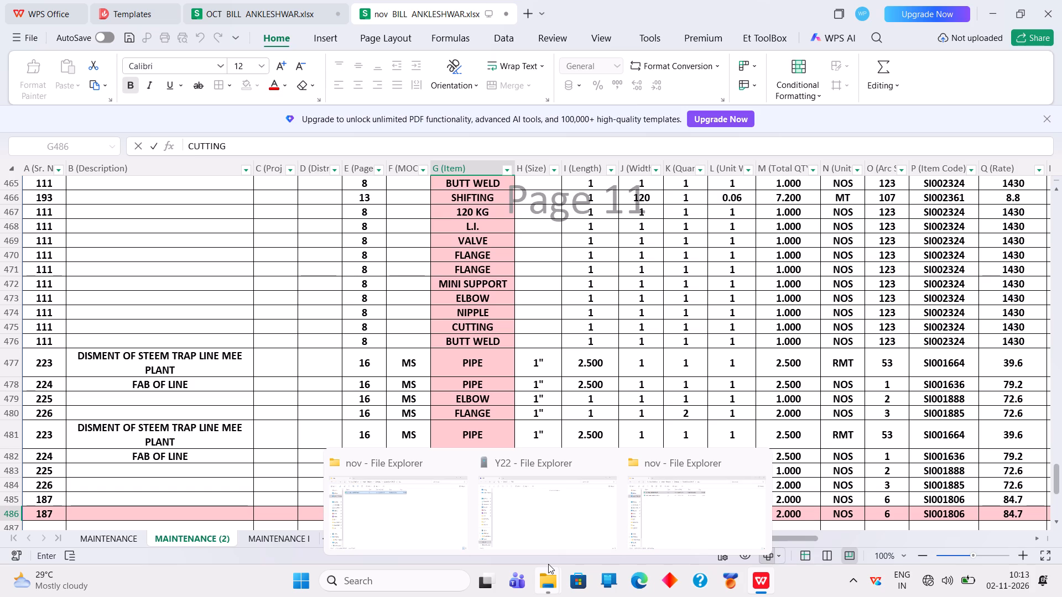
{"action": "left_click", "coordinate": [201, 495]}
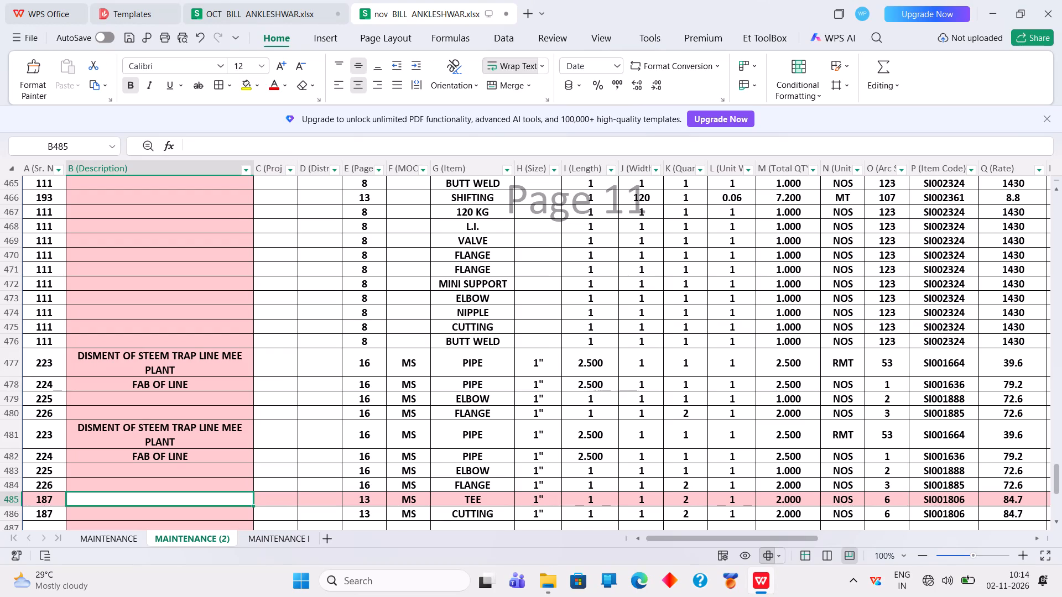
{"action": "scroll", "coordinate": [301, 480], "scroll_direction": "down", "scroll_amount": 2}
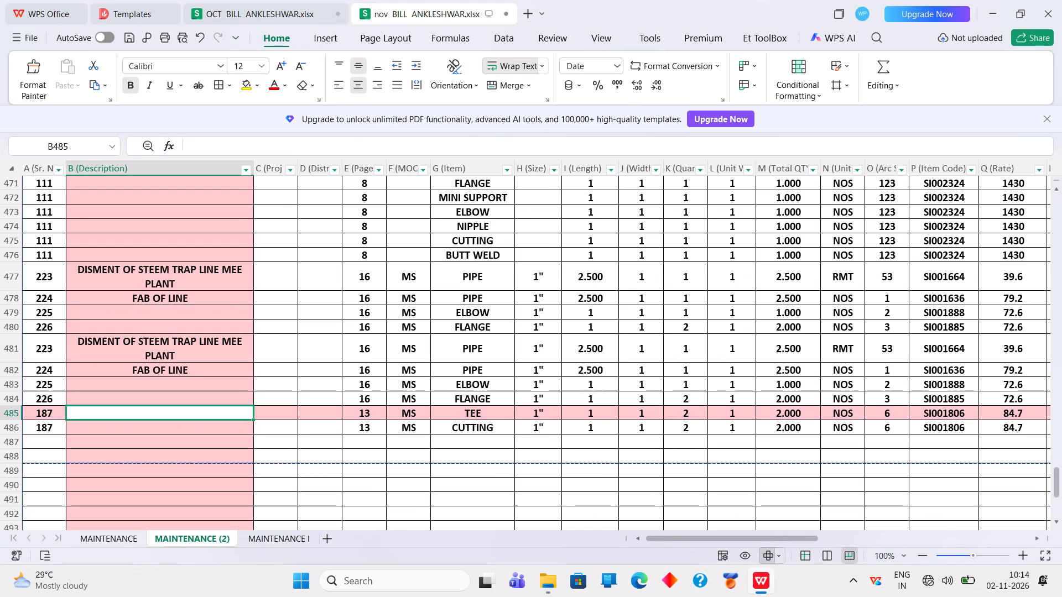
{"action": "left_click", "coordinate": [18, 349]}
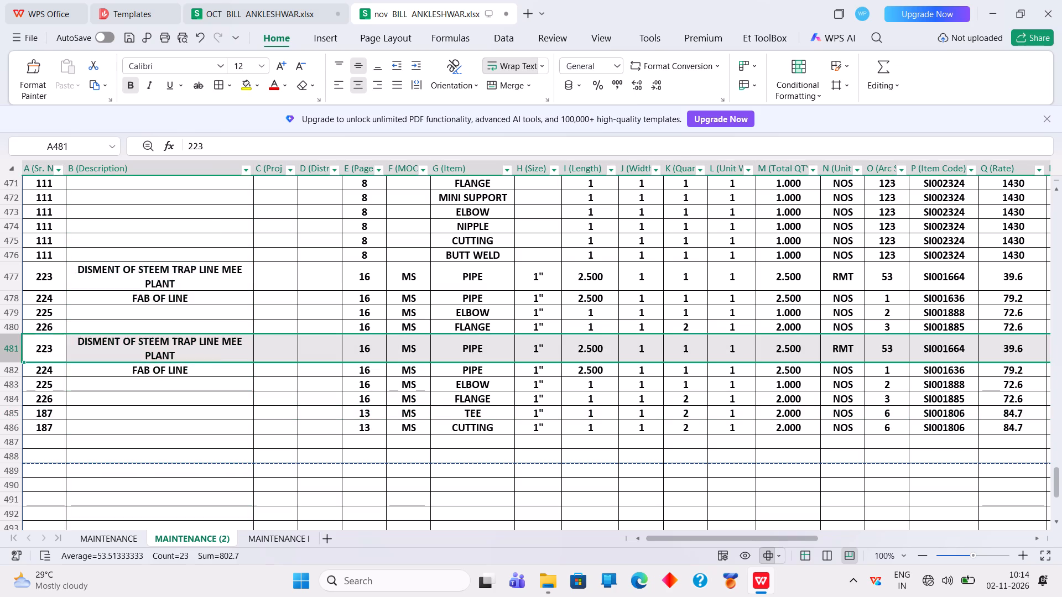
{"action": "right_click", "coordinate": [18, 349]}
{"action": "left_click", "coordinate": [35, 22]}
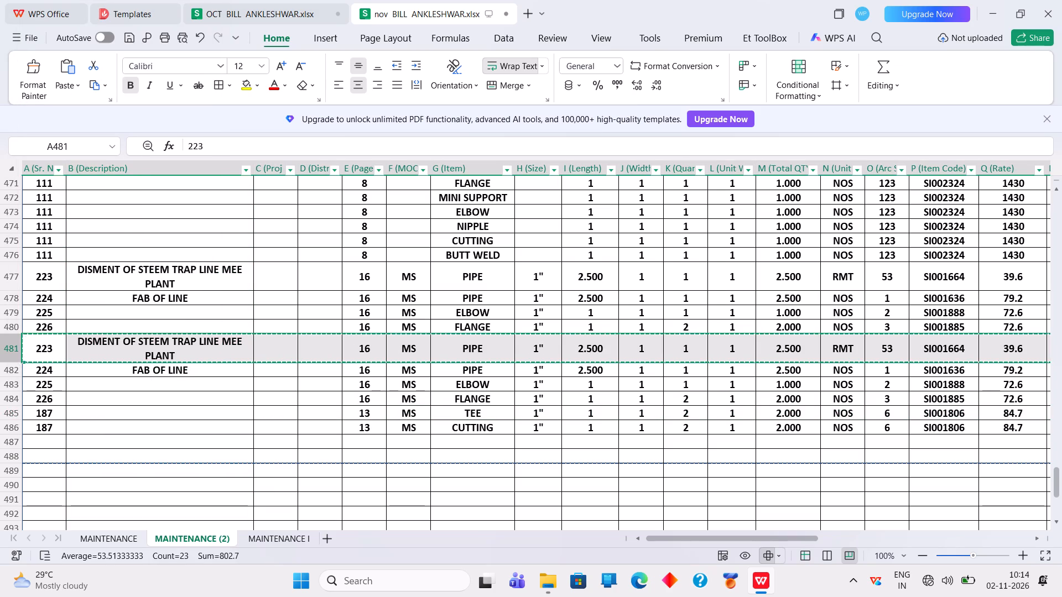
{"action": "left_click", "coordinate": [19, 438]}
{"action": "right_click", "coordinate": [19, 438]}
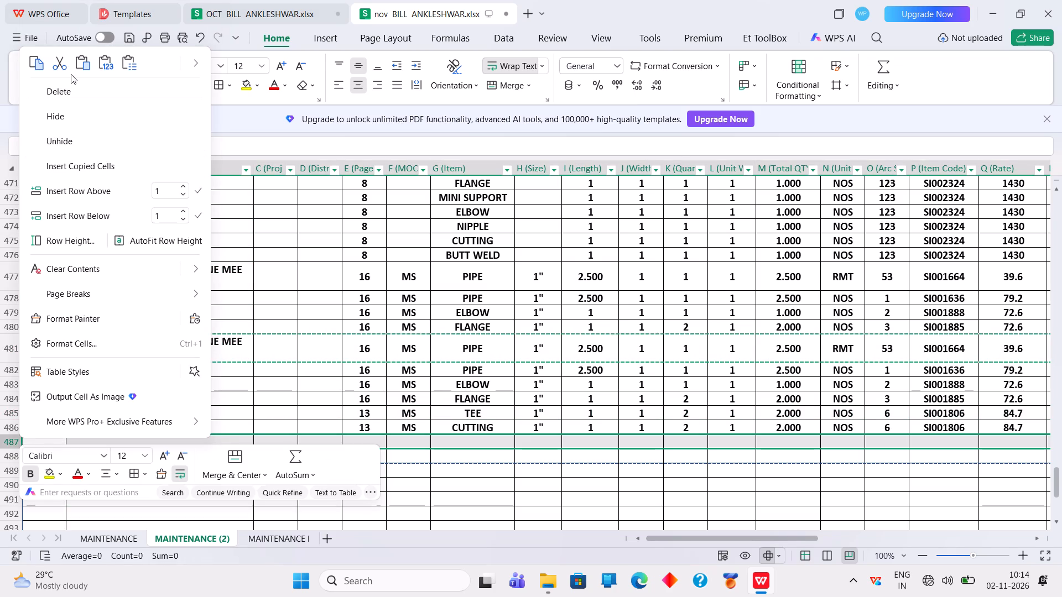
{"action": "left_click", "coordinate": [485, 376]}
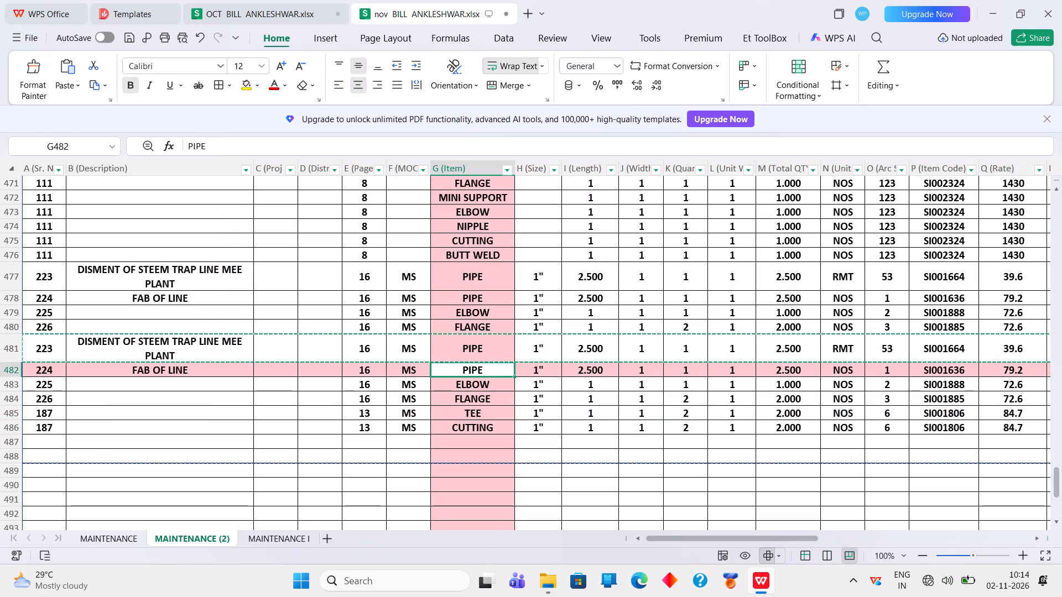
Copy the FAB OF LINE PIPE row 482 into the empty row 487.
{"action": "left_click", "coordinate": [13, 370]}
{"action": "right_click", "coordinate": [13, 370]}
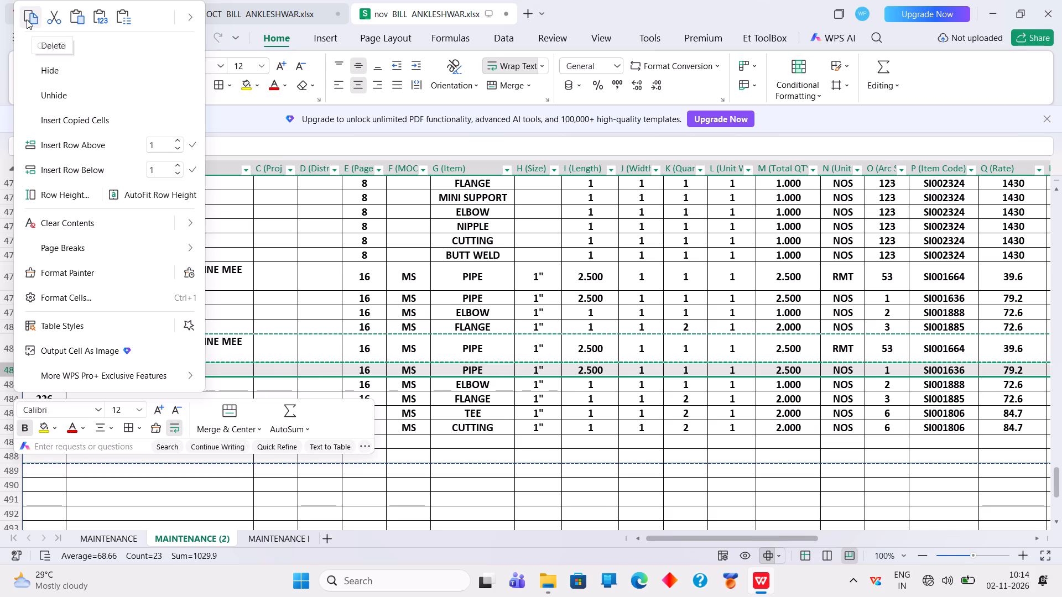
{"action": "left_click", "coordinate": [25, 17]}
{"action": "left_click", "coordinate": [18, 444]}
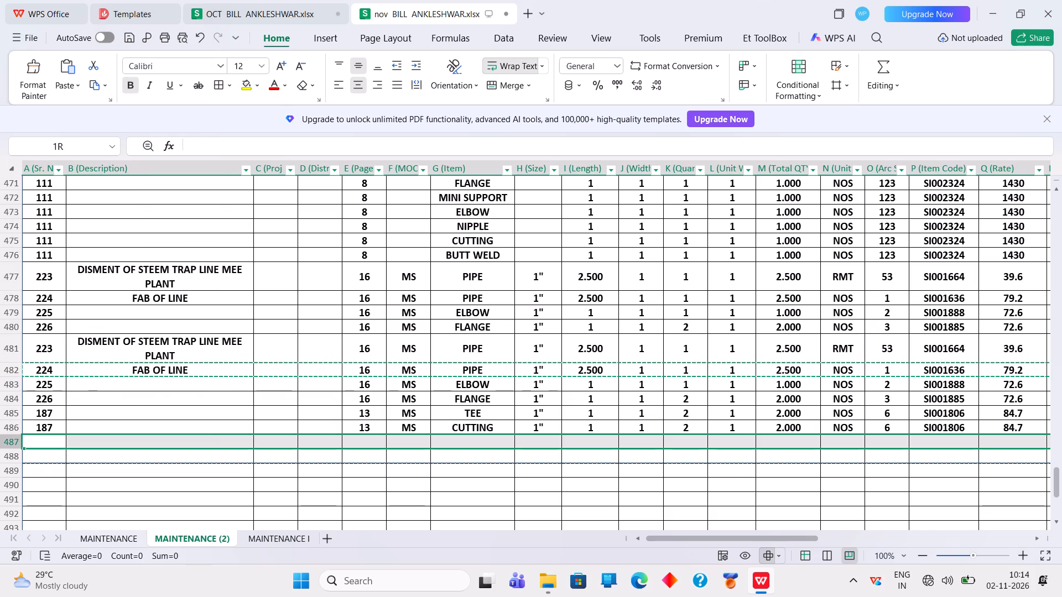
{"action": "right_click", "coordinate": [18, 444]}
{"action": "left_click", "coordinate": [87, 72]}
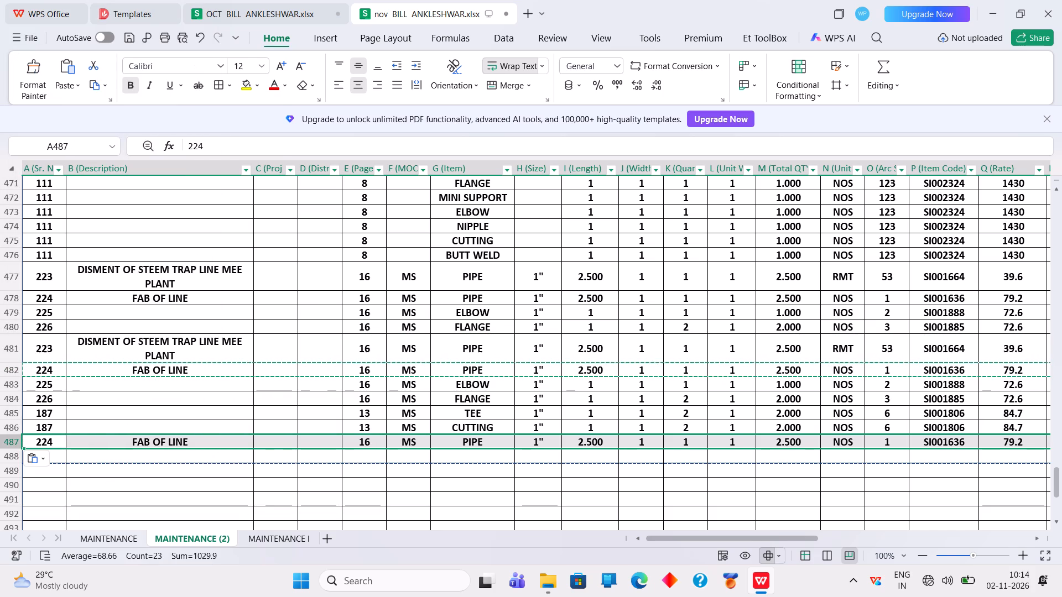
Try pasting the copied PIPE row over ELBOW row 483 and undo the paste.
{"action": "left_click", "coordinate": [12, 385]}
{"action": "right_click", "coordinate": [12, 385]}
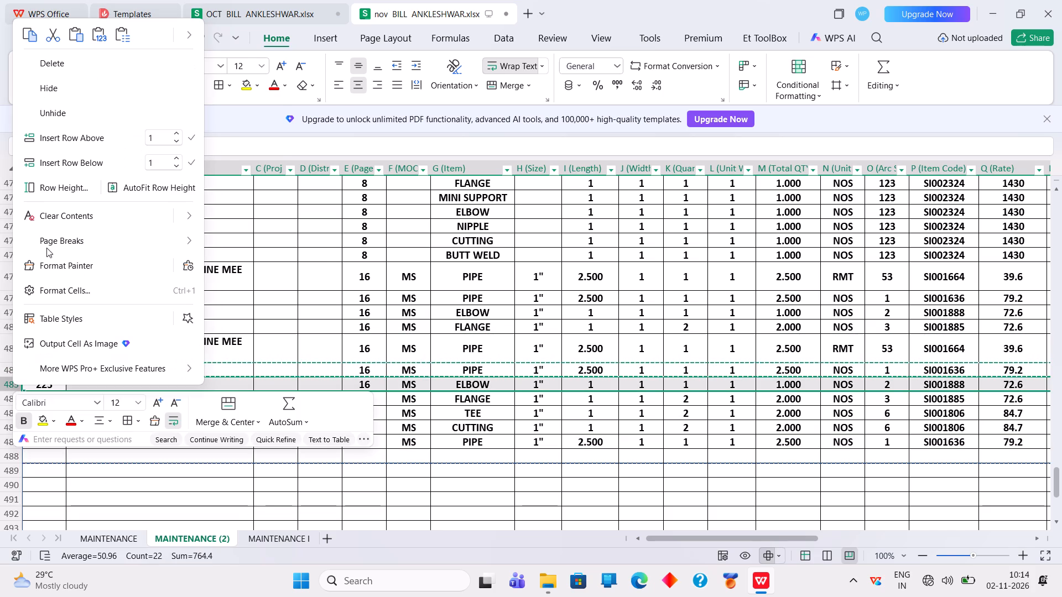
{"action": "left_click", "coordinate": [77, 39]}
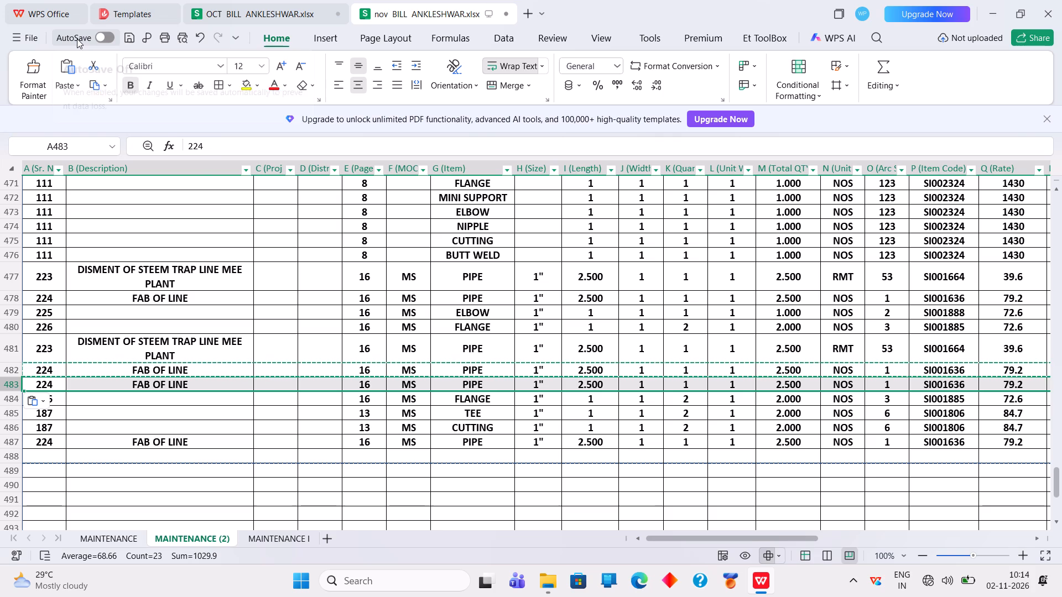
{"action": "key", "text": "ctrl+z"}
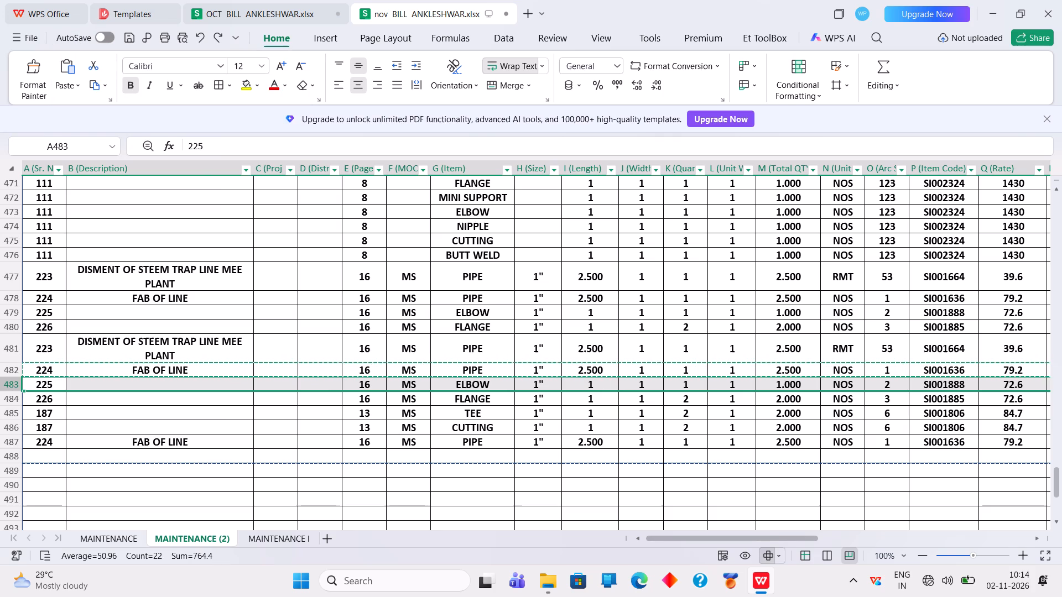
Copy the ELBOW row 483 into the empty row 488.
{"action": "left_click", "coordinate": [15, 383]}
{"action": "right_click", "coordinate": [15, 383]}
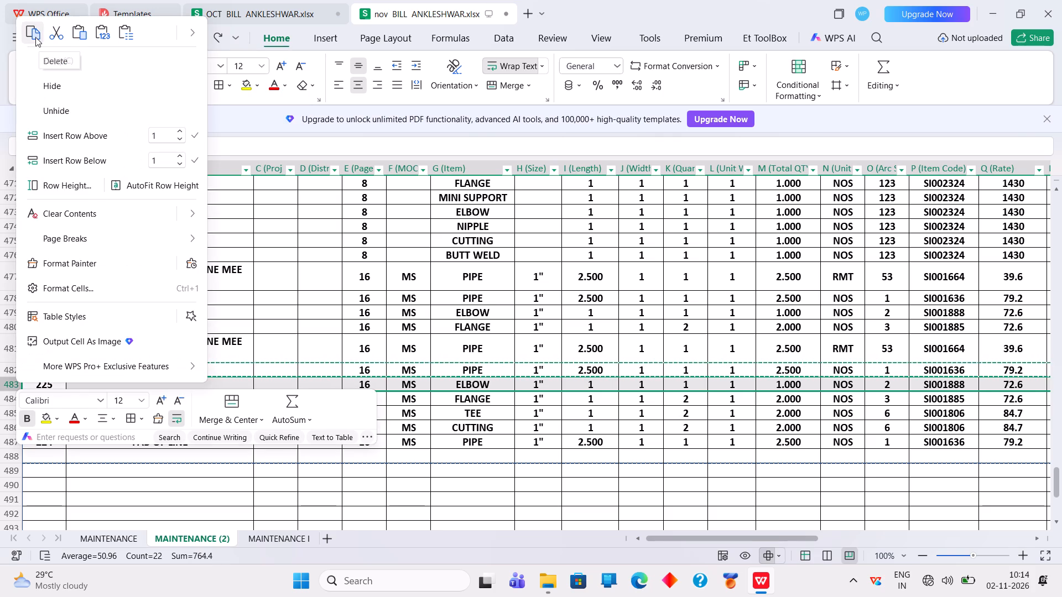
{"action": "left_click", "coordinate": [35, 37]}
{"action": "left_click", "coordinate": [15, 452]}
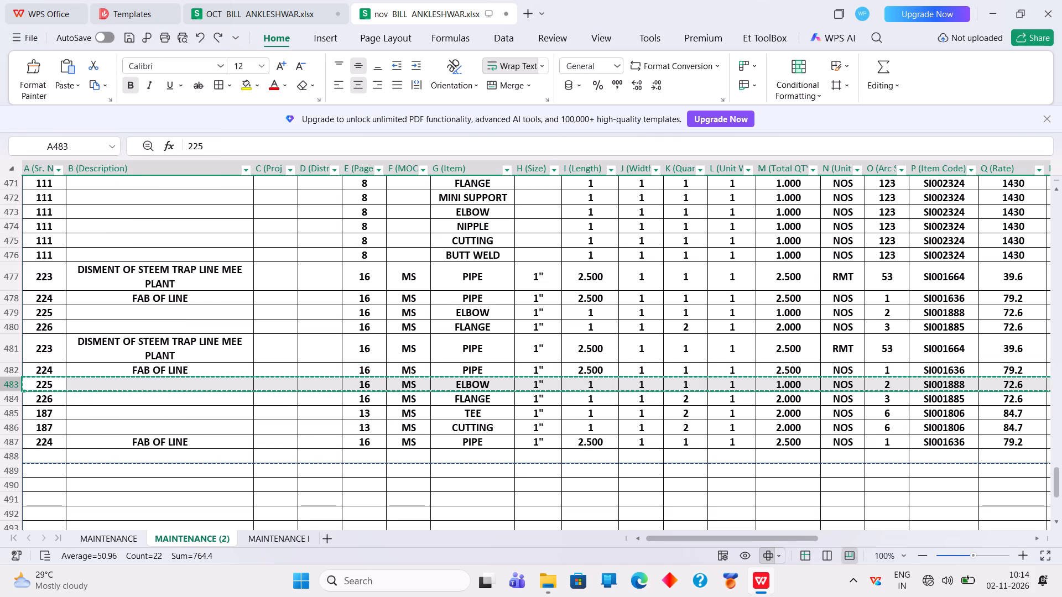
{"action": "left_click", "coordinate": [9, 459]}
{"action": "right_click", "coordinate": [9, 459]}
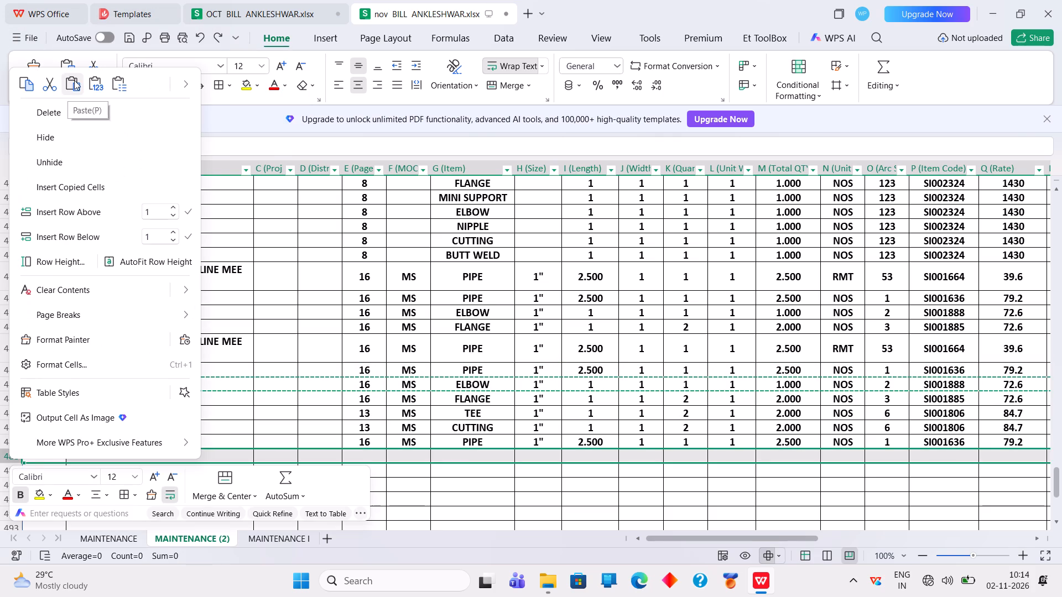
{"action": "left_click", "coordinate": [74, 80]}
Set the Size of the PIPE in row 487 to 8".
{"action": "left_click", "coordinate": [535, 442]}
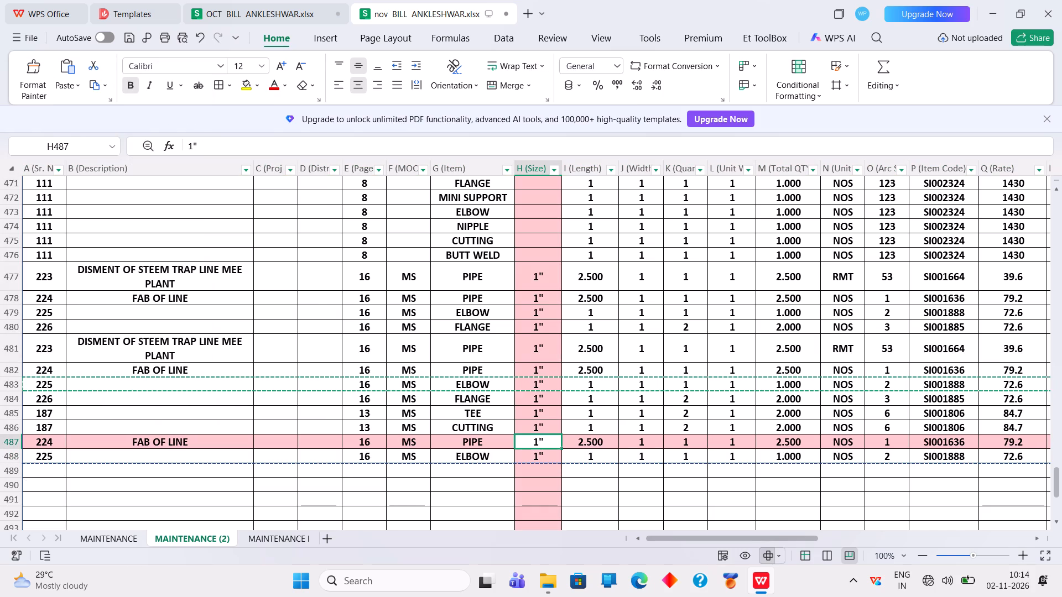
{"action": "type", "text": "8\""}
{"action": "key", "text": "Return"}
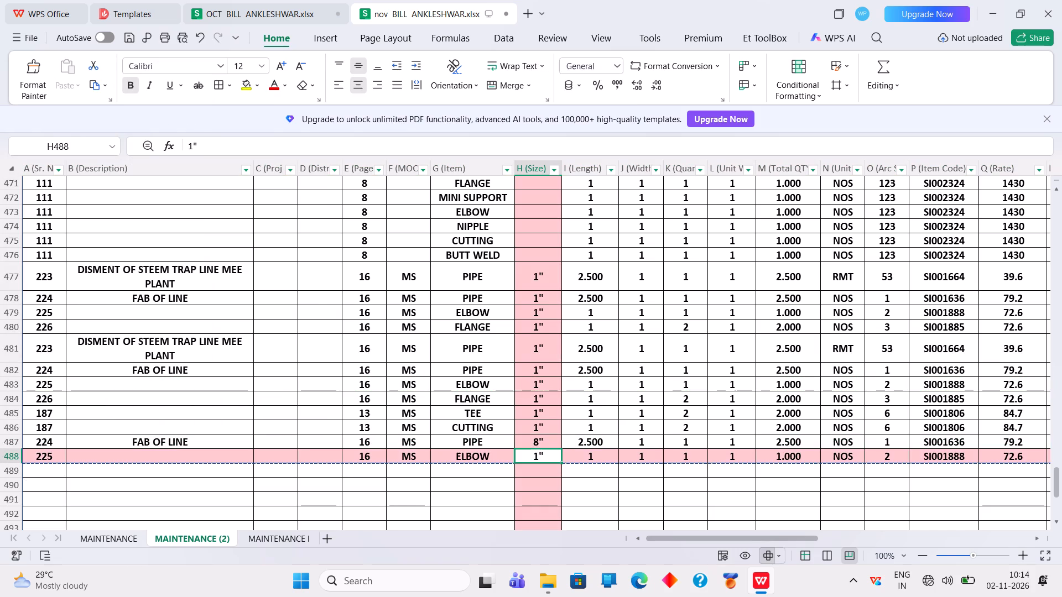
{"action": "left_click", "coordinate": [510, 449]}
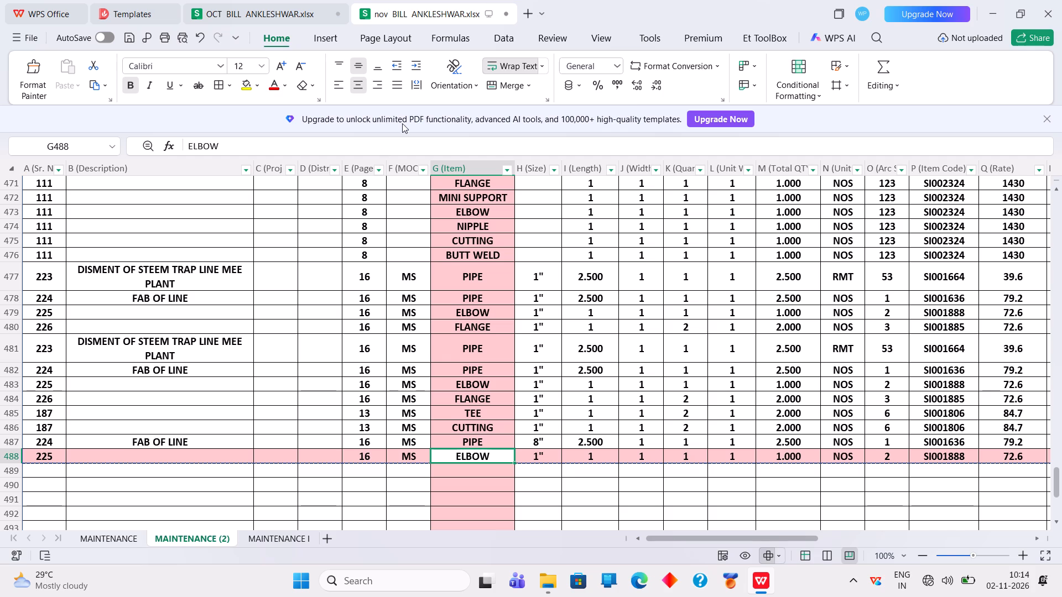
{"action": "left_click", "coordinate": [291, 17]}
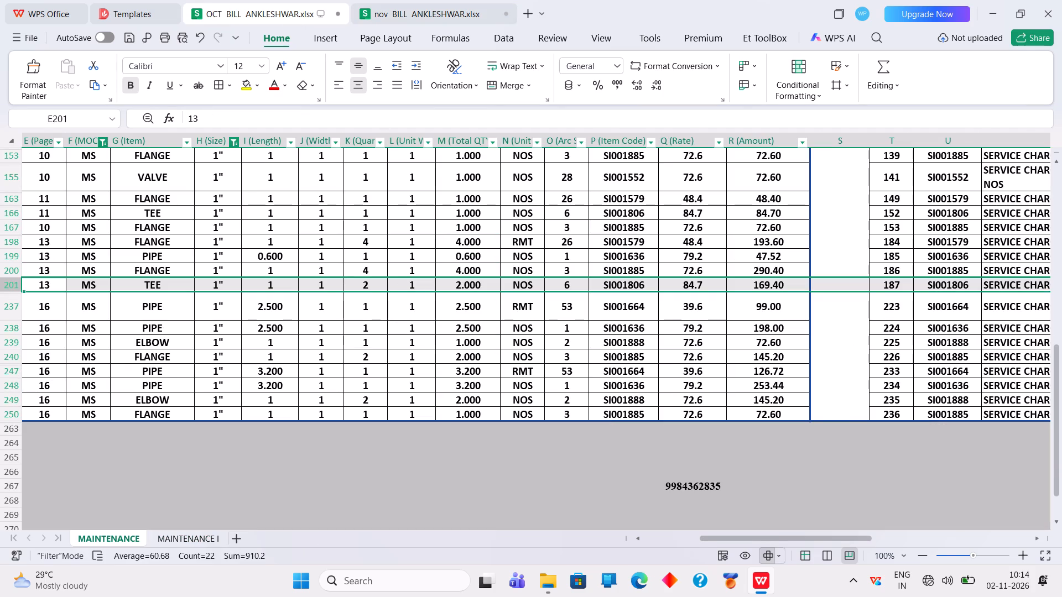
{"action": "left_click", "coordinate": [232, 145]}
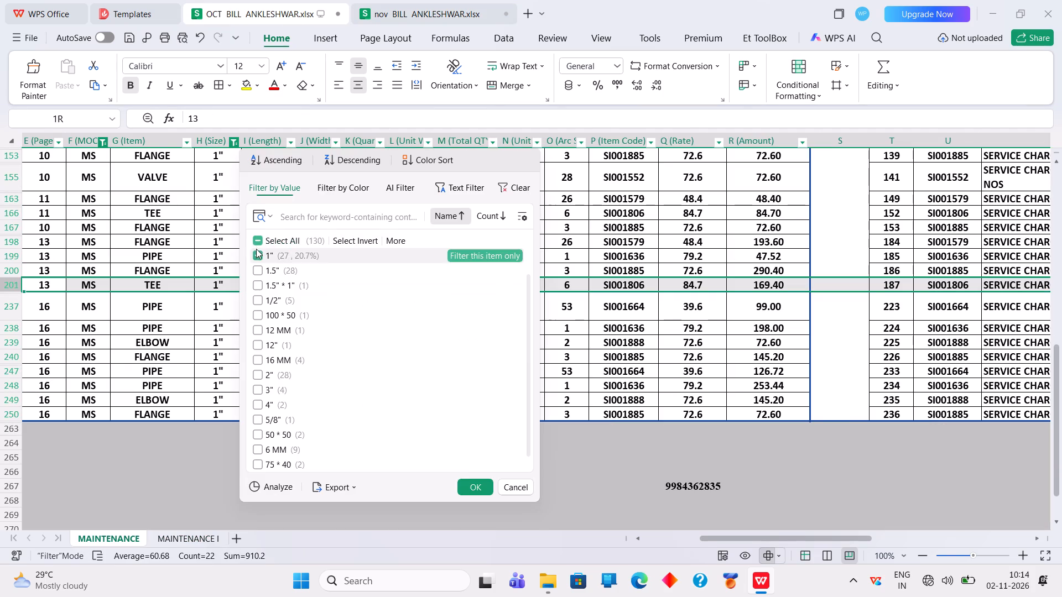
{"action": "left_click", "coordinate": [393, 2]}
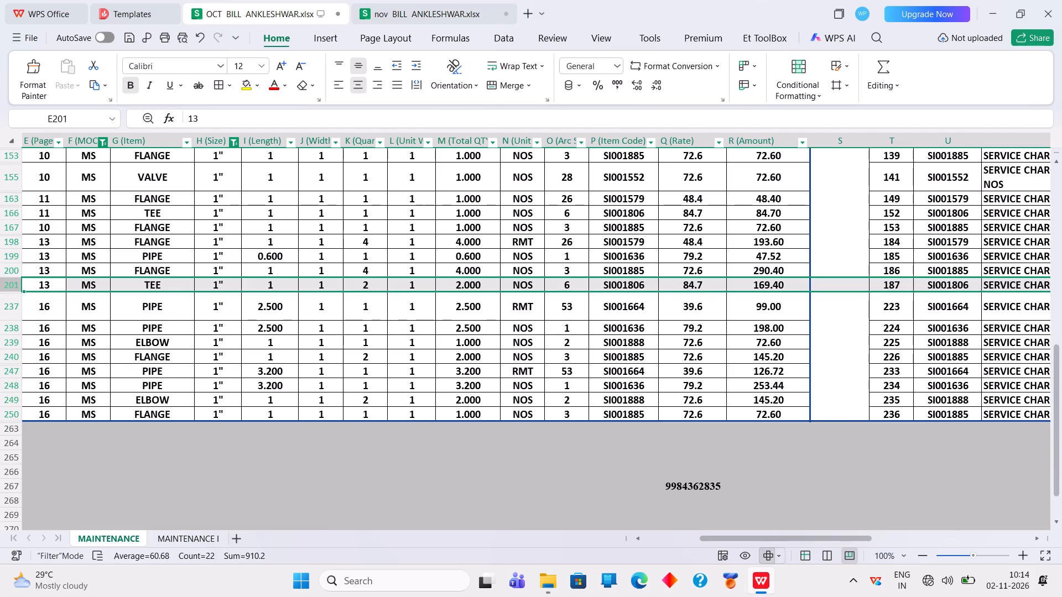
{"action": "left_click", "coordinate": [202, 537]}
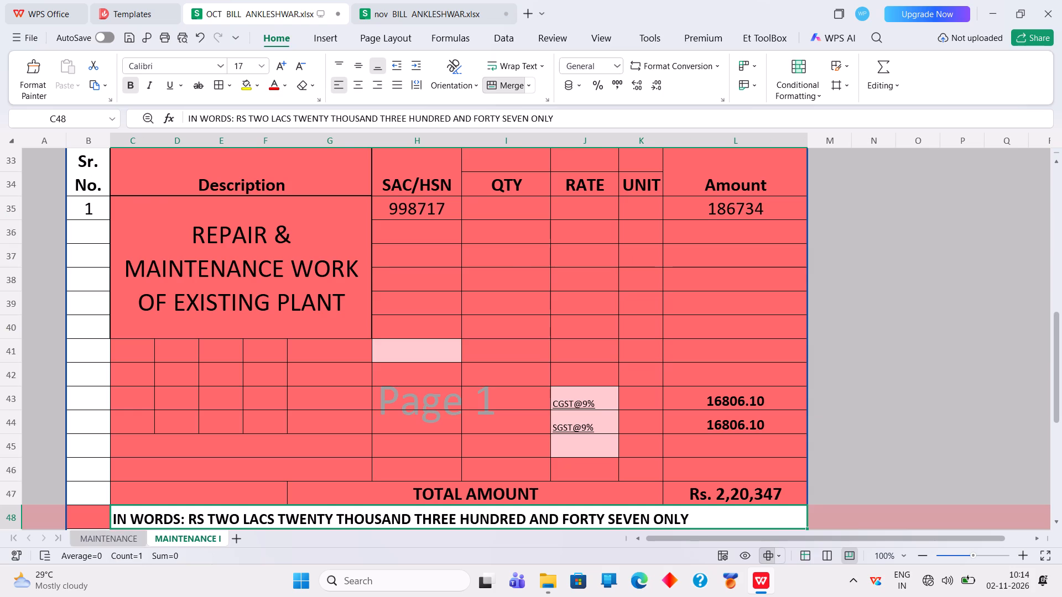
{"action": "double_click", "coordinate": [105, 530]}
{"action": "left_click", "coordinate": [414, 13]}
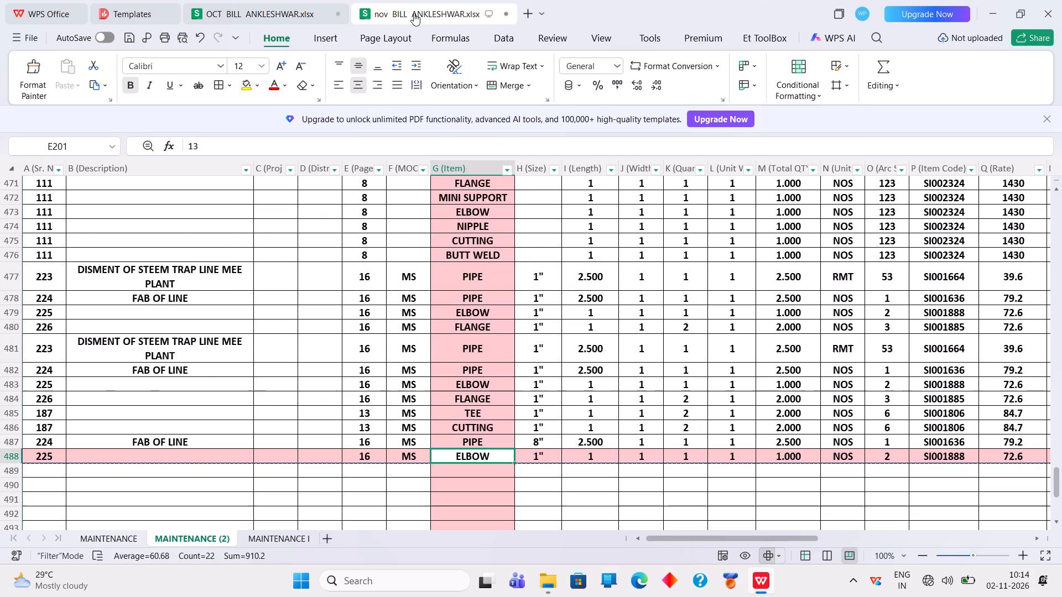
On the November bill's MAINTENANCE sheet, clear the Item filter and filter the Size column to 12 MM only.
{"action": "left_click", "coordinate": [129, 541]}
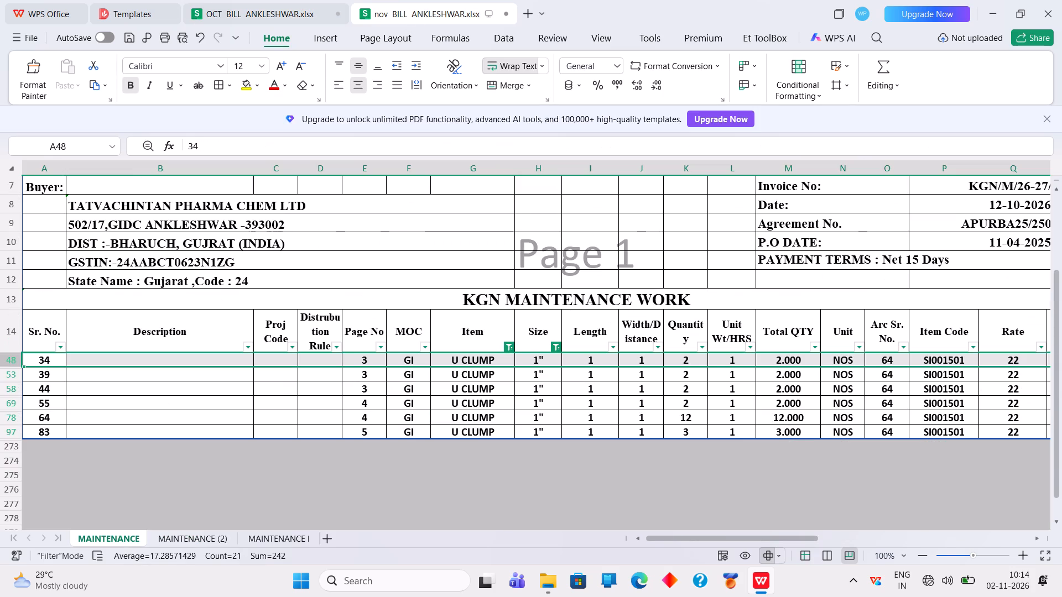
{"action": "left_click", "coordinate": [514, 345]}
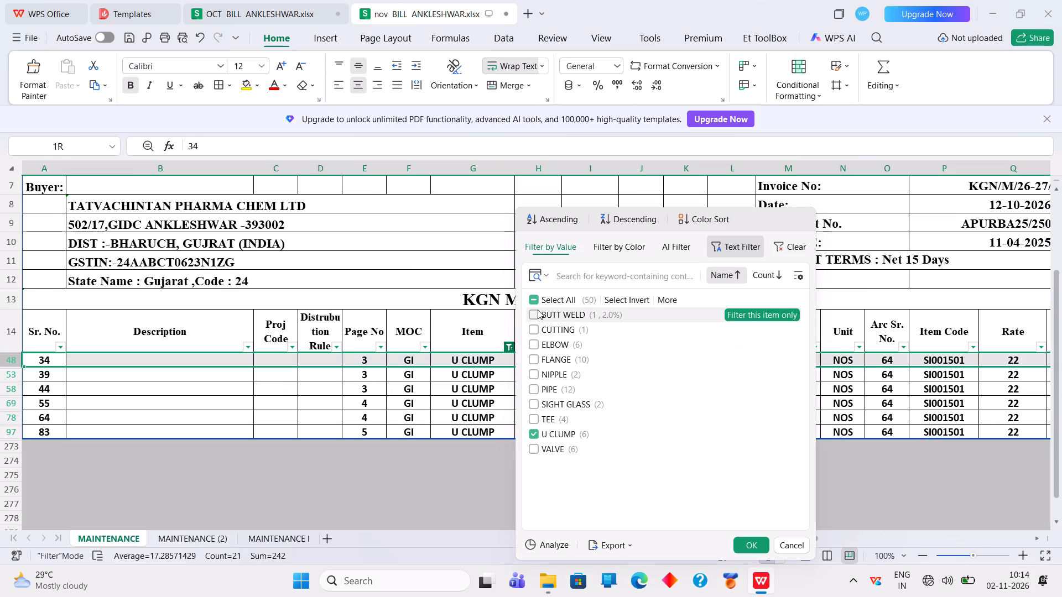
{"action": "left_click", "coordinate": [537, 306]}
{"action": "left_click", "coordinate": [747, 543]}
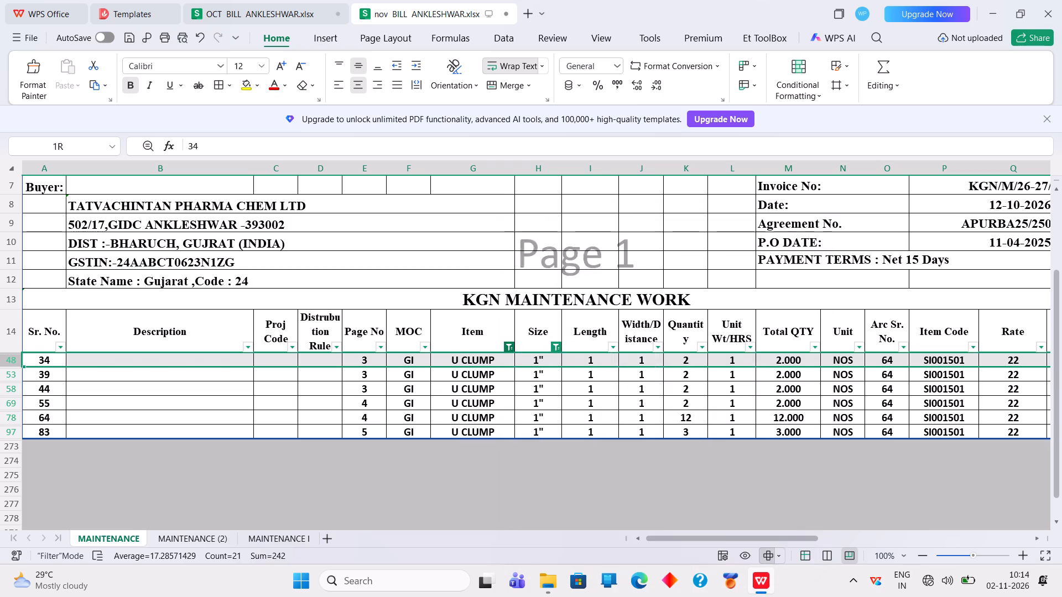
{"action": "left_click", "coordinate": [555, 348]}
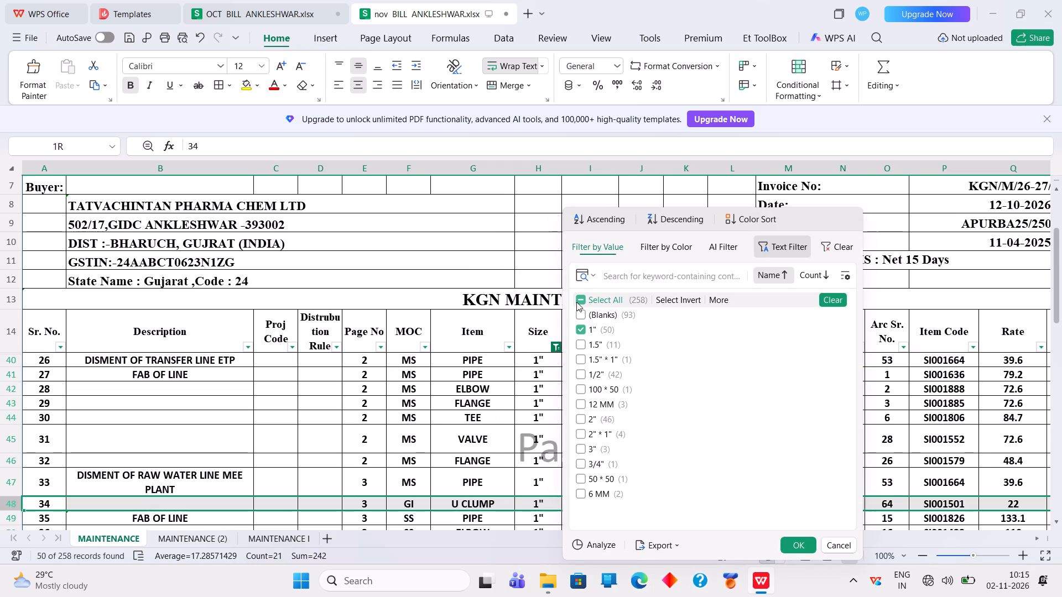
{"action": "left_click", "coordinate": [576, 300]}
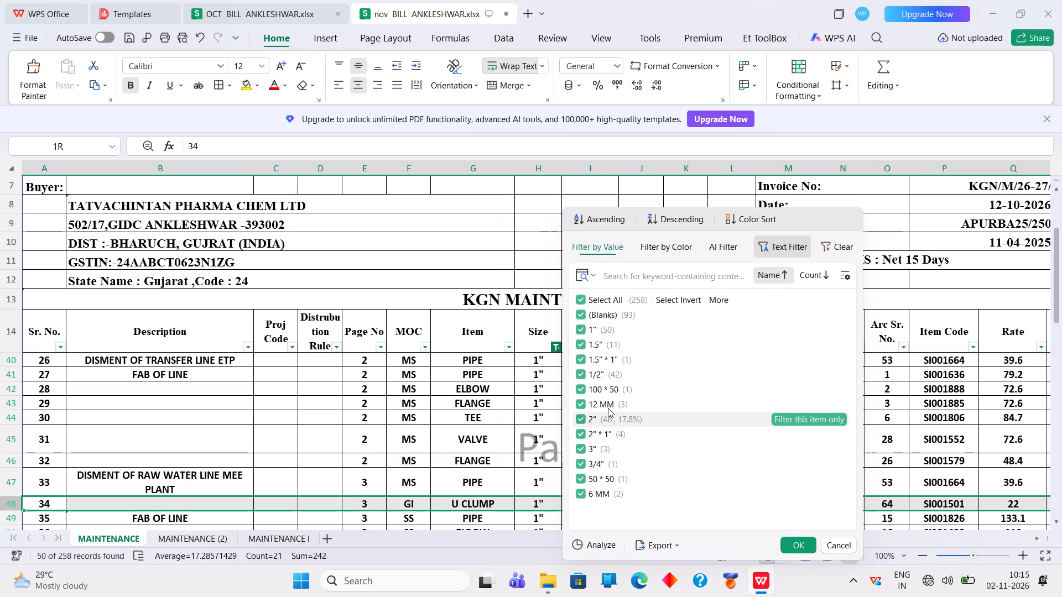
{"action": "left_click", "coordinate": [582, 315]}
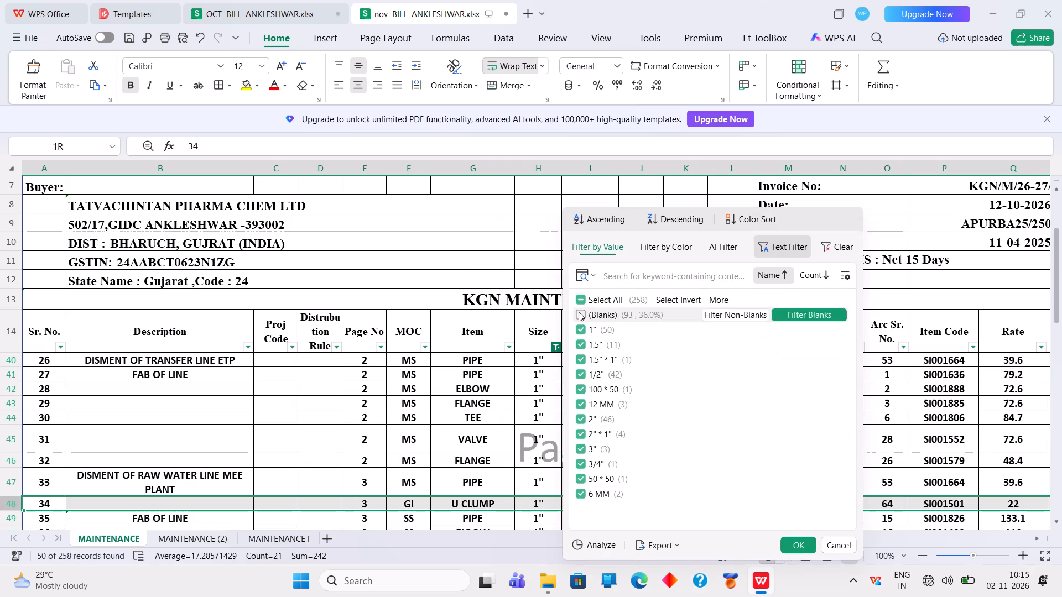
{"action": "left_click", "coordinate": [578, 303]}
{"action": "left_click", "coordinate": [584, 300]}
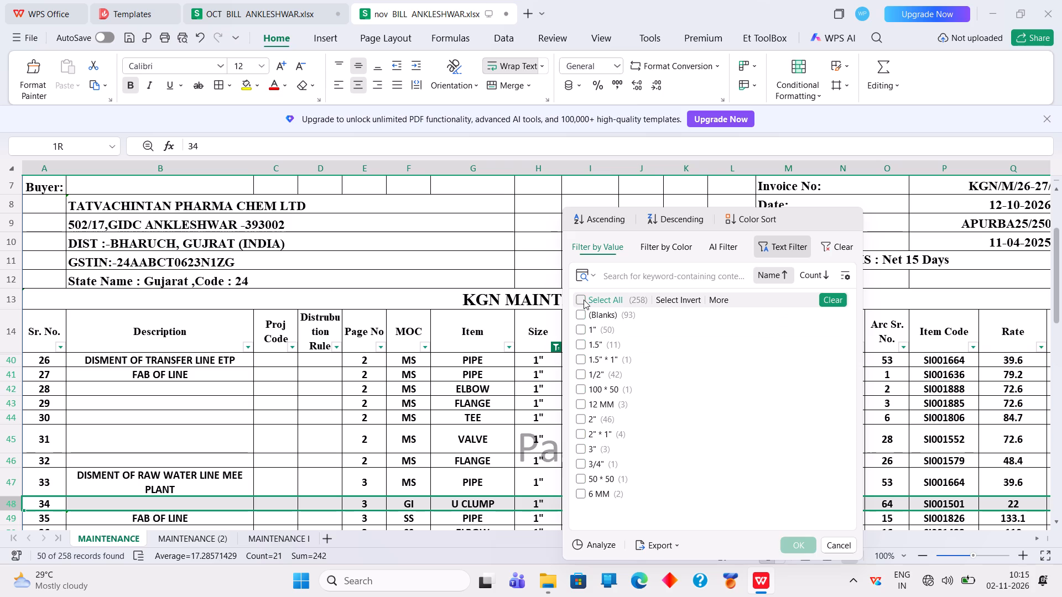
{"action": "left_click", "coordinate": [583, 404]}
{"action": "left_click", "coordinate": [803, 542]}
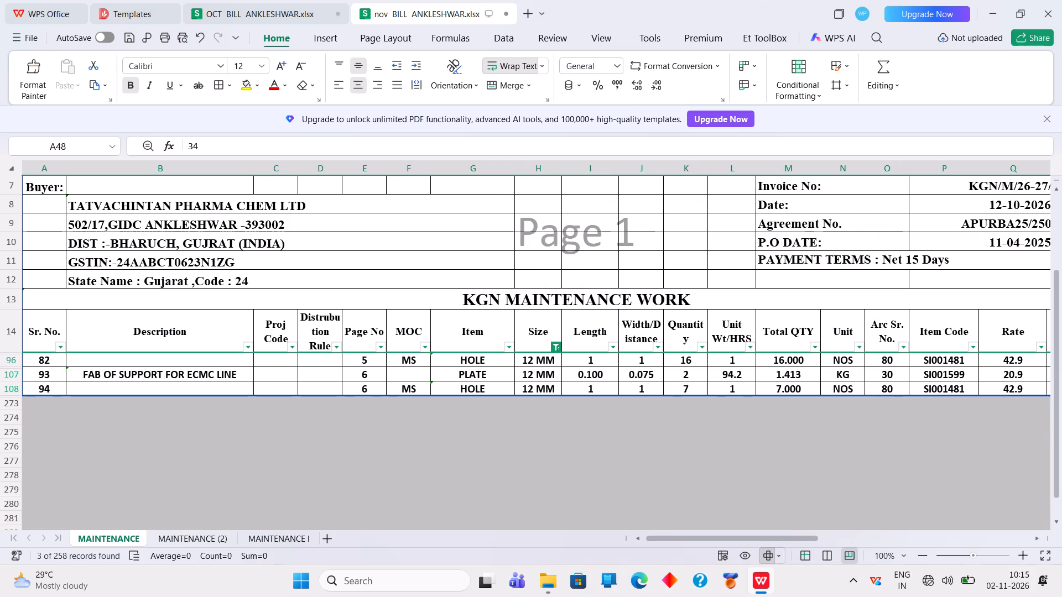
Copy the FAB OF SUPPORT FOR ECMC LINE PLATE row 107 over the ELBOW row 488 on the MAINTENANCE (2) sheet.
{"action": "left_click", "coordinate": [8, 375]}
{"action": "right_click", "coordinate": [8, 375]}
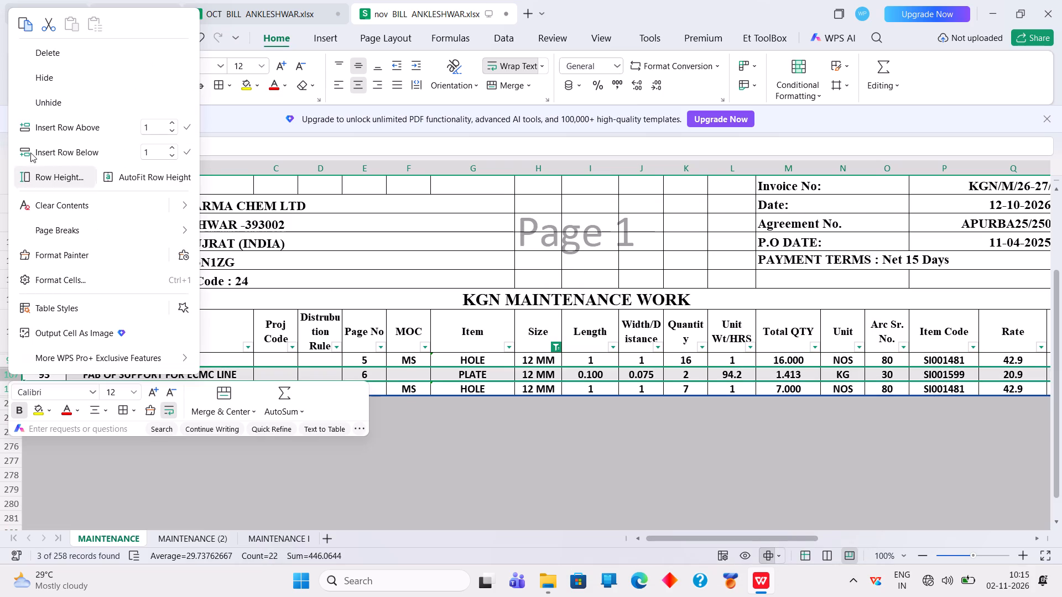
{"action": "left_click", "coordinate": [20, 28]}
{"action": "left_click", "coordinate": [233, 7]}
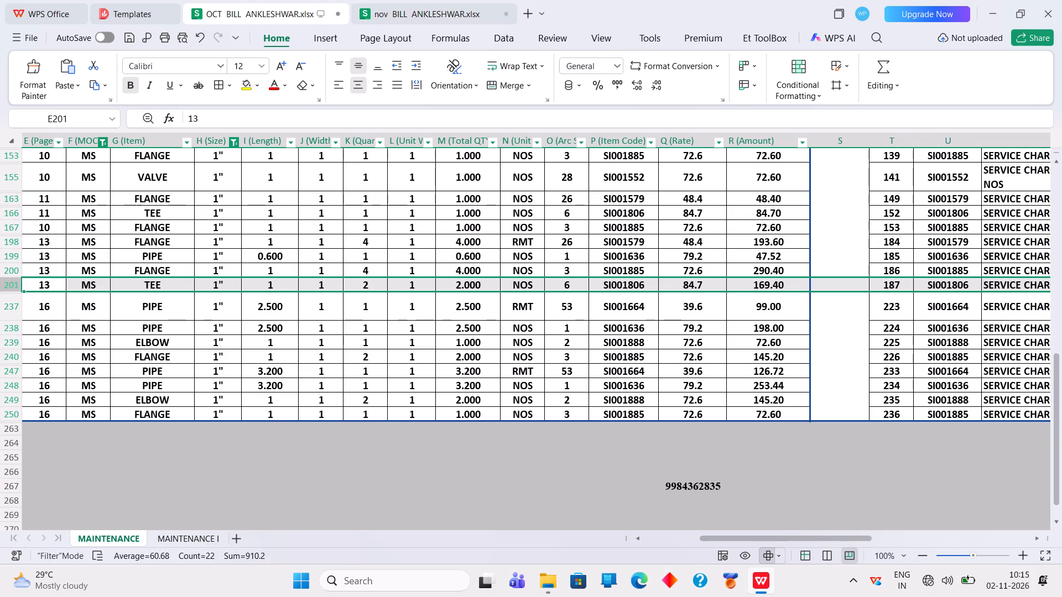
{"action": "left_click", "coordinate": [410, 13]}
{"action": "left_click", "coordinate": [217, 541]}
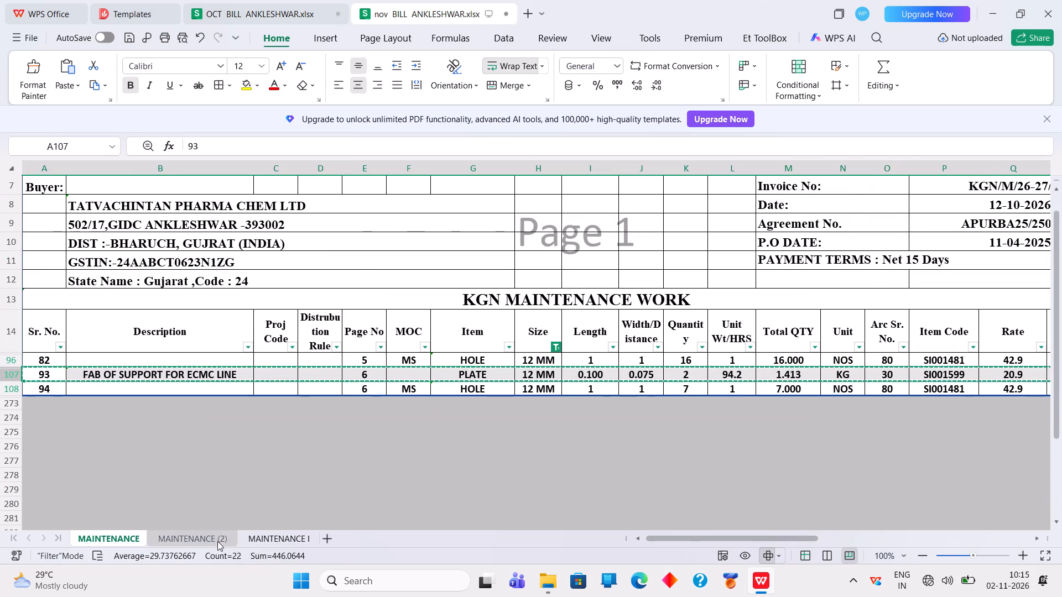
{"action": "left_click", "coordinate": [14, 456]}
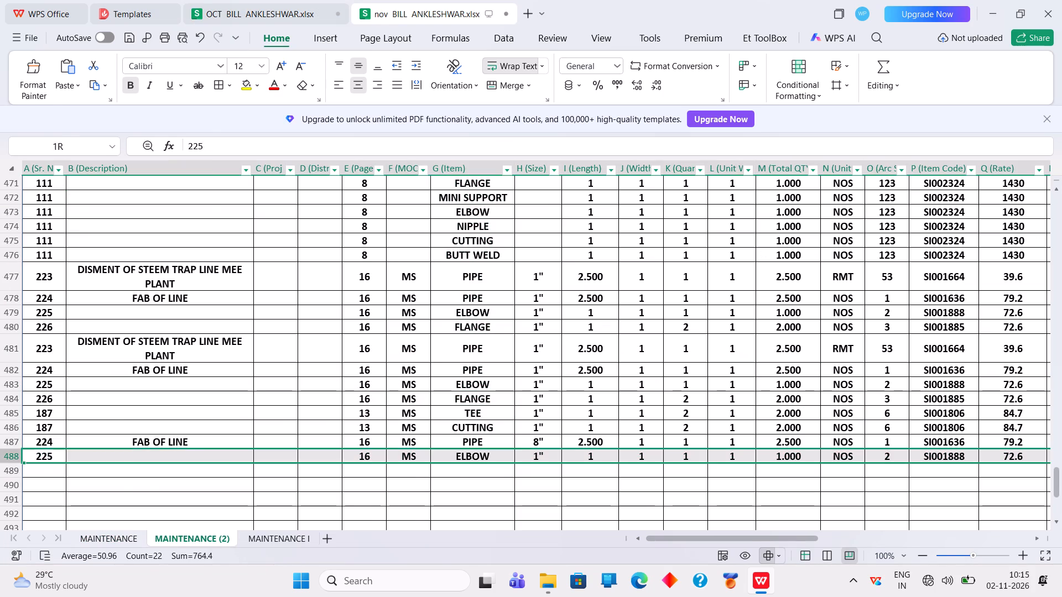
{"action": "right_click", "coordinate": [14, 456]}
{"action": "left_click", "coordinate": [71, 90]}
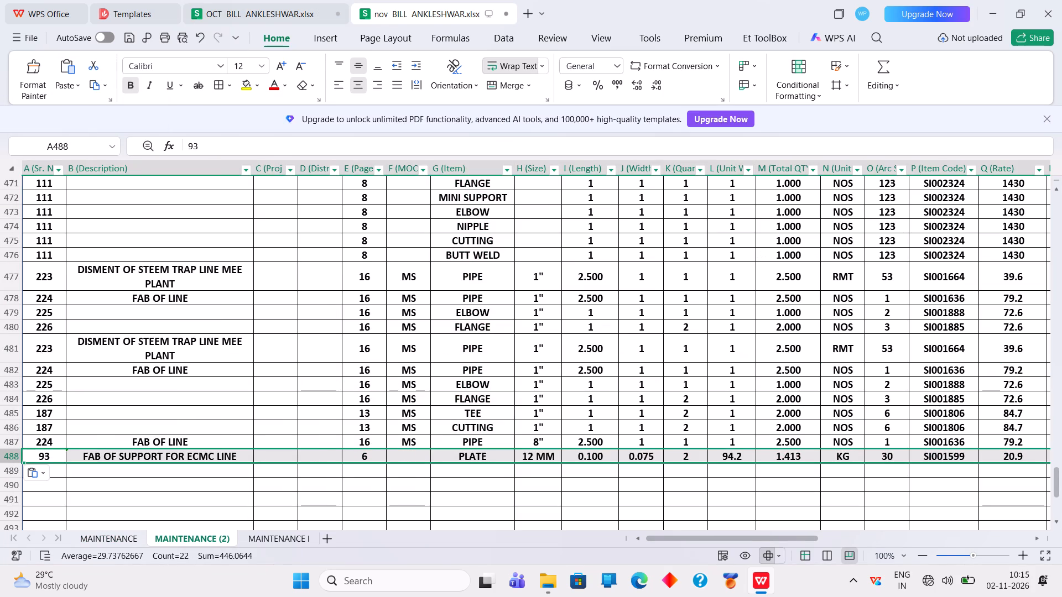
Copy the PIPE and PLATE rows 487 and 488 together into the empty rows starting at row 489.
{"action": "left_click_drag", "start_coordinate": [21, 443], "coordinate": [25, 469]}
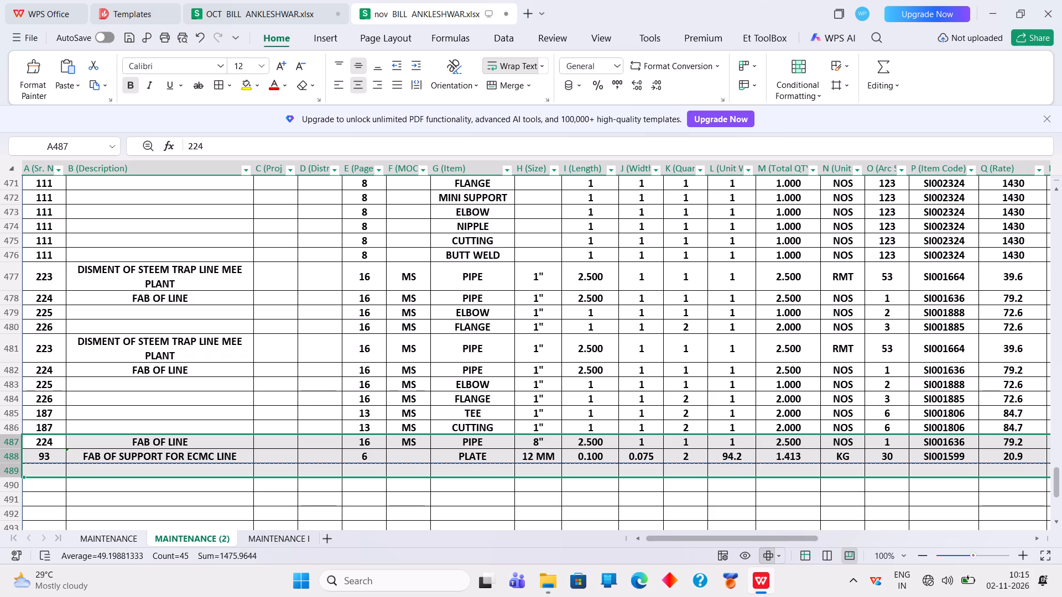
{"action": "left_click", "coordinate": [24, 446]}
{"action": "left_click", "coordinate": [90, 491]}
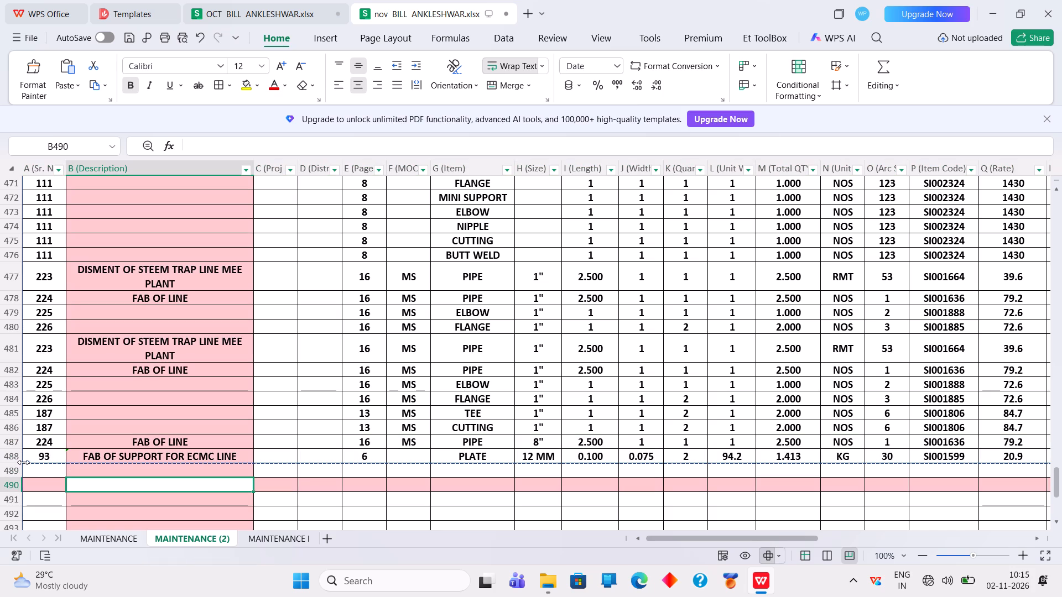
{"action": "left_click", "coordinate": [20, 448]}
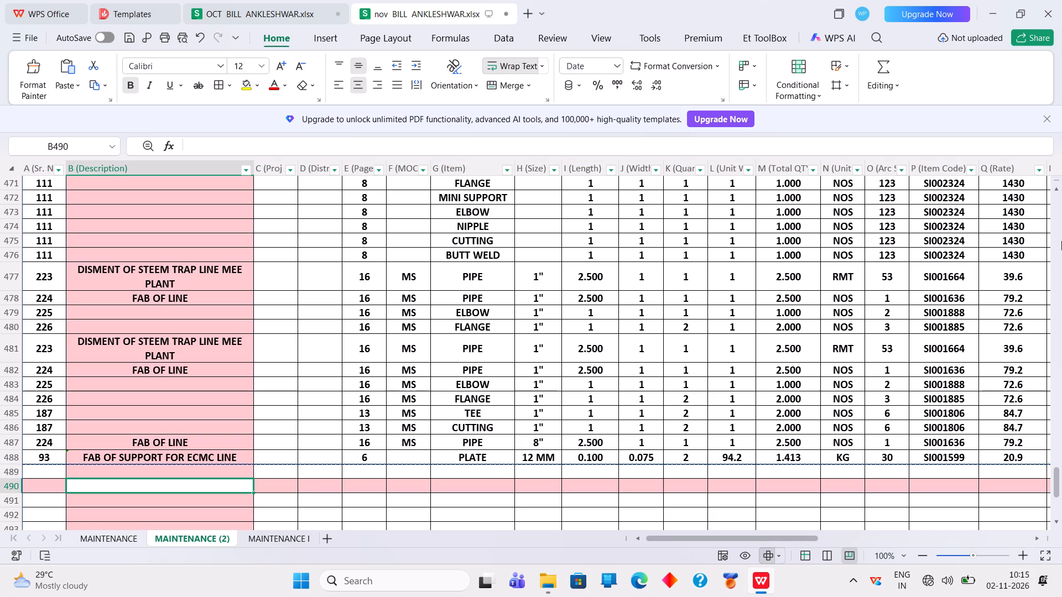
{"action": "left_click_drag", "start_coordinate": [20, 442], "coordinate": [22, 457]}
{"action": "right_click", "coordinate": [12, 448]}
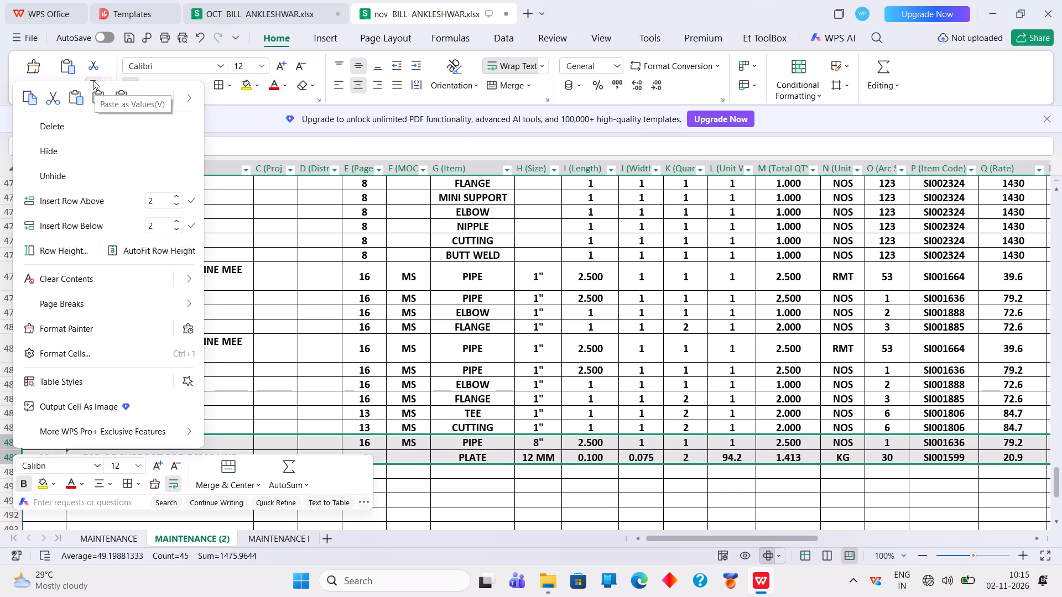
{"action": "left_click", "coordinate": [34, 97]}
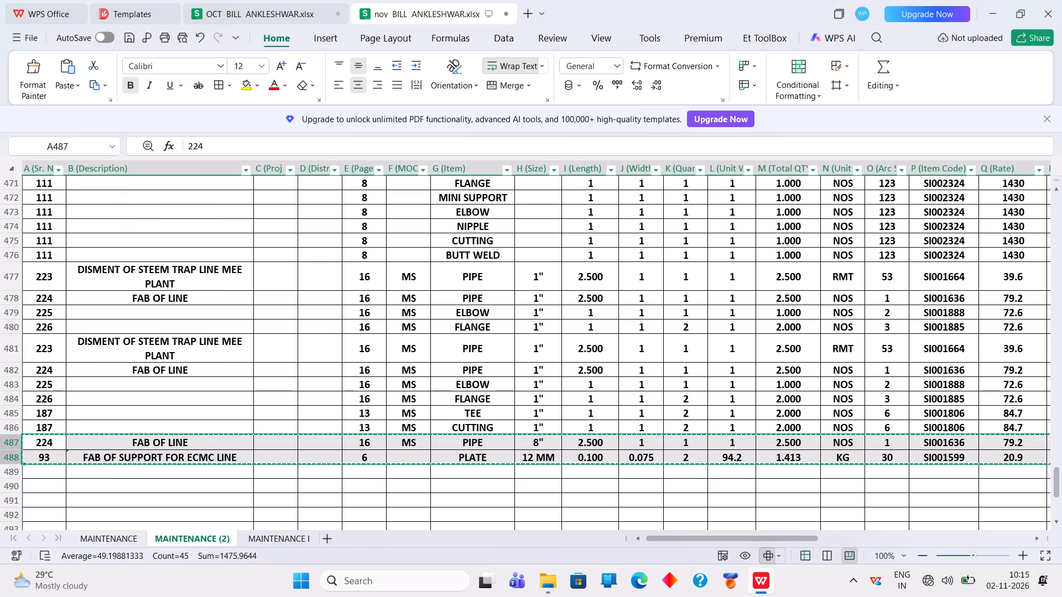
{"action": "left_click", "coordinate": [15, 473]}
{"action": "right_click", "coordinate": [15, 473]}
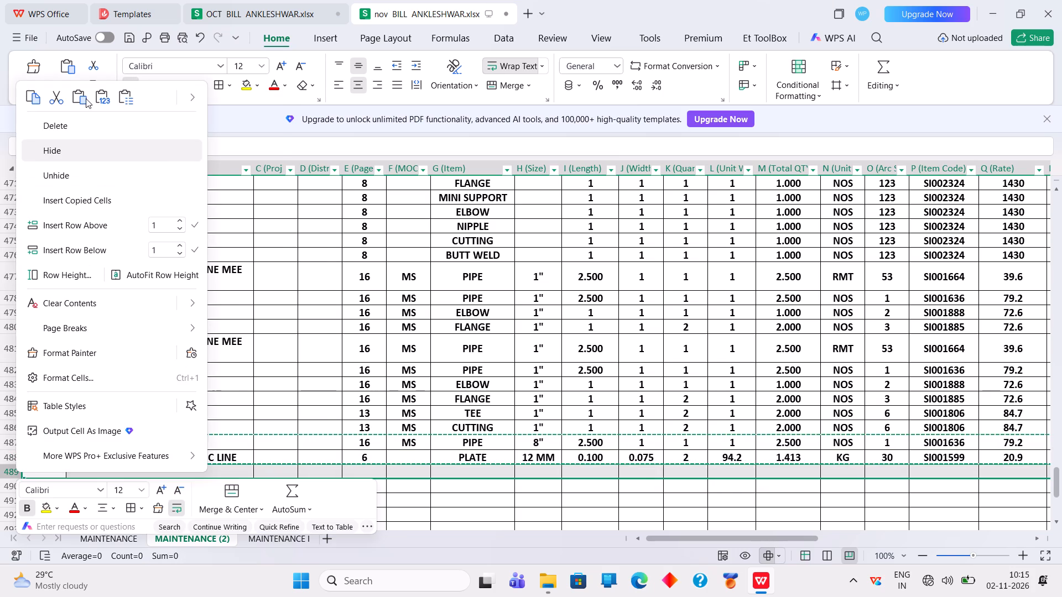
{"action": "left_click", "coordinate": [82, 91]}
Paste the copied PIPE and PLATE row pair four more times, starting at rows 492, 494, 496 and 498.
{"action": "scroll", "coordinate": [163, 412], "scroll_direction": "down", "scroll_amount": 2}
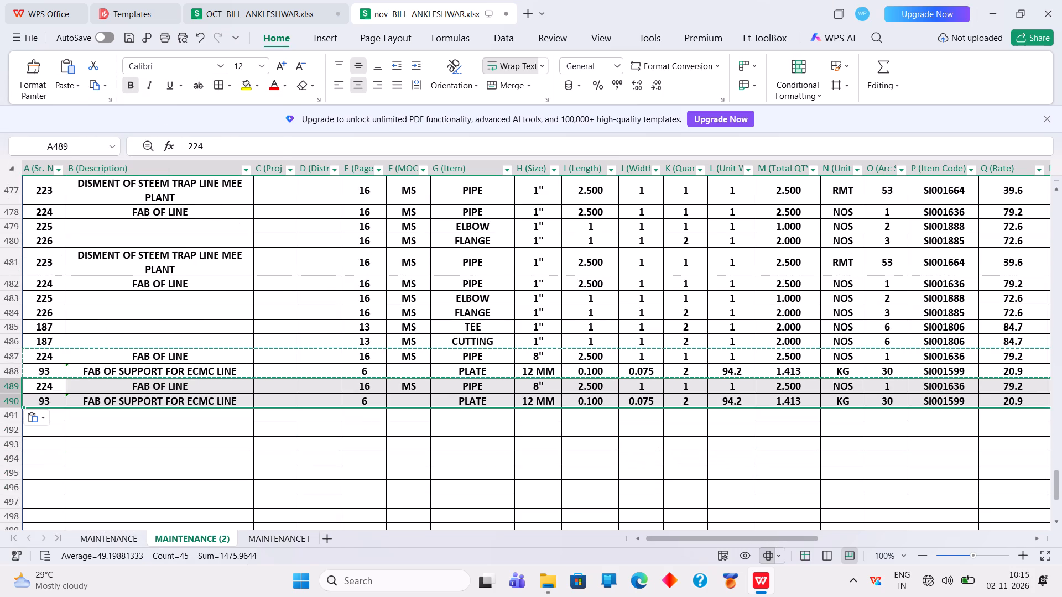
{"action": "left_click", "coordinate": [9, 432]}
{"action": "right_click", "coordinate": [9, 432]}
{"action": "left_click", "coordinate": [73, 79]}
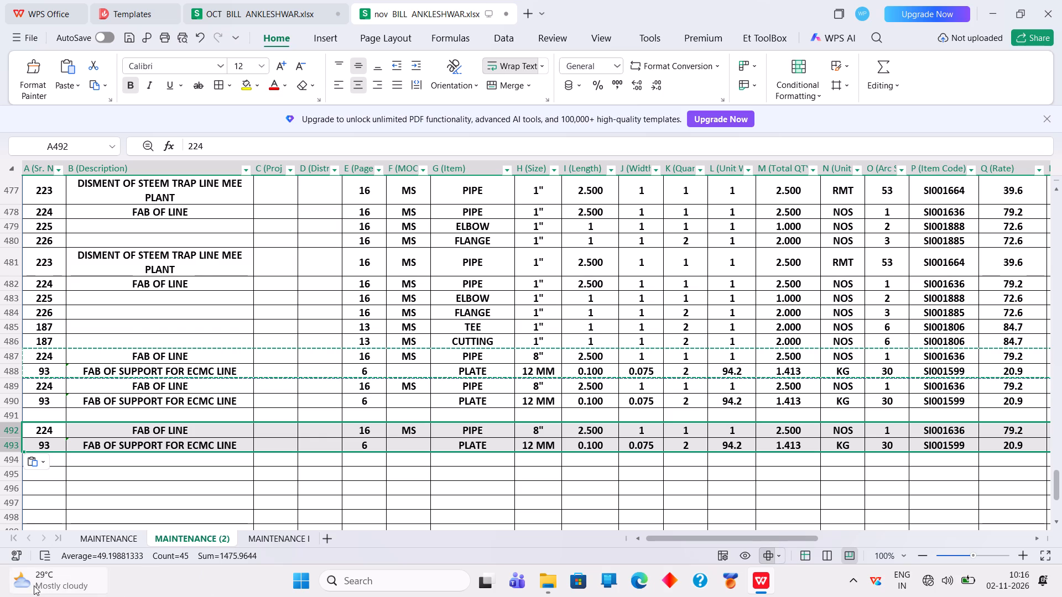
{"action": "left_click_drag", "start_coordinate": [15, 460], "coordinate": [14, 498]}
{"action": "left_click", "coordinate": [7, 461]}
{"action": "right_click", "coordinate": [7, 461]}
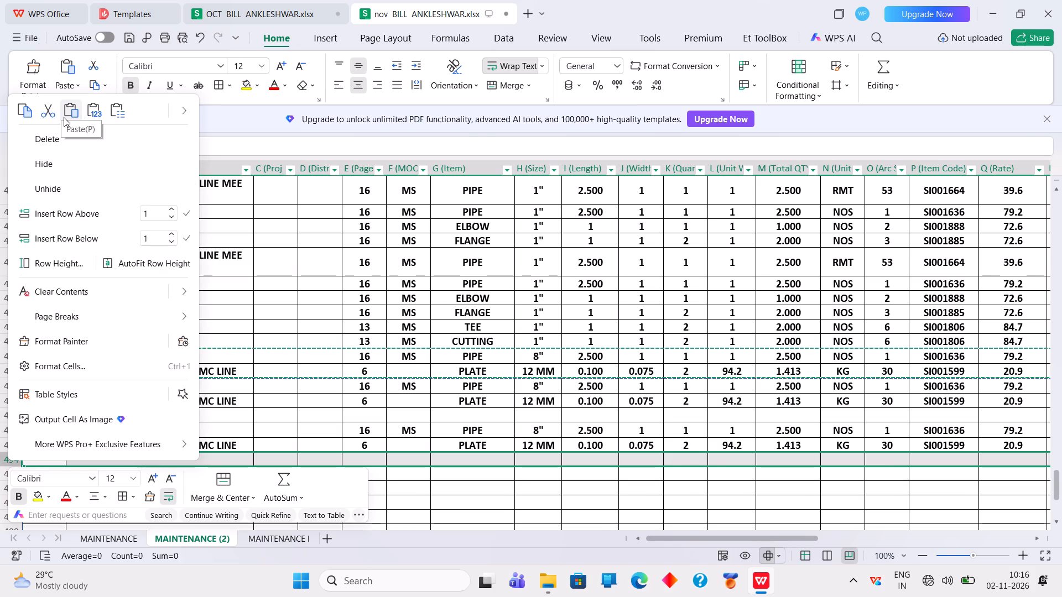
{"action": "left_click", "coordinate": [68, 102]}
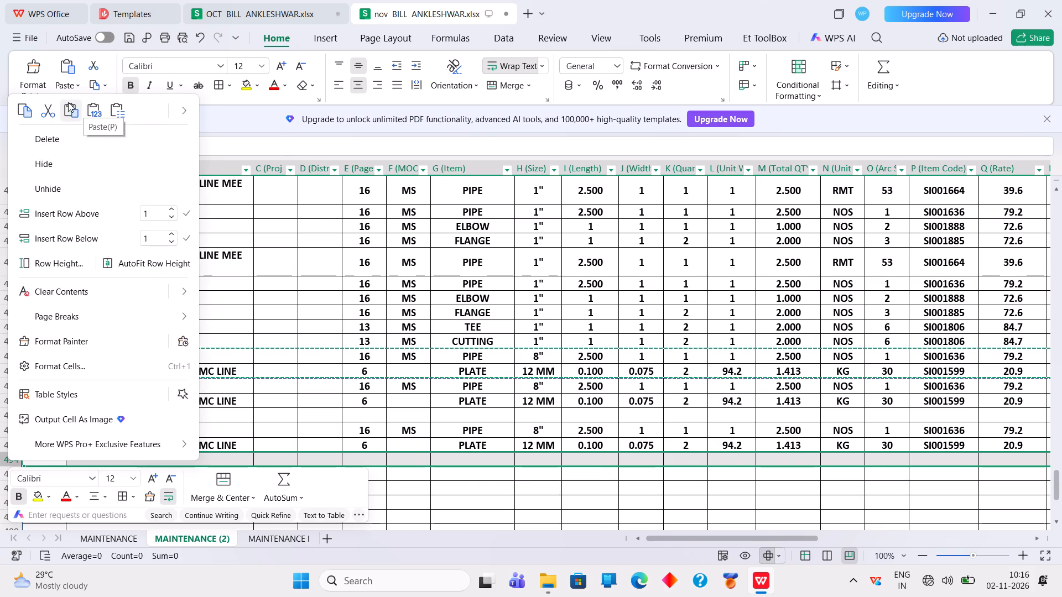
{"action": "left_click", "coordinate": [7, 493]}
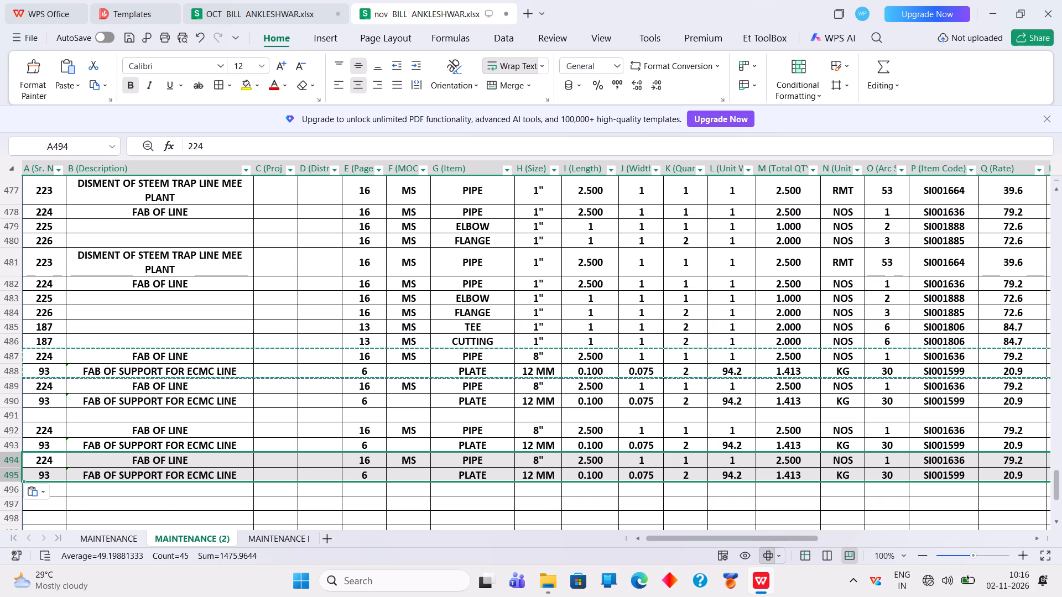
{"action": "right_click", "coordinate": [7, 493]}
{"action": "left_click", "coordinate": [77, 144]}
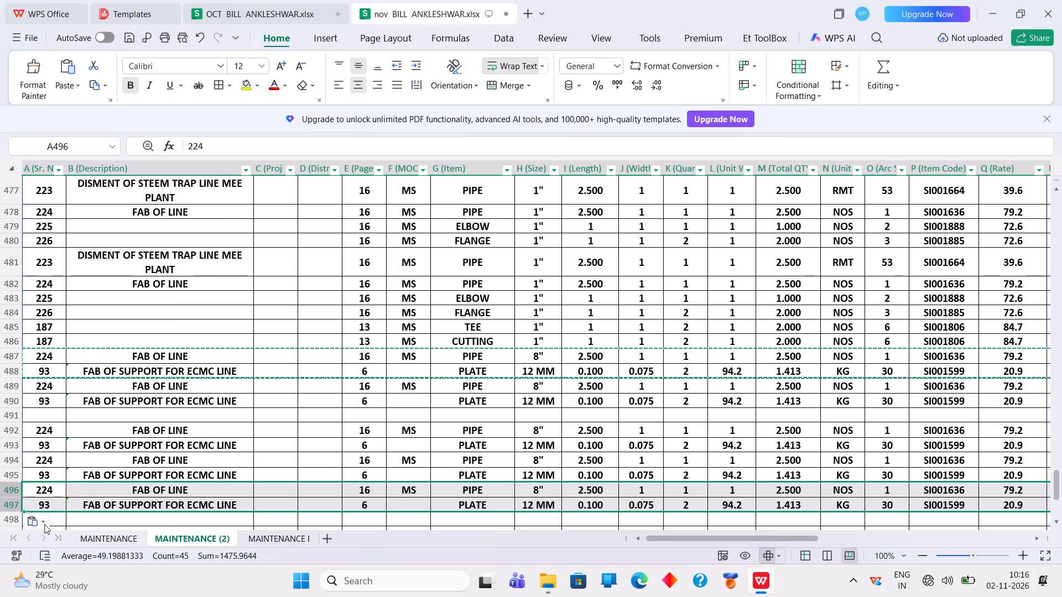
{"action": "left_click", "coordinate": [9, 518]}
{"action": "right_click", "coordinate": [9, 518]}
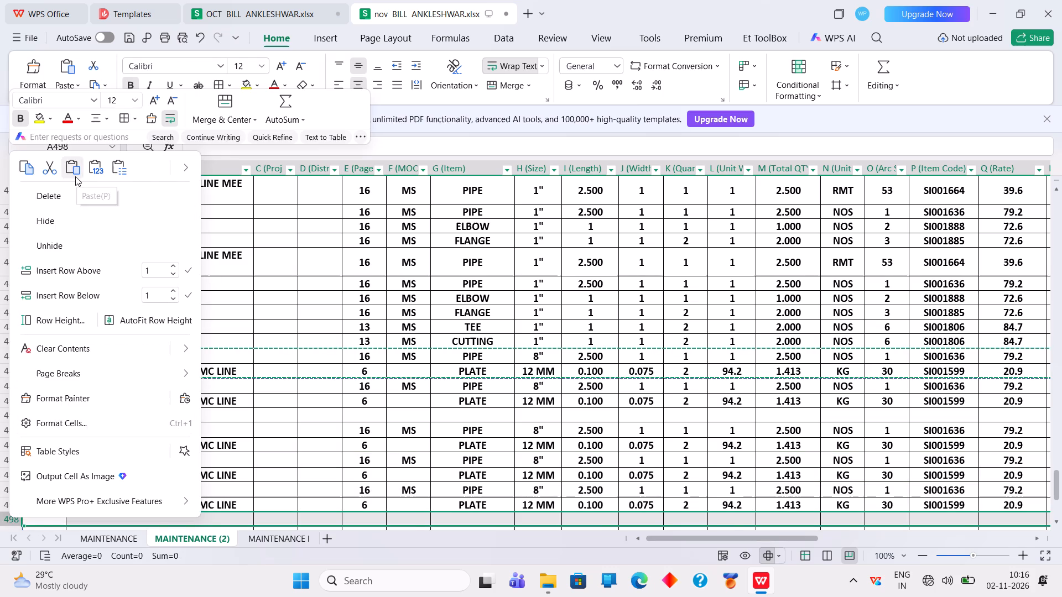
{"action": "left_click", "coordinate": [74, 175]}
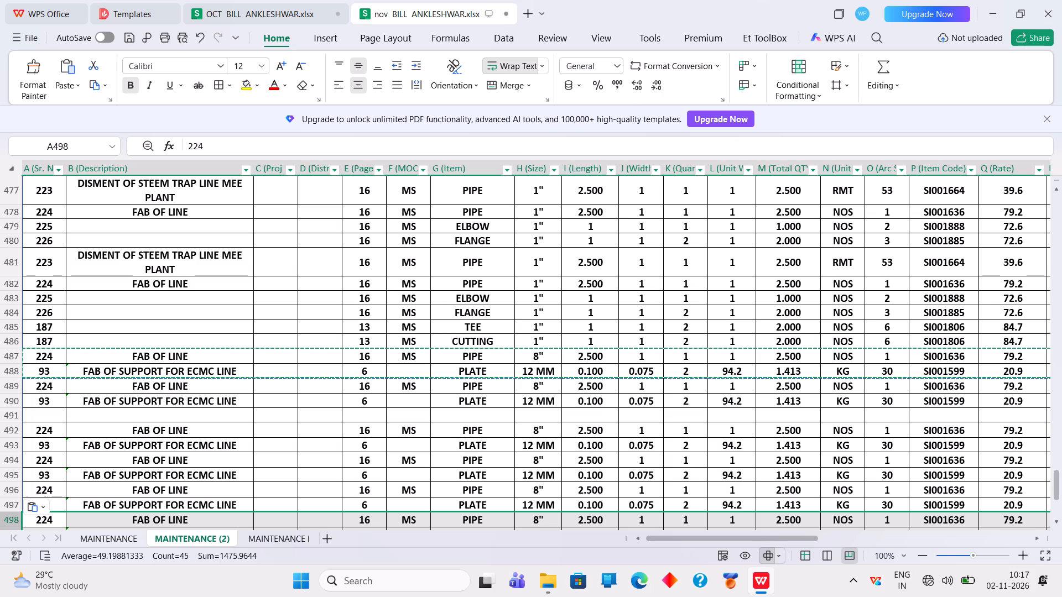
Clear the Description entries from row 487 through row 498 on the MAINTENANCE (2) sheet.
{"action": "left_click_drag", "start_coordinate": [146, 358], "coordinate": [164, 522]}
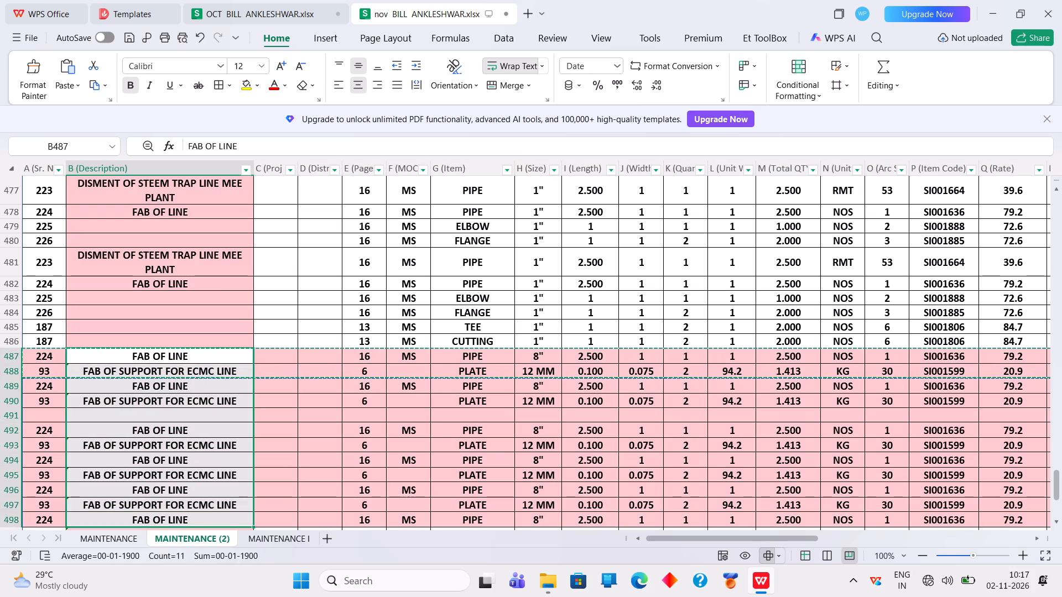
{"action": "key", "text": "Delete"}
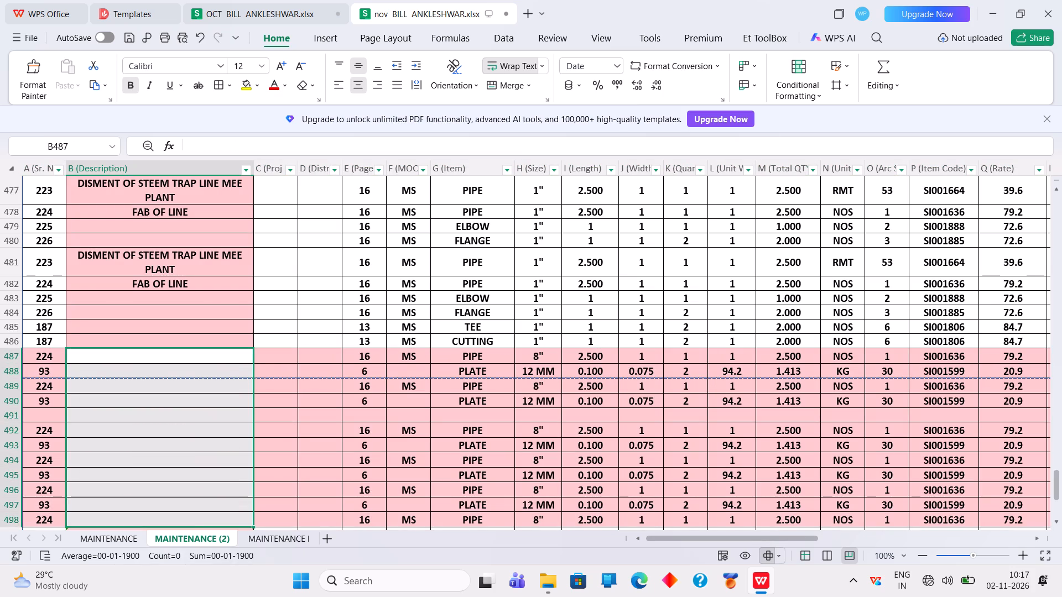
Copy the CUTTING row 486 into the empty row 491.
{"action": "left_click", "coordinate": [15, 343]}
{"action": "right_click", "coordinate": [15, 343]}
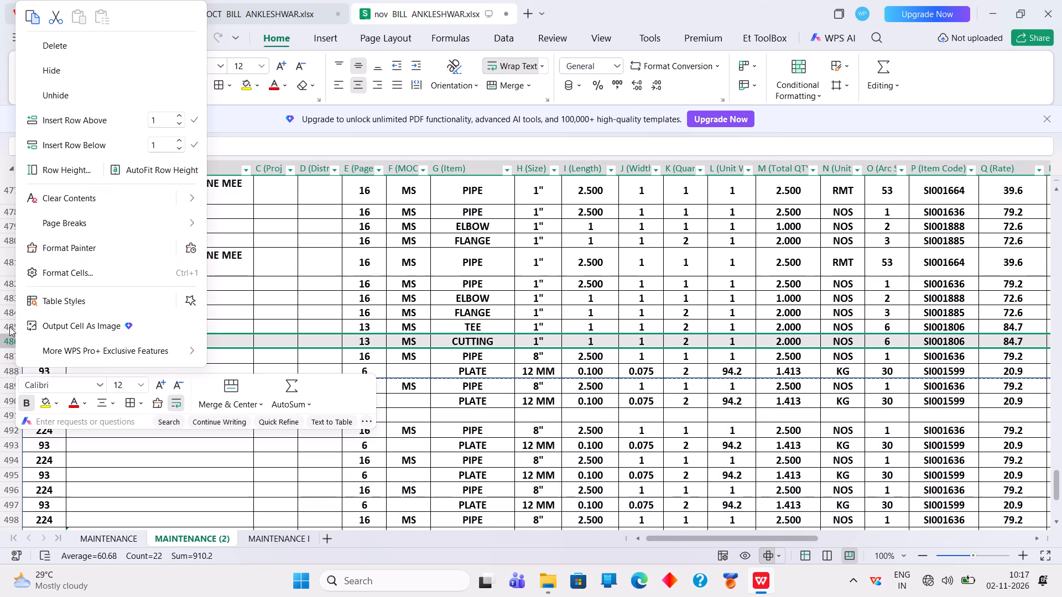
{"action": "left_click", "coordinate": [32, 10]}
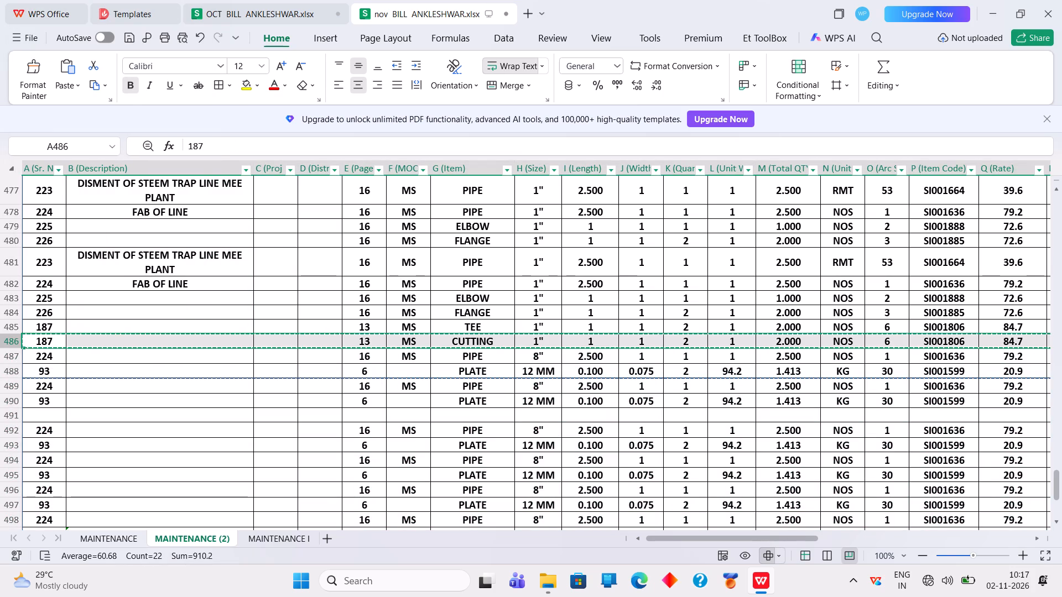
{"action": "left_click", "coordinate": [14, 417]}
{"action": "right_click", "coordinate": [13, 417]}
{"action": "left_click", "coordinate": [74, 42]}
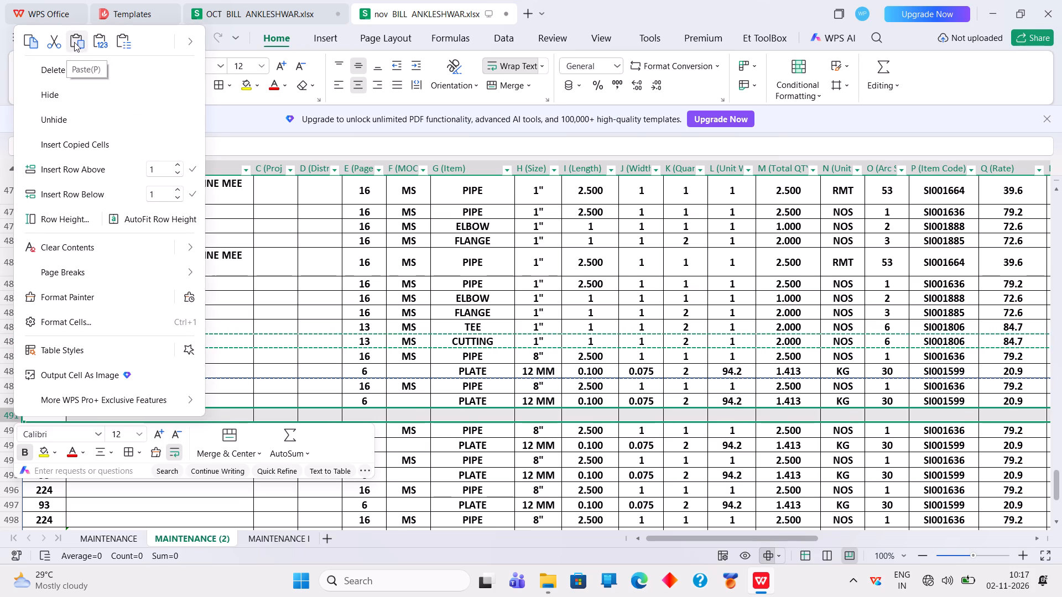
{"action": "scroll", "coordinate": [251, 294], "scroll_direction": "down", "scroll_amount": 4}
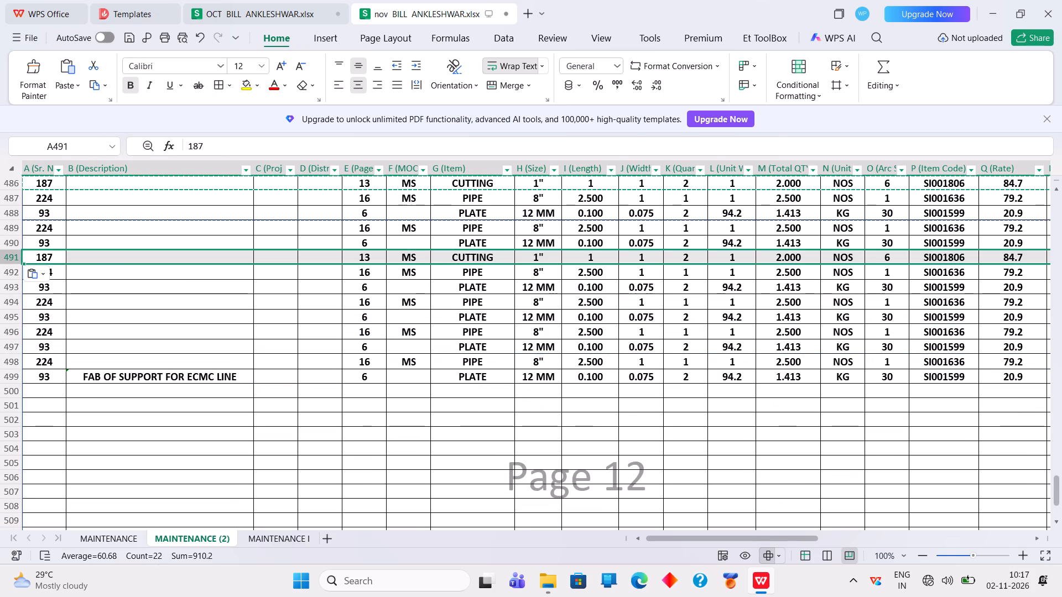
Clear the FAB OF SUPPORT FOR ECMC LINE description from the PLATE row 499.
{"action": "left_click", "coordinate": [193, 382]}
{"action": "key", "text": "BackSpace"}
{"action": "key", "text": "Return"}
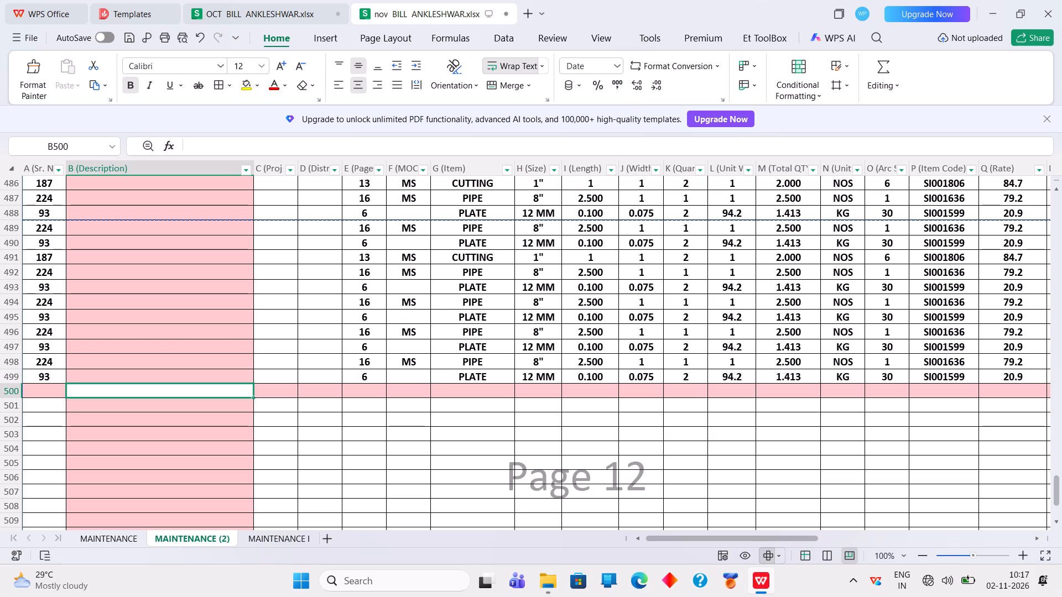
Copy the CUTTING row 491 into the empty rows 500 and 501.
{"action": "left_click", "coordinate": [442, 406]}
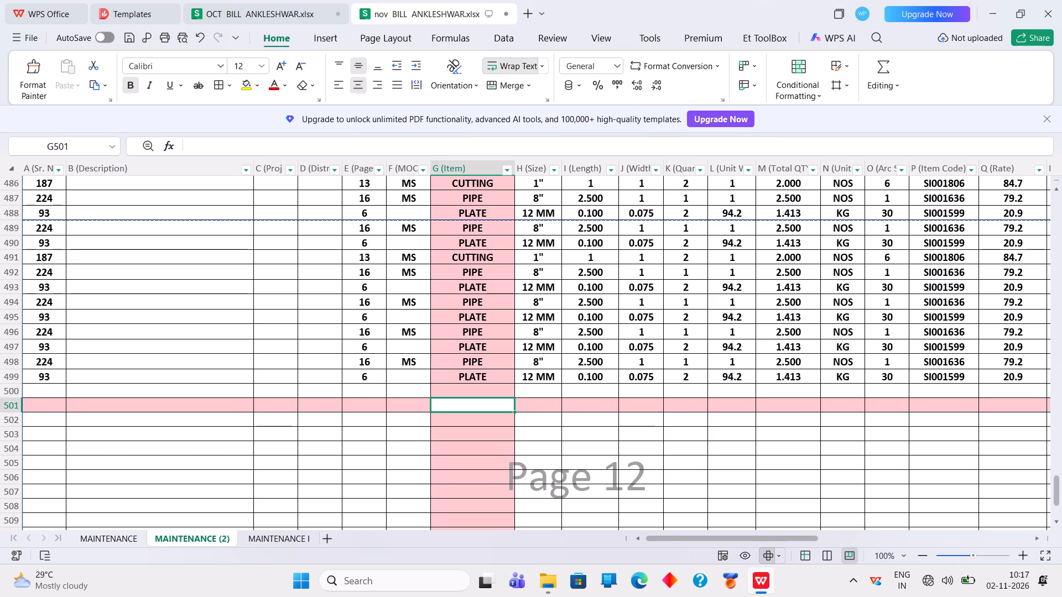
{"action": "left_click", "coordinate": [15, 255]}
{"action": "right_click", "coordinate": [15, 255]}
{"action": "left_click", "coordinate": [27, 16]}
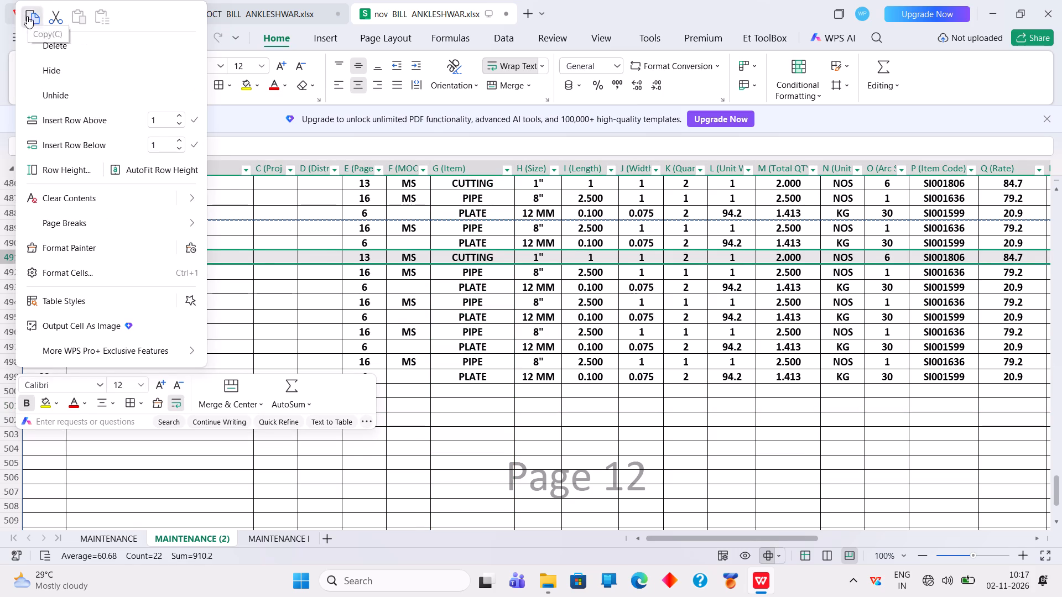
{"action": "left_click_drag", "start_coordinate": [6, 392], "coordinate": [13, 406]}
{"action": "right_click", "coordinate": [14, 404]}
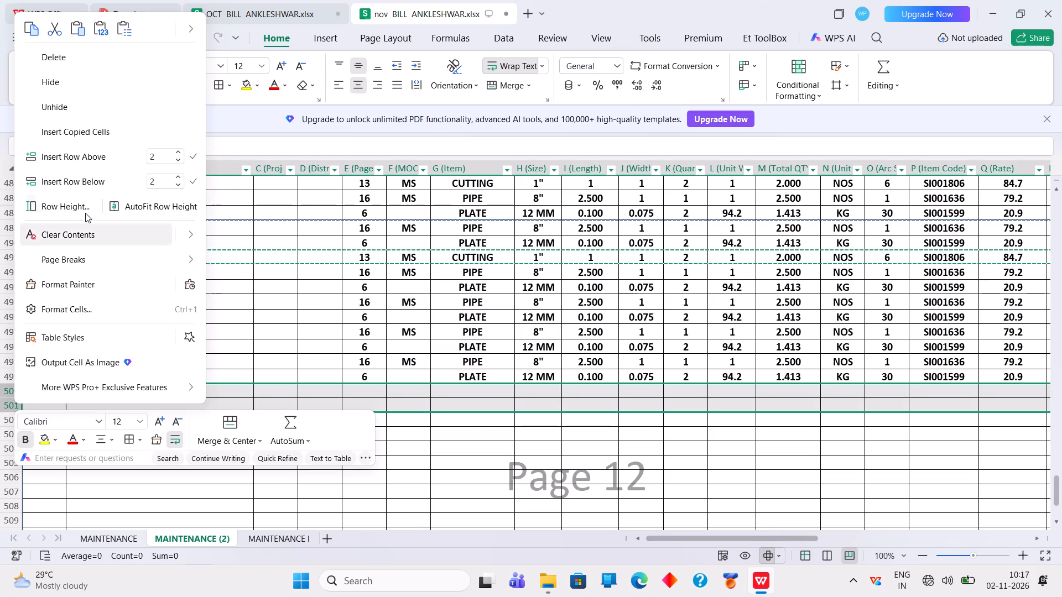
{"action": "left_click", "coordinate": [79, 23]}
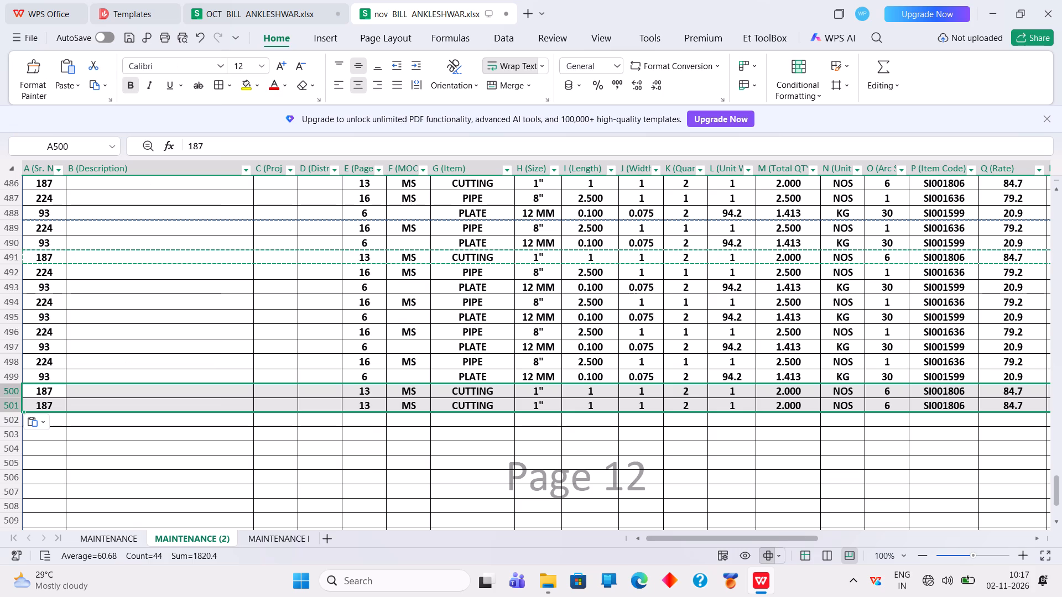
Copy the 8" PIPE row 498 into the empty row 502.
{"action": "left_click", "coordinate": [14, 363]}
{"action": "right_click", "coordinate": [14, 363]}
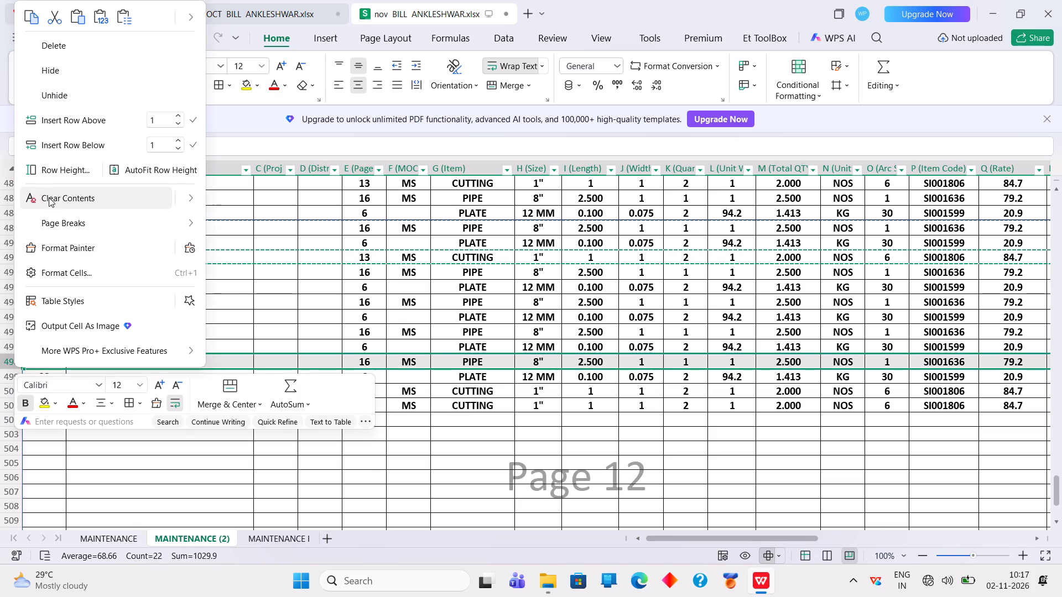
{"action": "left_click", "coordinate": [36, 16]}
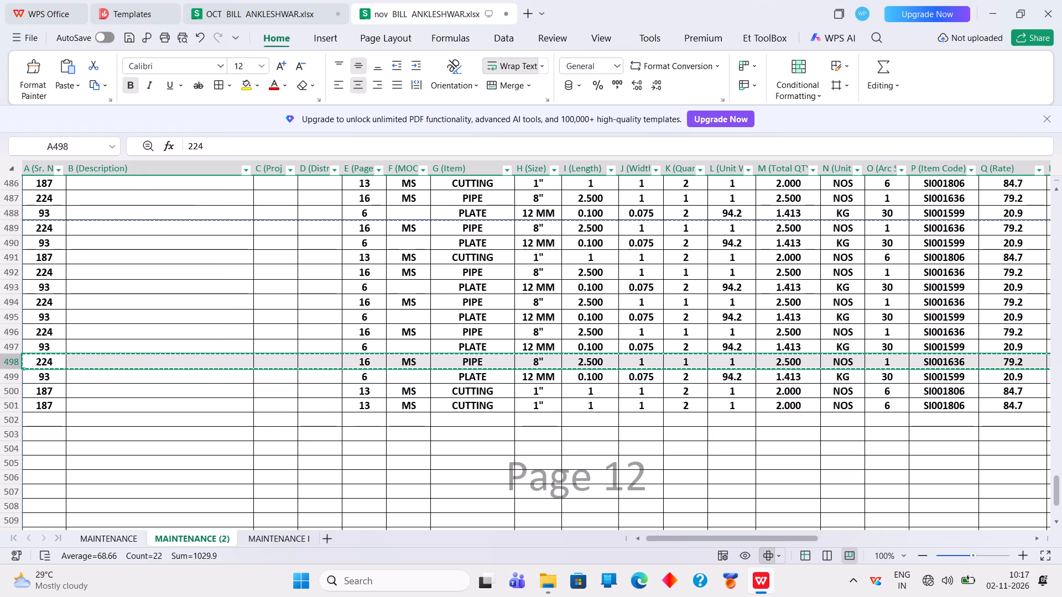
{"action": "left_click", "coordinate": [14, 420]}
{"action": "right_click", "coordinate": [13, 420]}
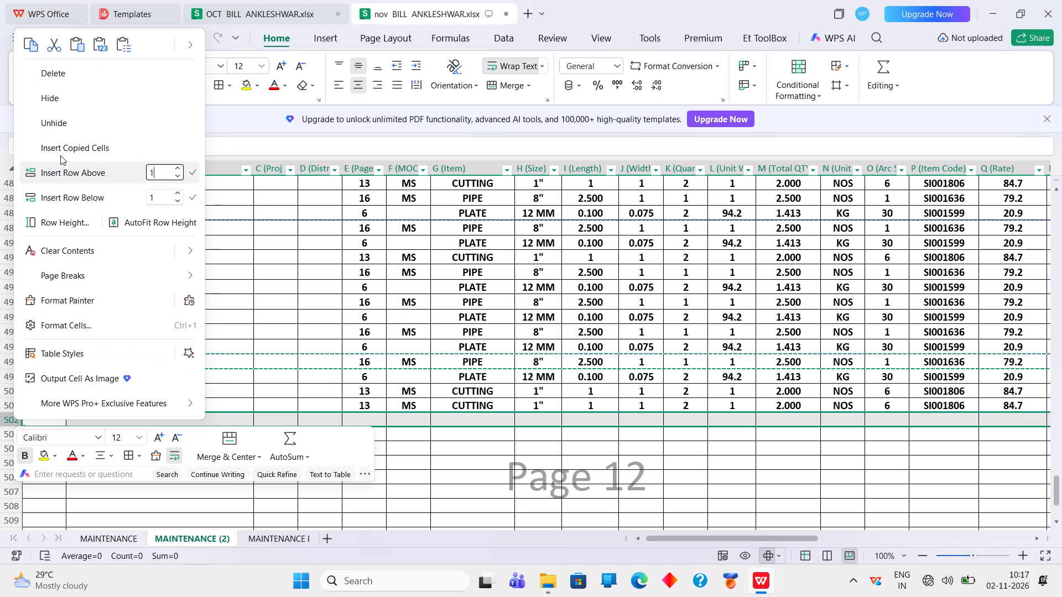
{"action": "left_click", "coordinate": [77, 42]}
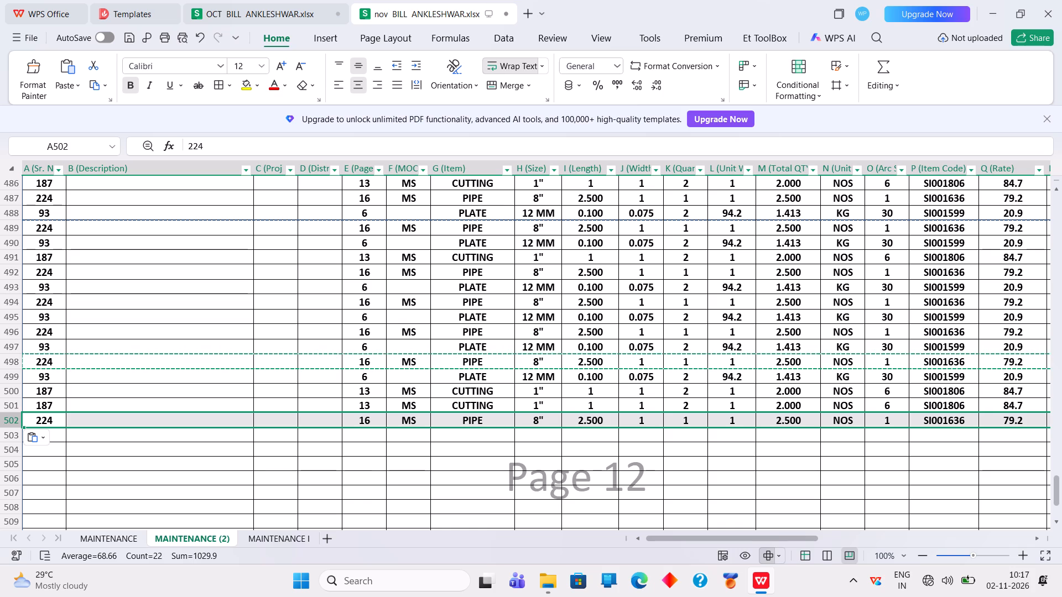
Copy the CUTTING row 501 into the empty rows 503 through 509.
{"action": "left_click", "coordinate": [8, 405]}
{"action": "right_click", "coordinate": [8, 405]}
{"action": "left_click", "coordinate": [30, 58]}
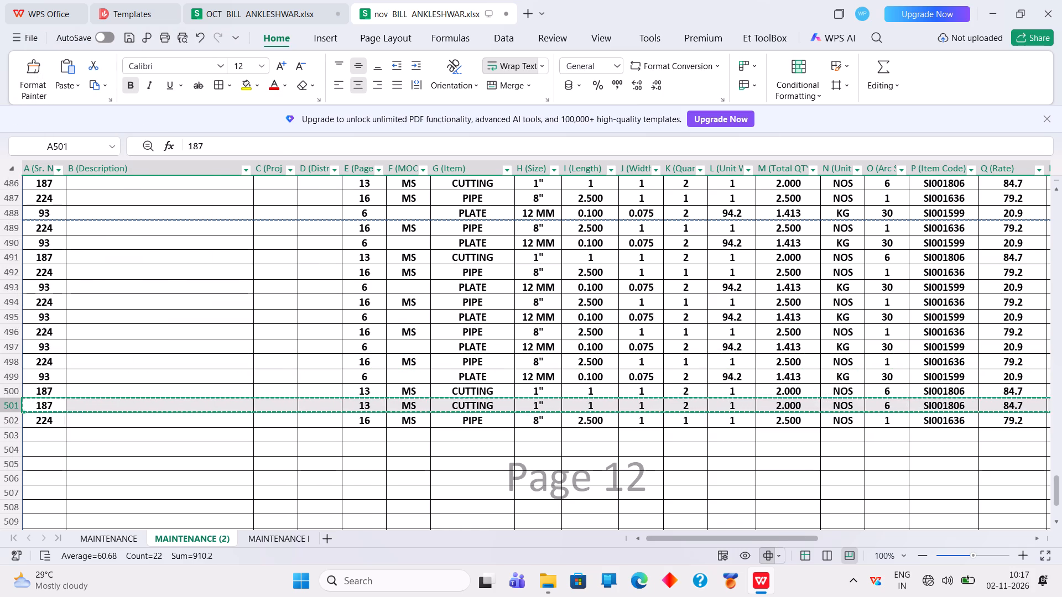
{"action": "left_click_drag", "start_coordinate": [12, 433], "coordinate": [22, 520]}
{"action": "right_click", "coordinate": [19, 500]}
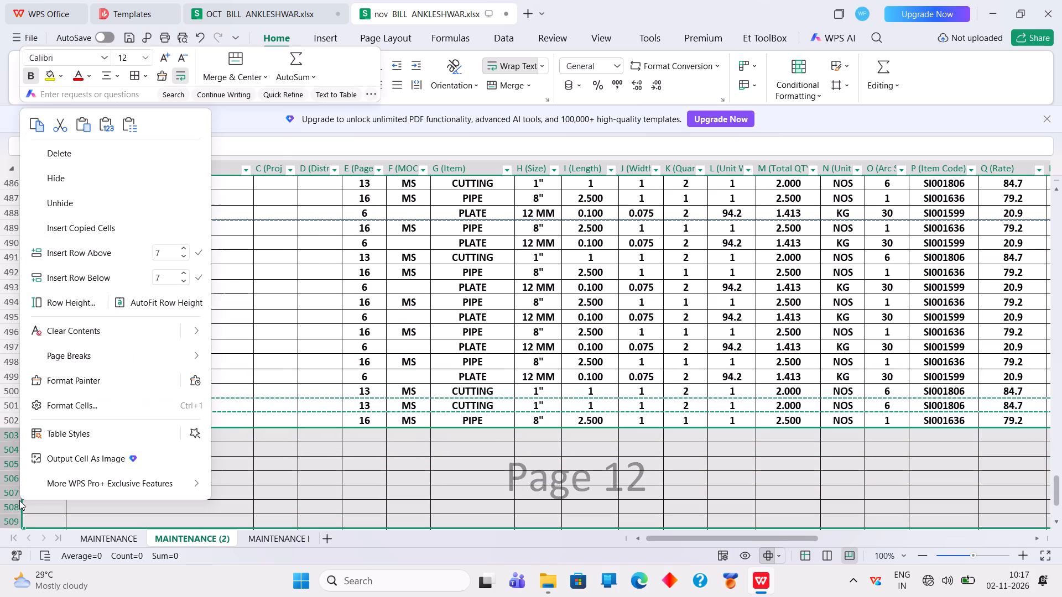
{"action": "left_click", "coordinate": [88, 133]}
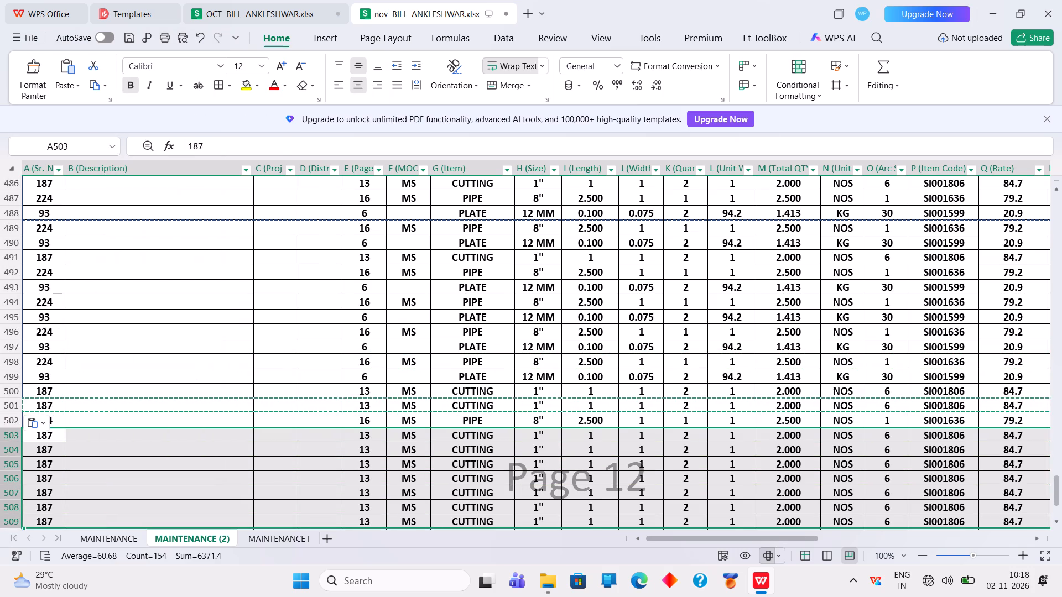
Change the Item in rows 500 and 501 to FLANGE.
{"action": "left_click", "coordinate": [496, 389]}
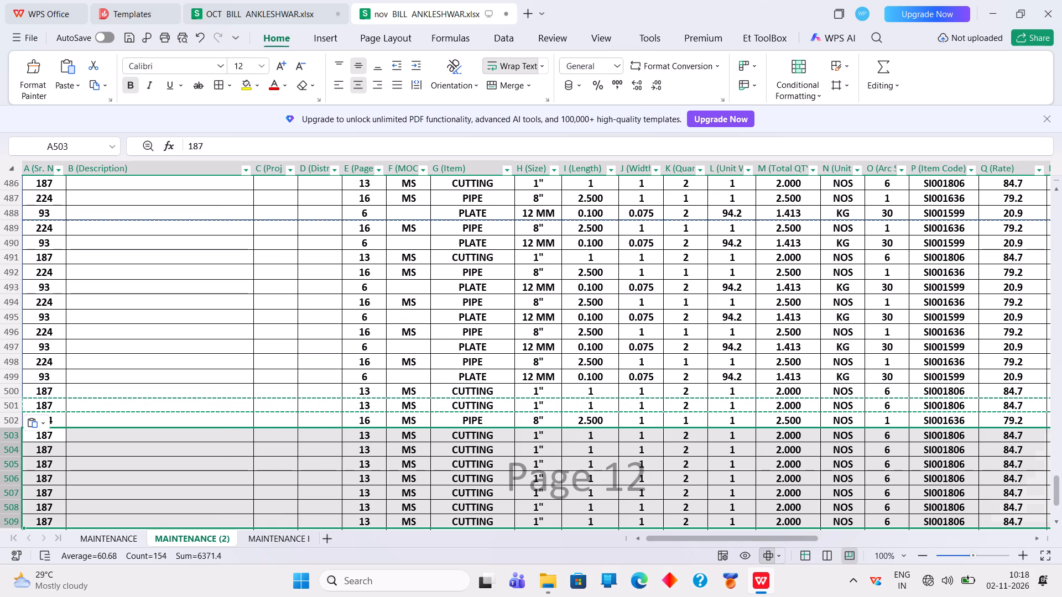
{"action": "type", "text": "FL"}
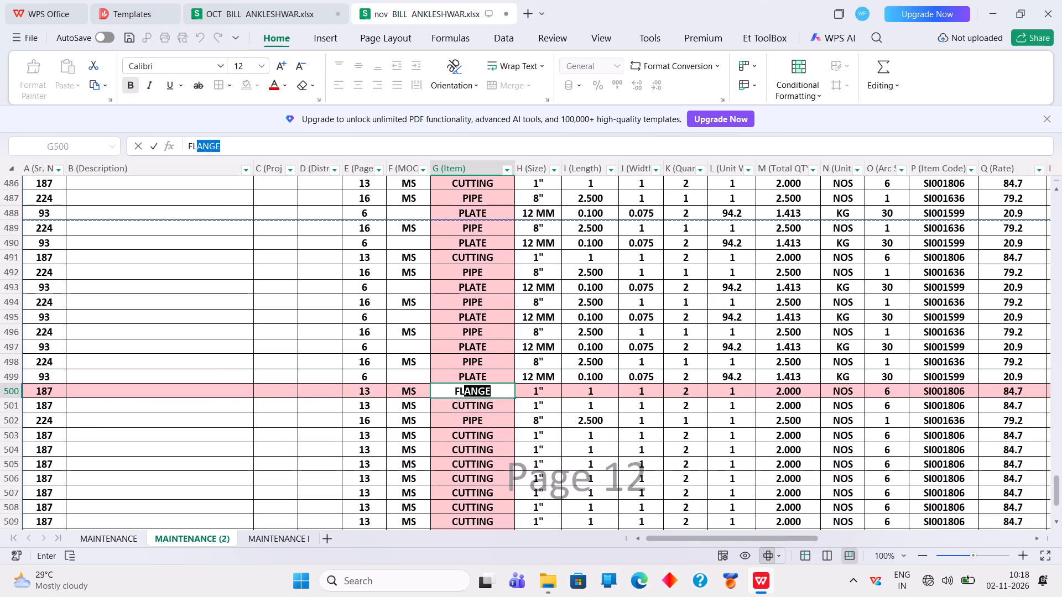
{"action": "key", "text": "Return"}
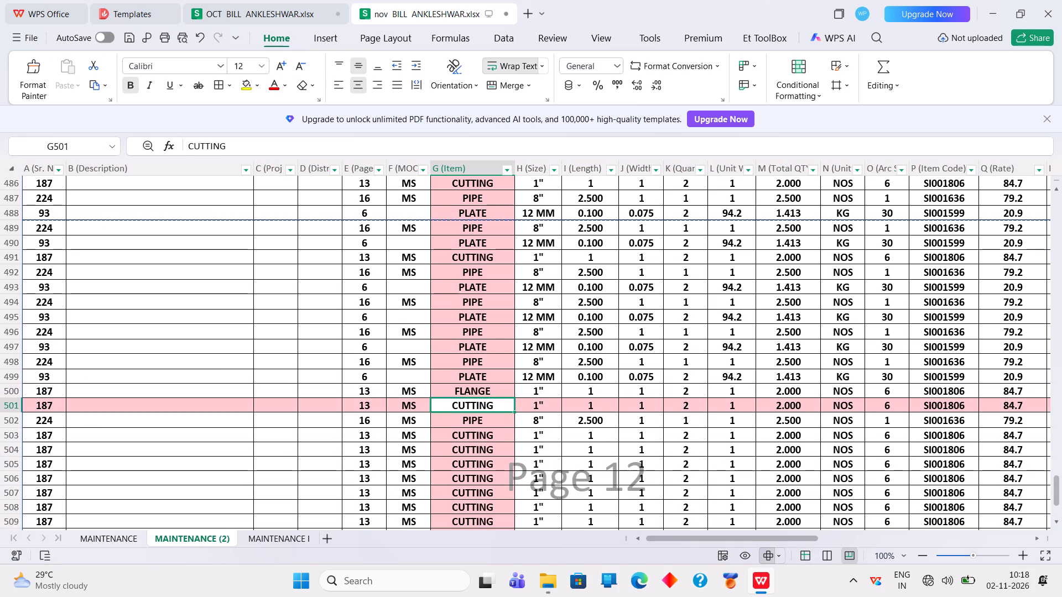
{"action": "type", "text": "FL"}
{"action": "key", "text": "Return"}
{"action": "key", "text": "Return"}
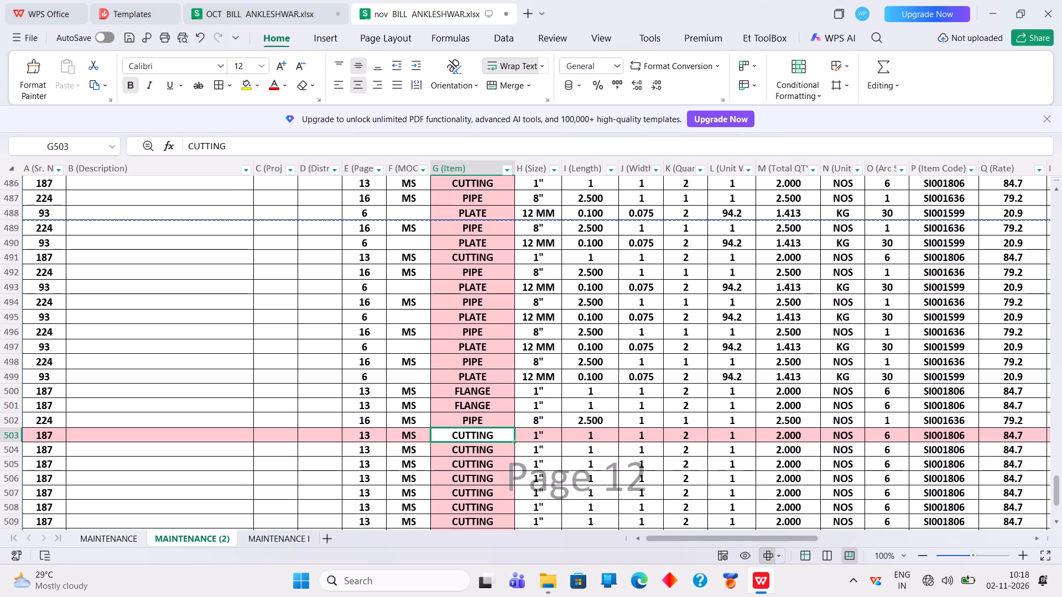
Set the Item in rows 503 to 507 to ELBOW, FLANGE, FLANGE, REDUCER and TEE, in that order.
{"action": "type", "text": "EL"}
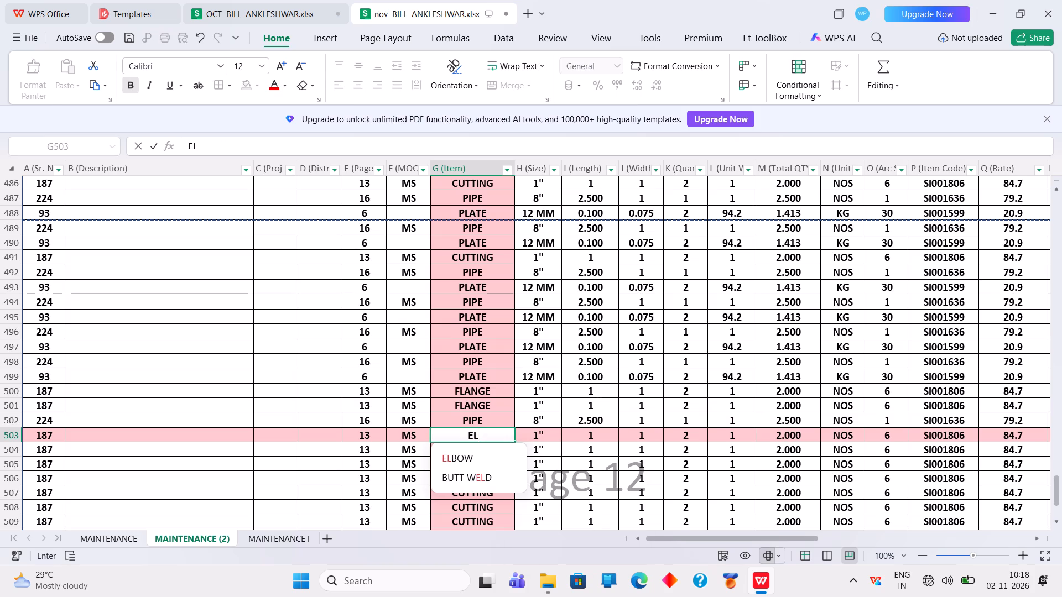
{"action": "key", "text": "b"}
{"action": "key", "text": "Return"}
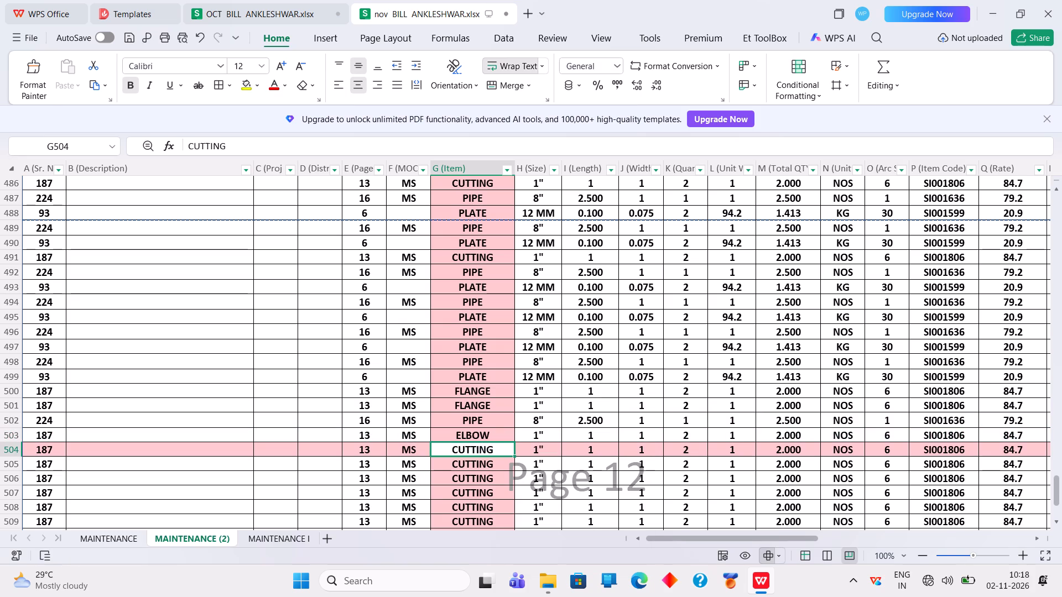
{"action": "type", "text": "FL"}
{"action": "key", "text": "Return"}
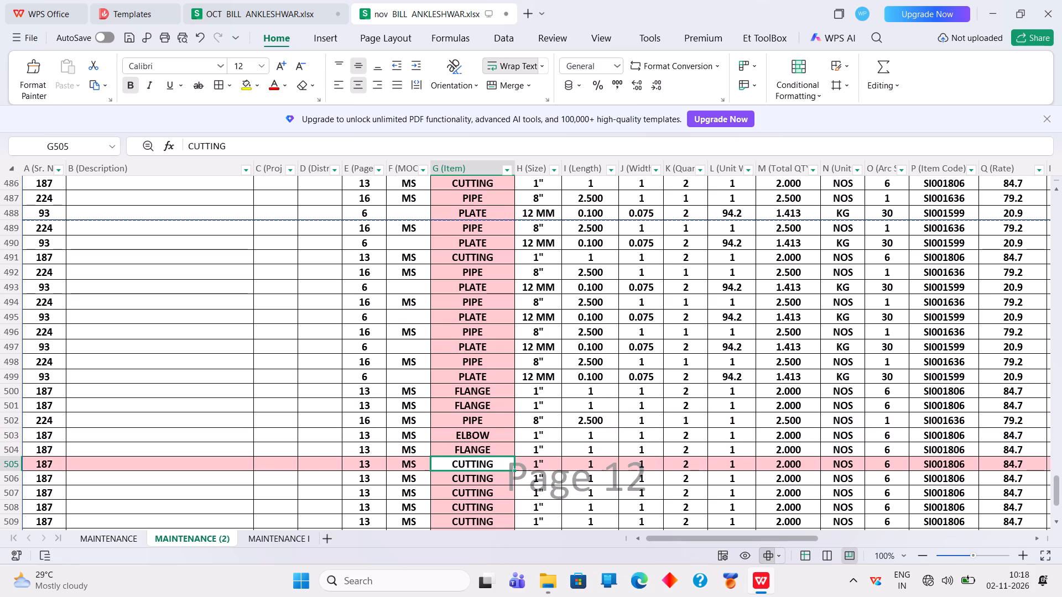
{"action": "type", "text": "FL"}
{"action": "key", "text": "Return"}
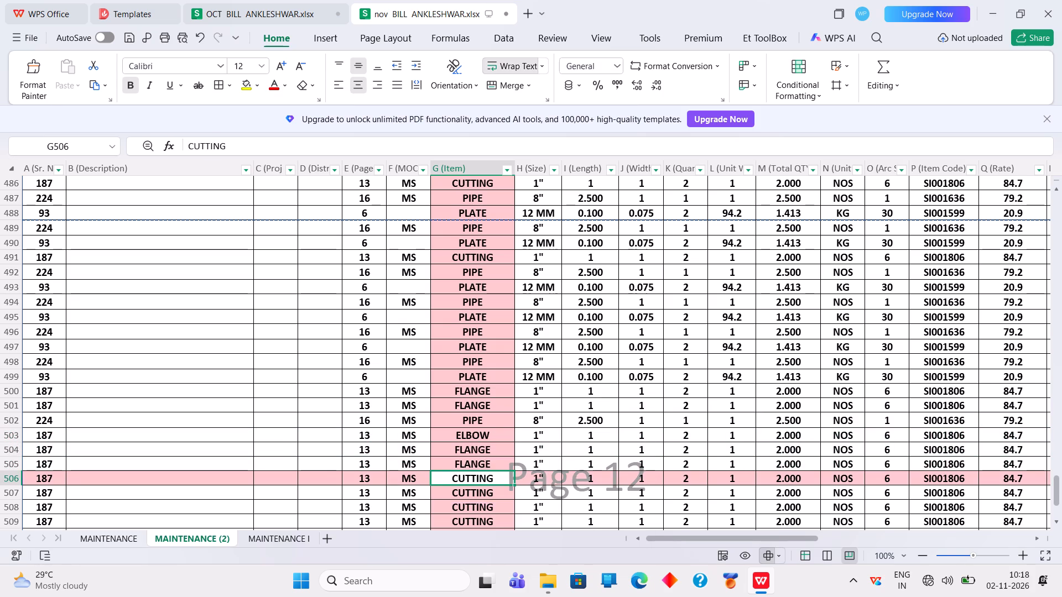
{"action": "type", "text": "RE"}
{"action": "key", "text": "Return"}
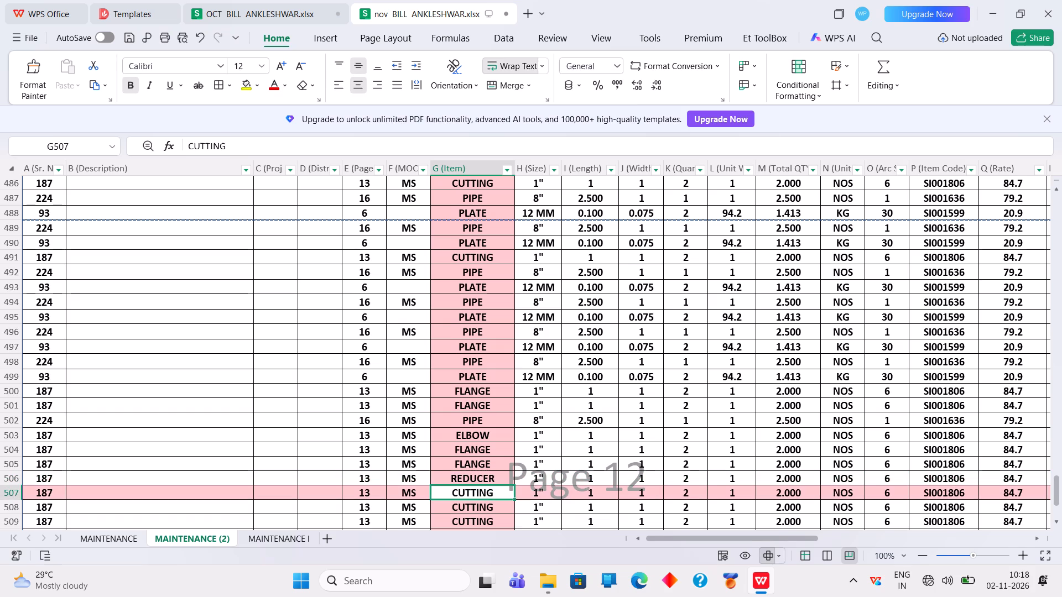
{"action": "type", "text": "TEE"}
{"action": "key", "text": "Return"}
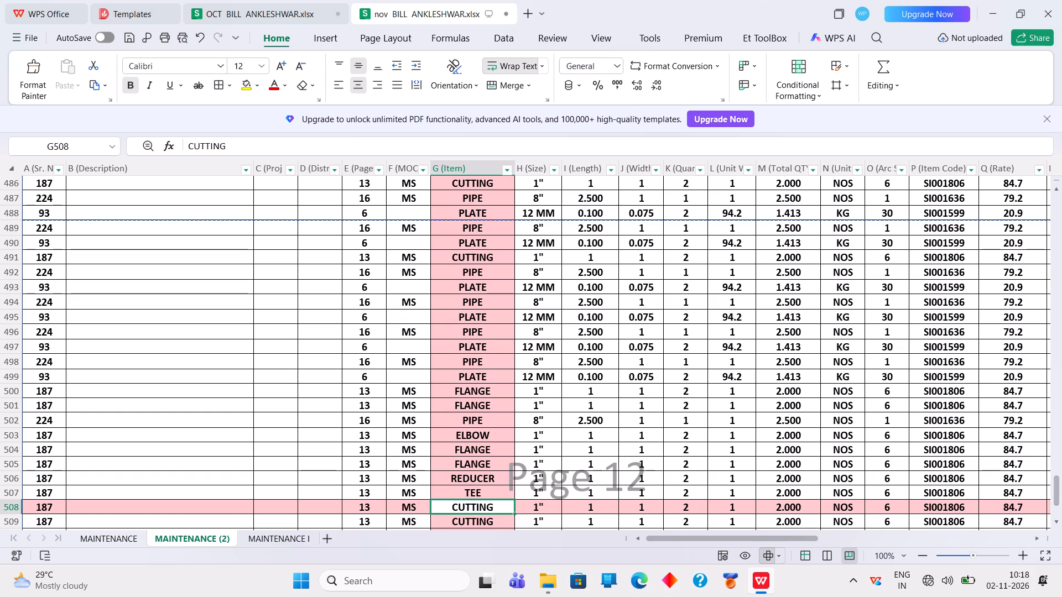
Copy the 8" PIPE row 502 over the CUTTING row 508.
{"action": "left_click", "coordinate": [18, 421]}
{"action": "right_click", "coordinate": [18, 421]}
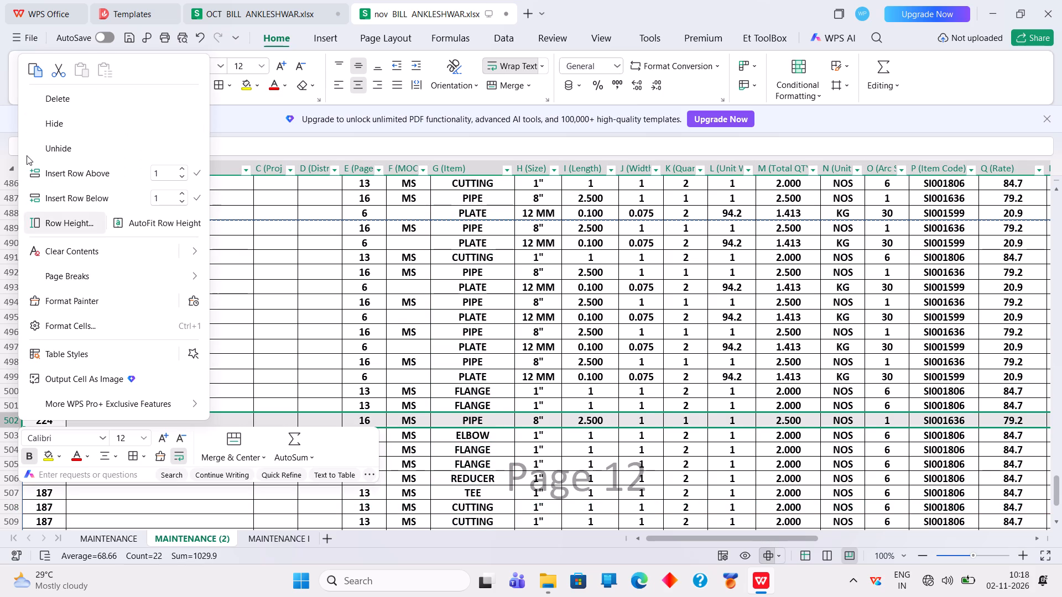
{"action": "left_click", "coordinate": [25, 70]}
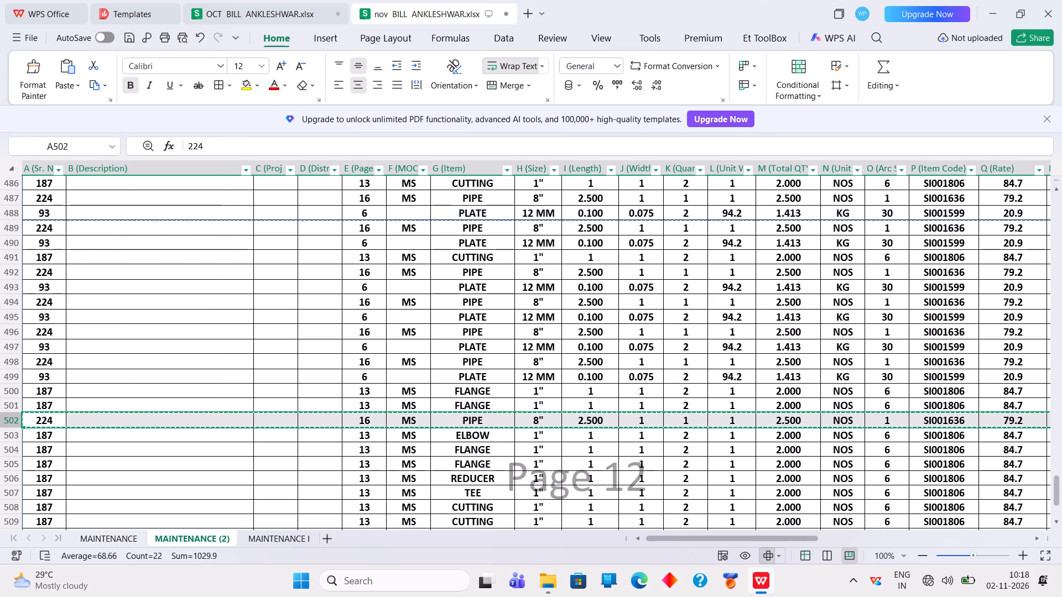
{"action": "left_click", "coordinate": [18, 506]}
{"action": "right_click", "coordinate": [18, 506]}
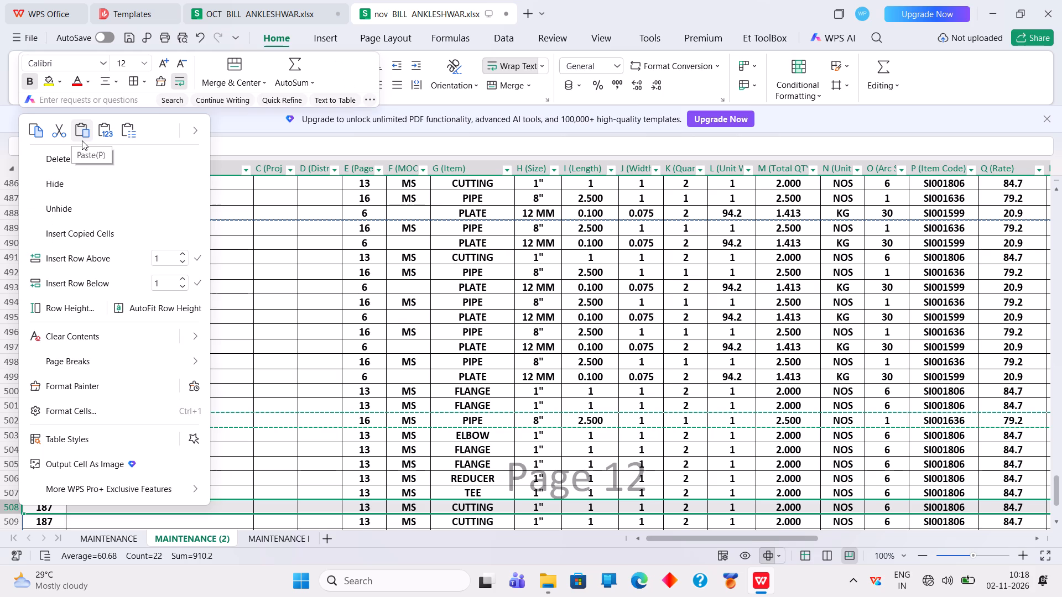
{"action": "left_click", "coordinate": [82, 140]}
{"action": "scroll", "coordinate": [236, 387], "scroll_direction": "down", "scroll_amount": 4}
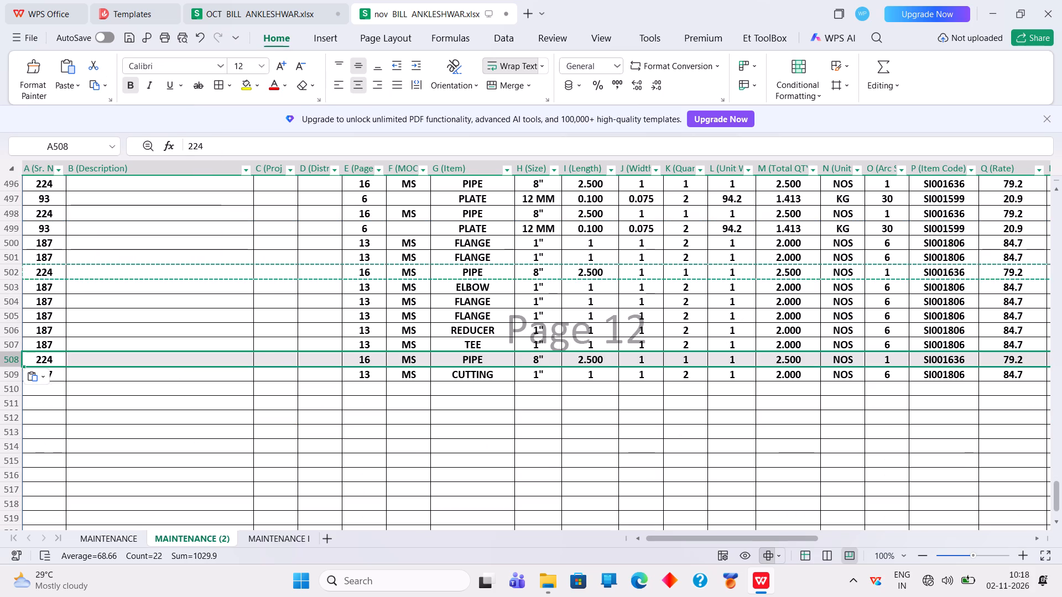
Copy the CUTTING row 509 into the empty rows 510 through 514.
{"action": "left_click", "coordinate": [10, 377]}
{"action": "right_click", "coordinate": [10, 377]}
{"action": "left_click", "coordinate": [30, 31]}
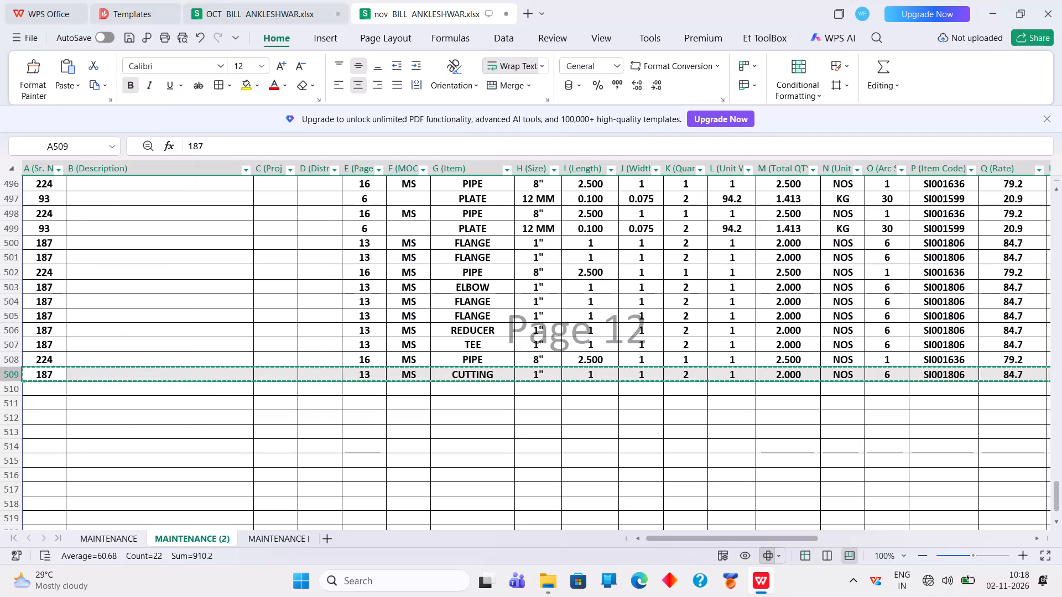
{"action": "left_click_drag", "start_coordinate": [18, 389], "coordinate": [20, 485]}
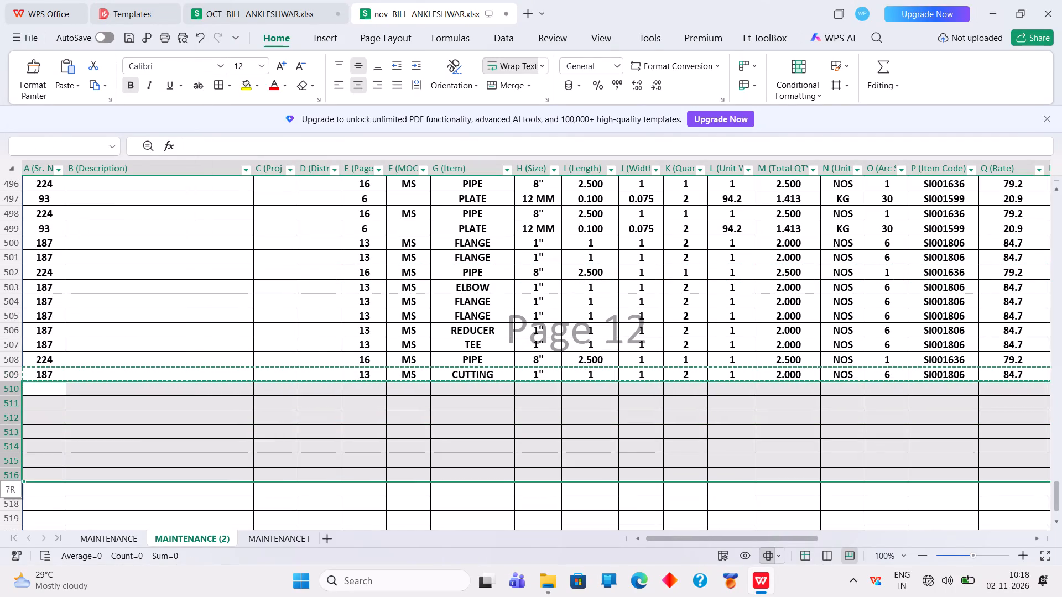
{"action": "left_click_drag", "start_coordinate": [20, 485], "coordinate": [34, 443]}
{"action": "right_click", "coordinate": [32, 427]}
{"action": "left_click", "coordinate": [98, 46]}
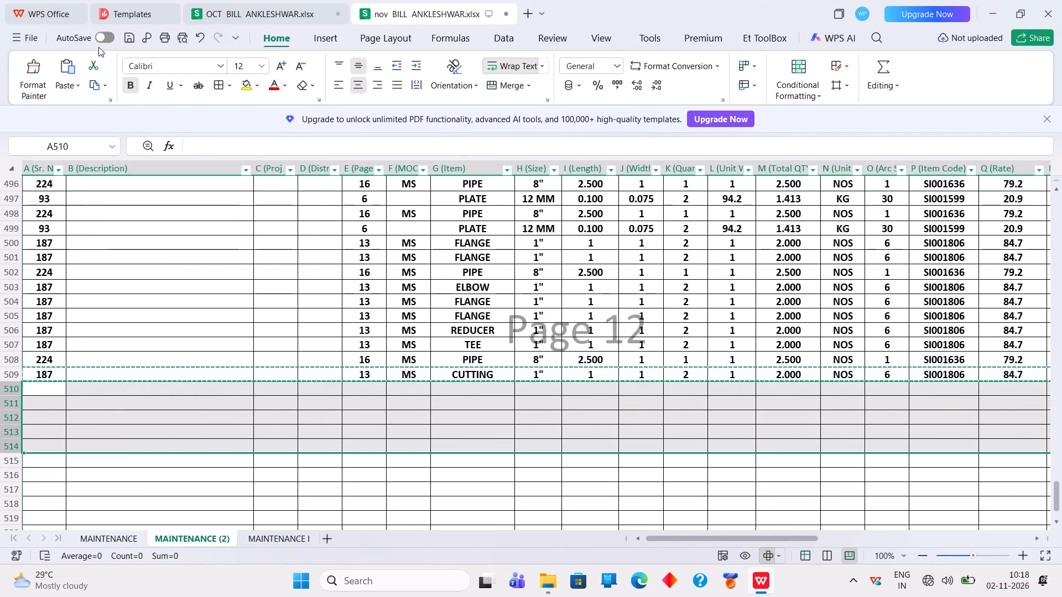
Change the Item in rows 509 to 511 to VALVE, VALVE and BLIND, in that order.
{"action": "left_click", "coordinate": [486, 376]}
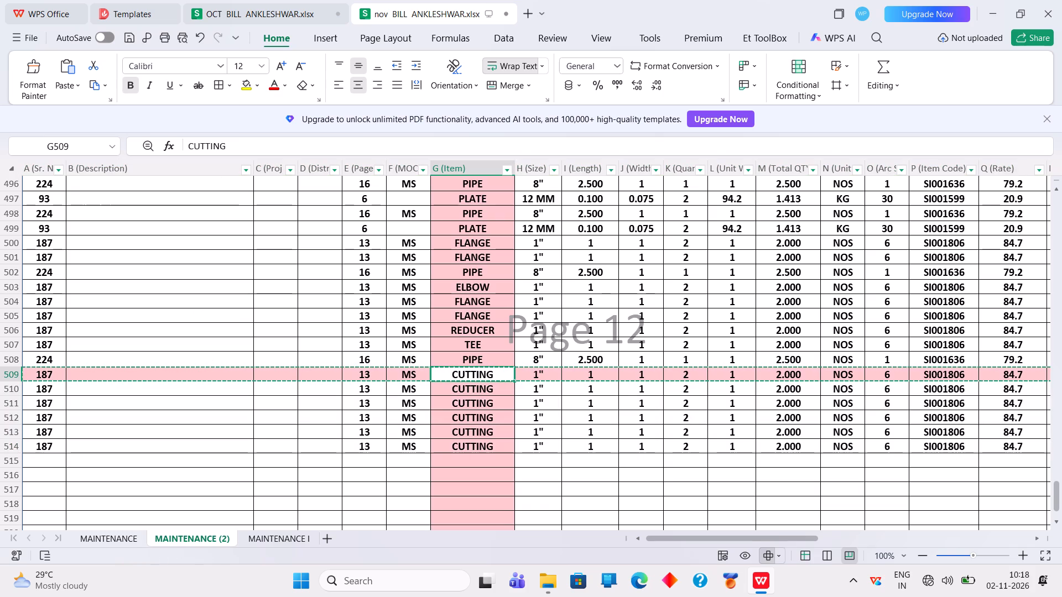
{"action": "type", "text": "VA"}
{"action": "key", "text": "Return"}
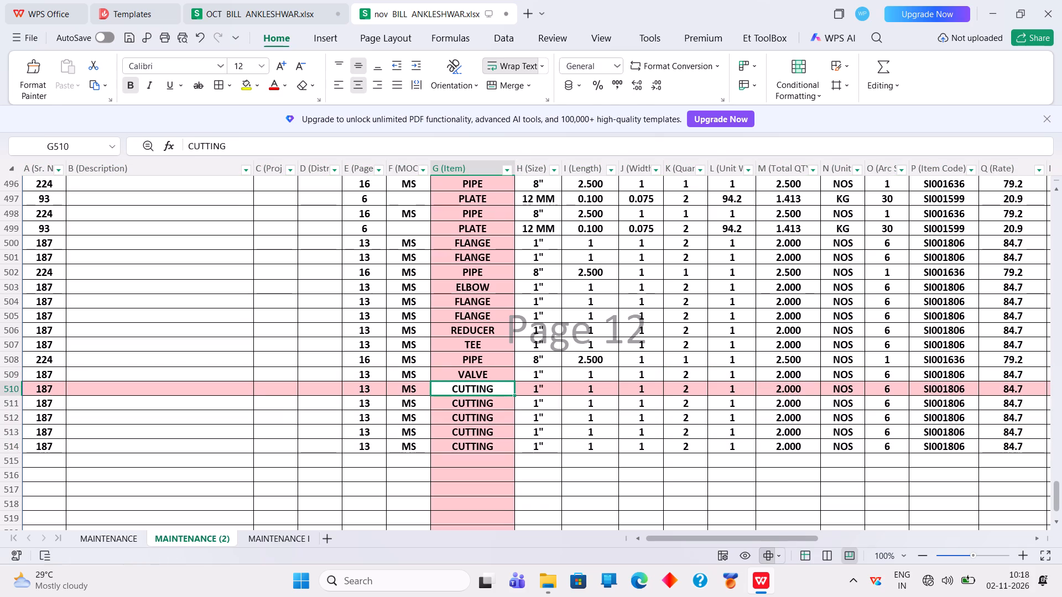
{"action": "type", "text": "VA"}
{"action": "key", "text": "Return"}
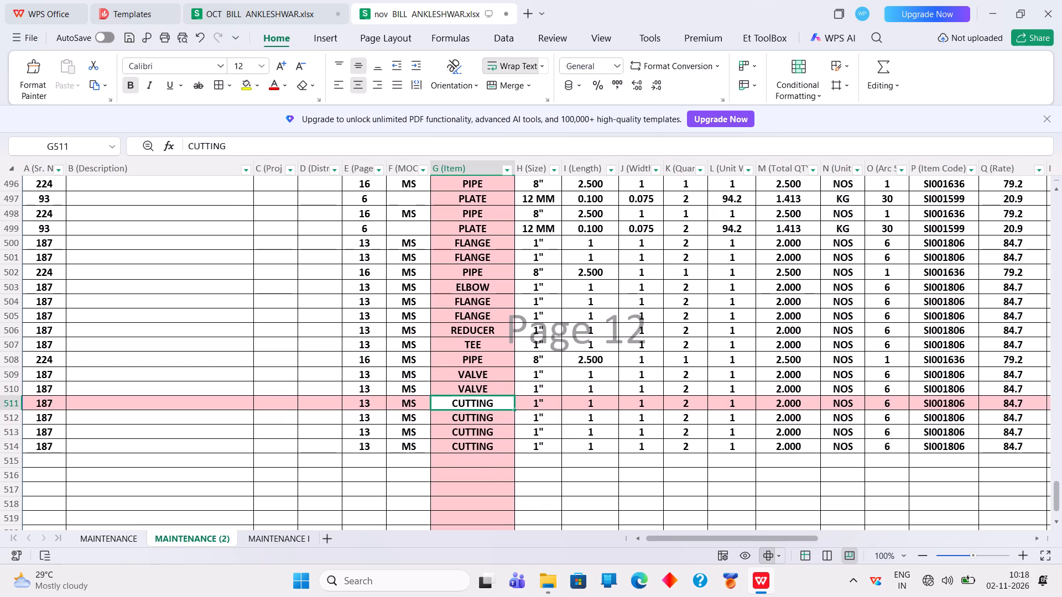
{"action": "type", "text": "BLI"}
{"action": "key", "text": "Return"}
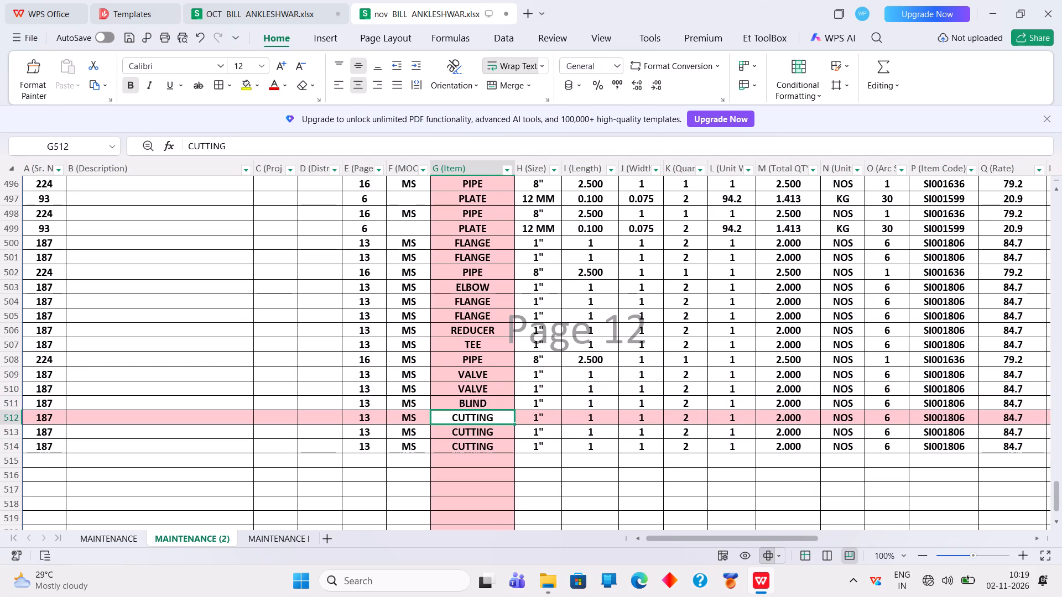
Copy the 8" PIPE row 508 over the CUTTING row 512.
{"action": "left_click", "coordinate": [10, 360]}
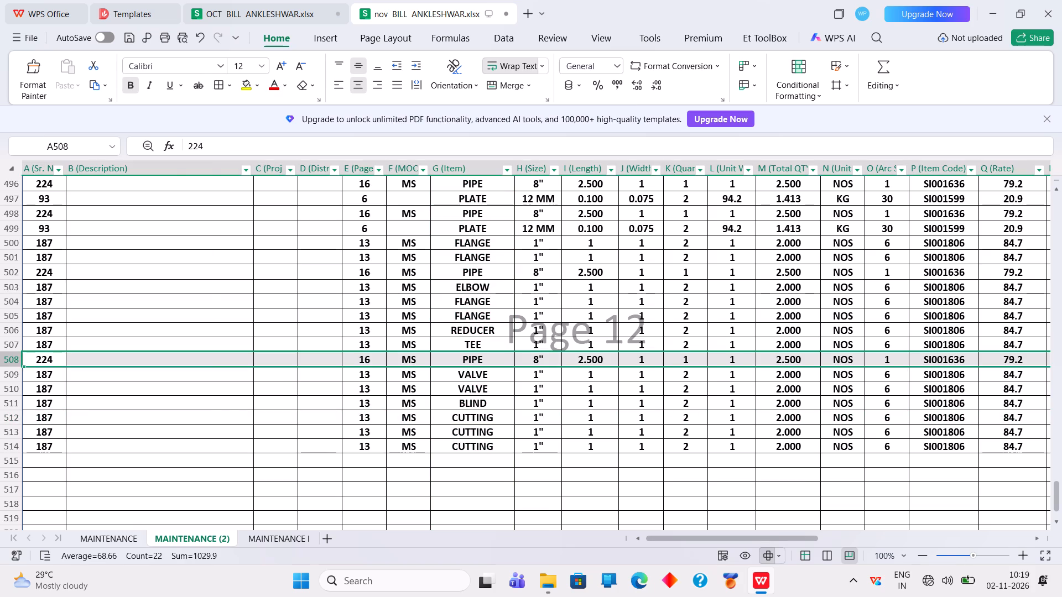
{"action": "right_click", "coordinate": [10, 360]}
{"action": "left_click", "coordinate": [28, 20]}
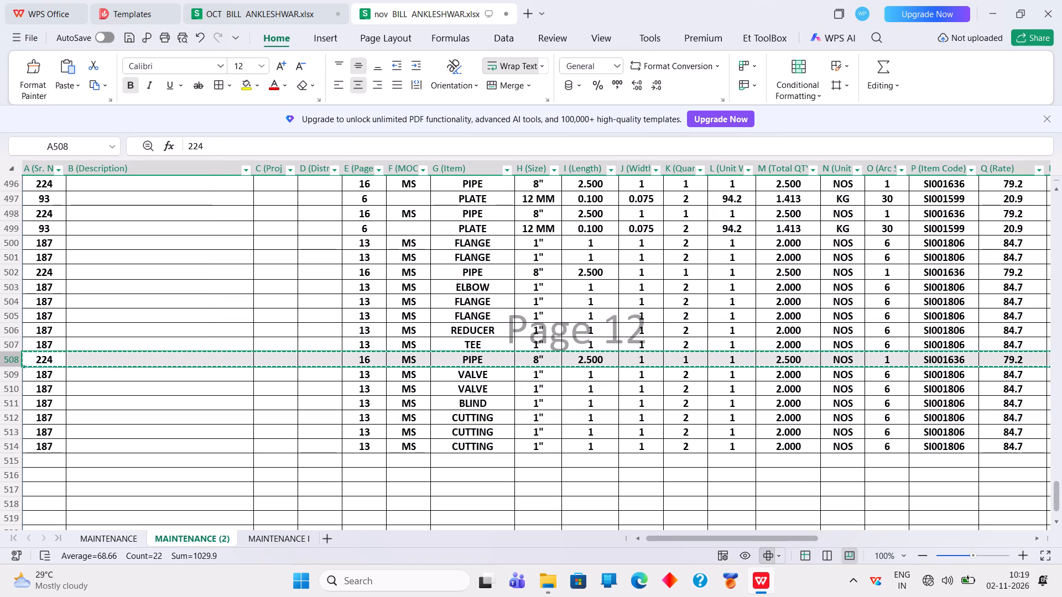
{"action": "left_click", "coordinate": [7, 416]}
{"action": "right_click", "coordinate": [7, 416]}
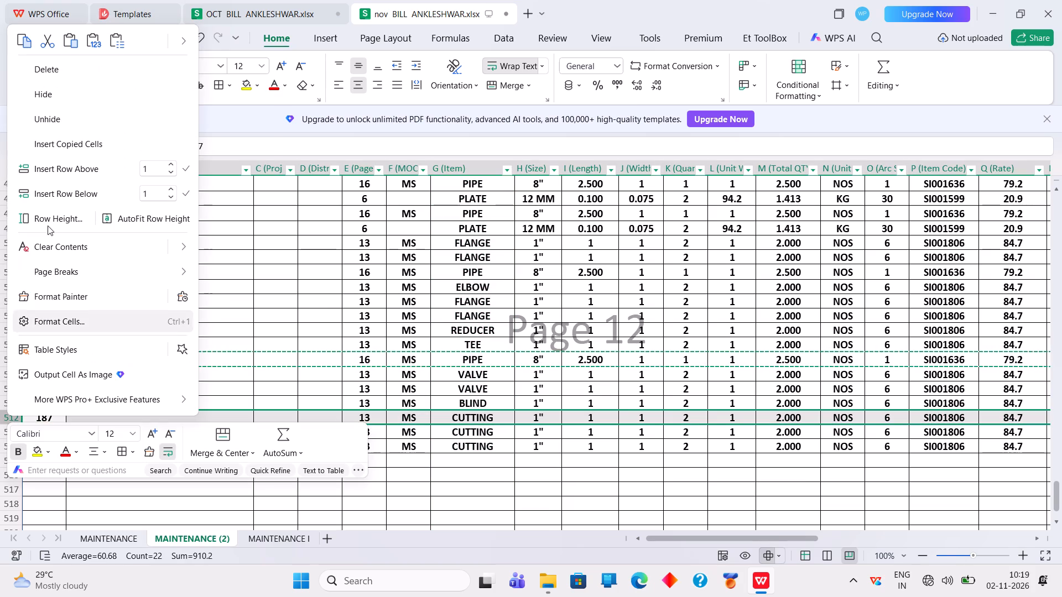
{"action": "left_click", "coordinate": [65, 36]}
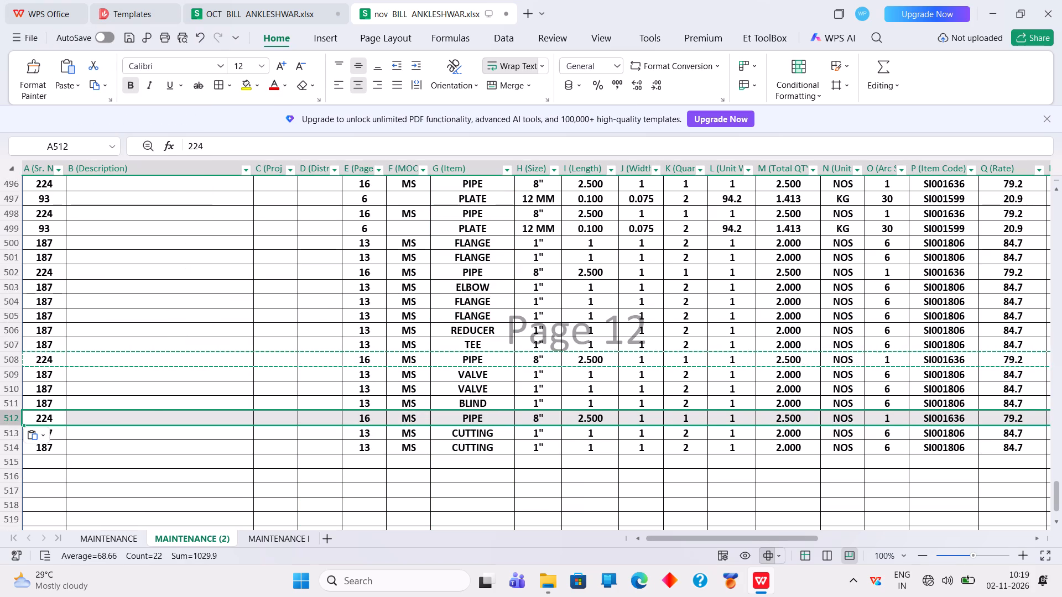
Copy the CUTTING row 514 into the empty rows 515 through 521.
{"action": "left_click", "coordinate": [10, 446]}
{"action": "right_click", "coordinate": [10, 446]}
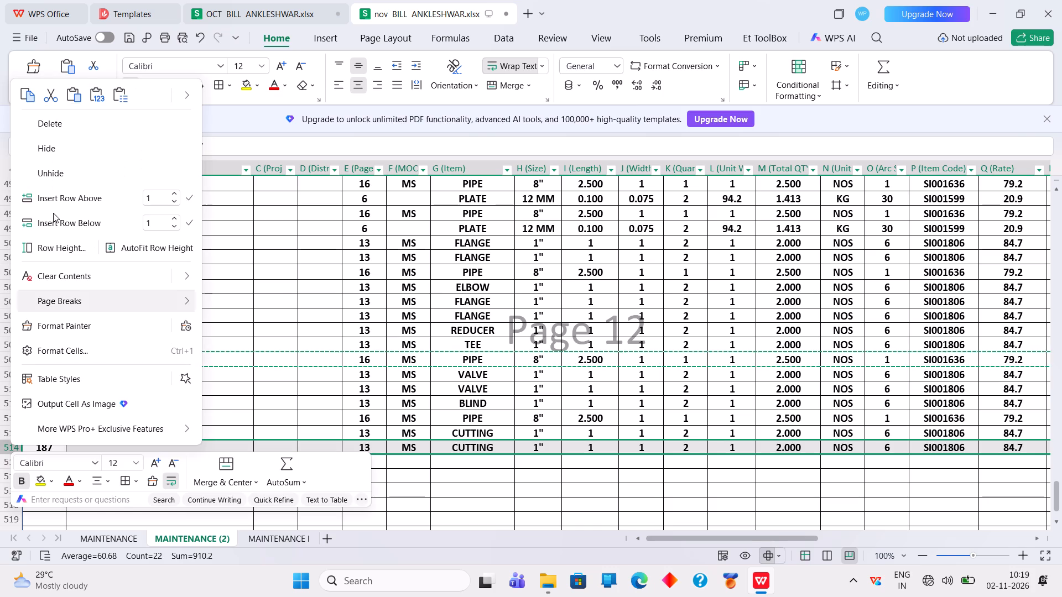
{"action": "left_click", "coordinate": [36, 95]}
{"action": "scroll", "coordinate": [207, 339], "scroll_direction": "down", "scroll_amount": 2}
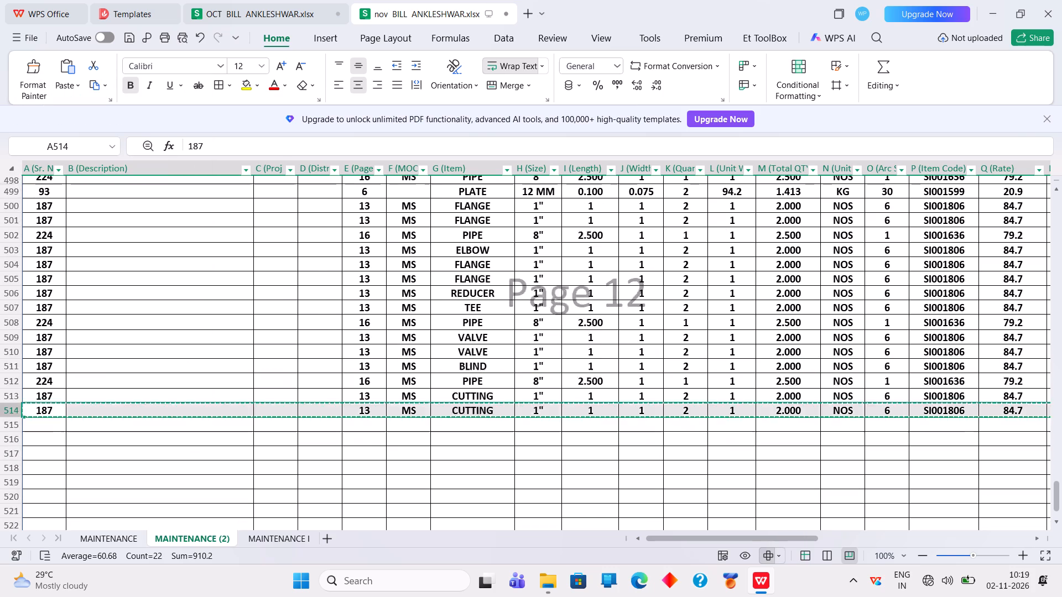
{"action": "left_click_drag", "start_coordinate": [11, 390], "coordinate": [15, 428]}
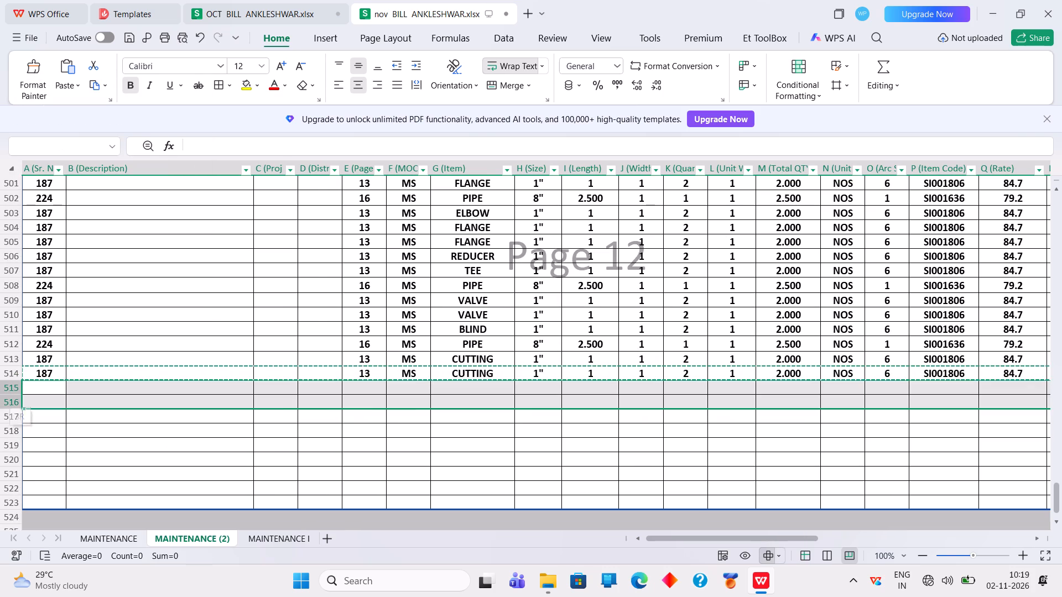
{"action": "left_click_drag", "start_coordinate": [15, 428], "coordinate": [13, 479]}
{"action": "right_click", "coordinate": [0, 448]}
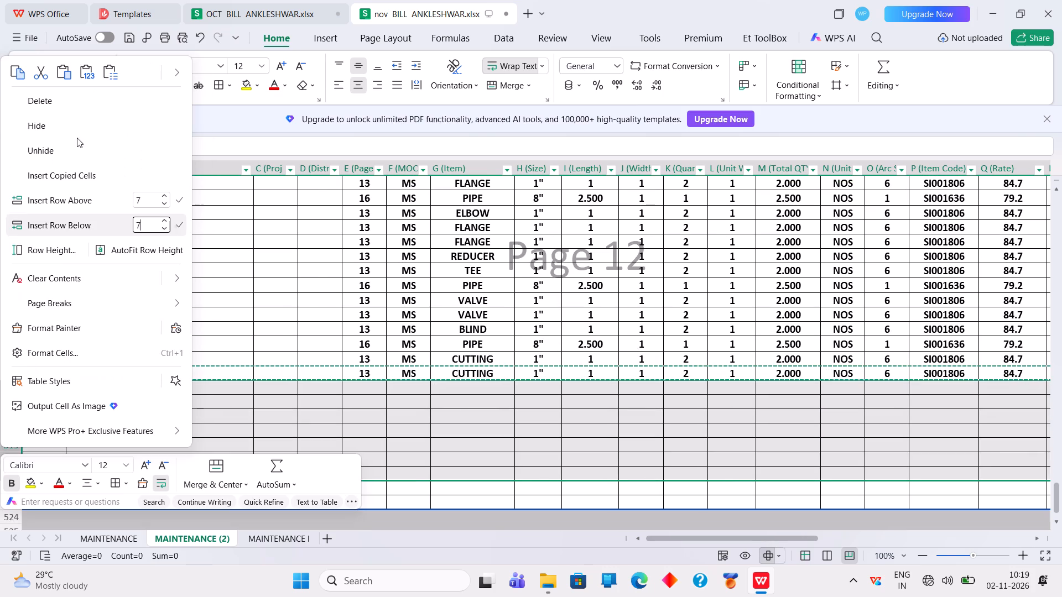
{"action": "left_click", "coordinate": [69, 74]}
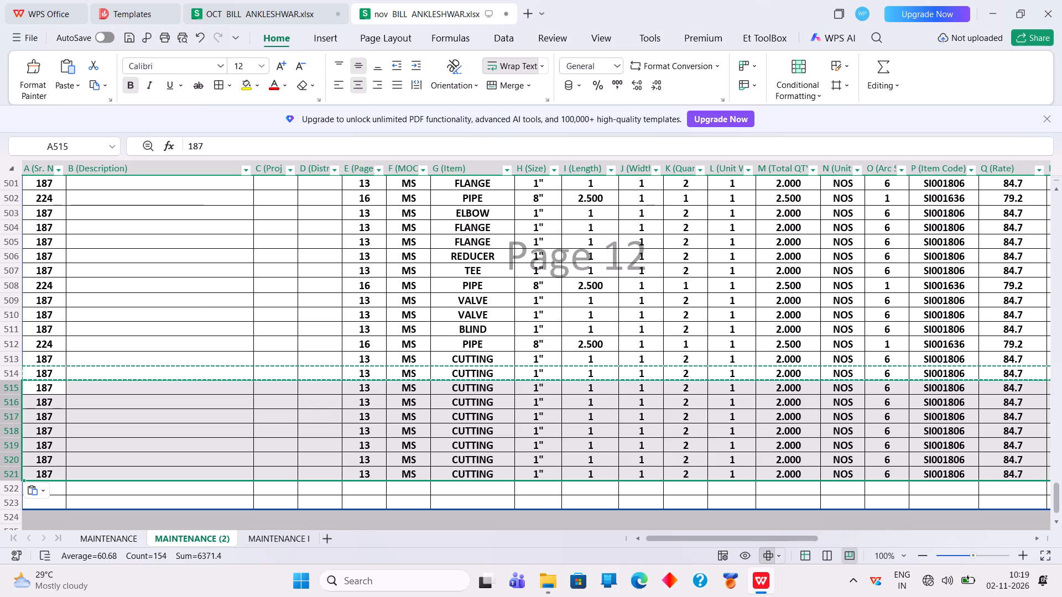
Insert 12 blank rows above the CUTTING row 518.
{"action": "left_click_drag", "start_coordinate": [479, 433], "coordinate": [498, 596]}
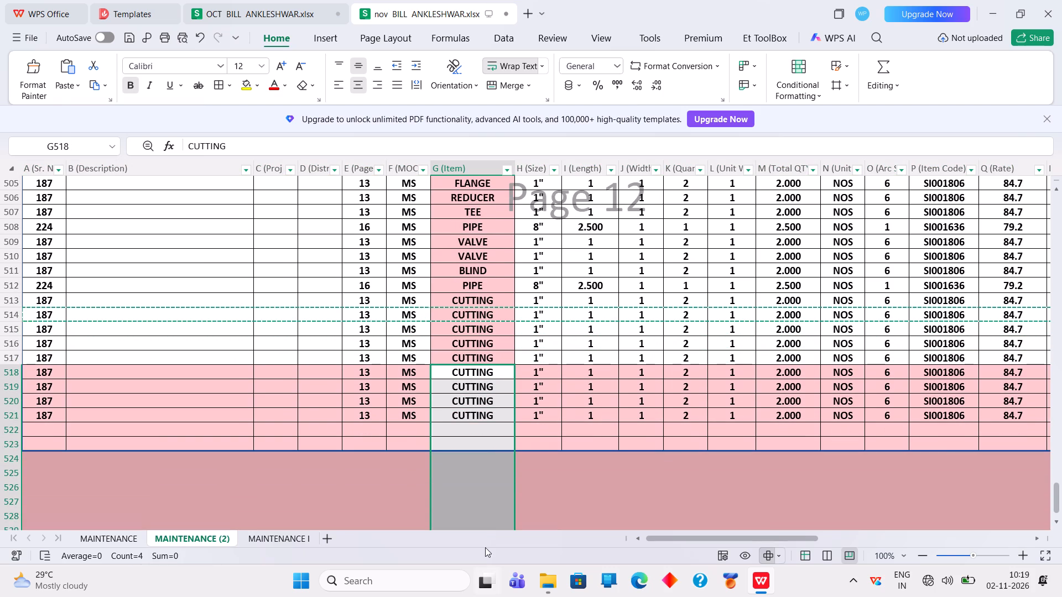
{"action": "right_click", "coordinate": [482, 536]}
{"action": "right_click", "coordinate": [485, 502]}
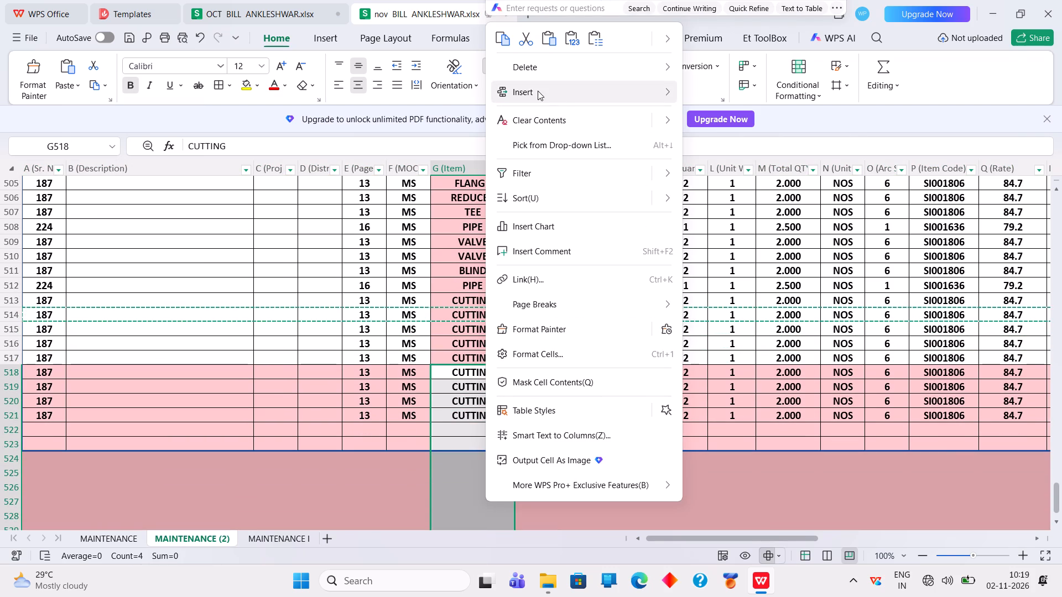
{"action": "left_click", "coordinate": [710, 150]}
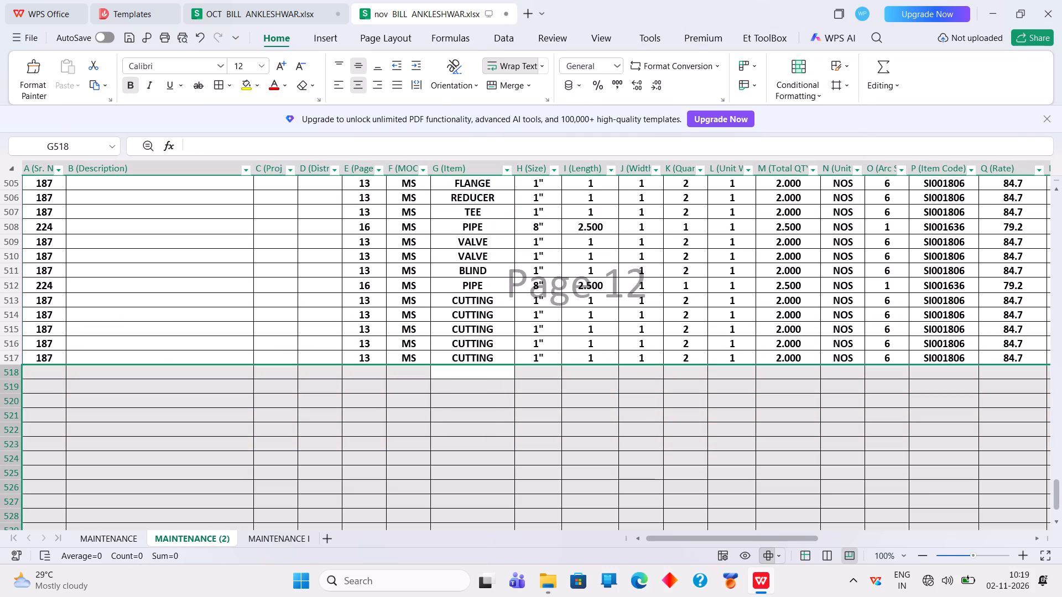
Copy the CUTTING row 517 into the blank rows 518 through 529.
{"action": "left_click", "coordinate": [12, 359]}
{"action": "right_click", "coordinate": [12, 359]}
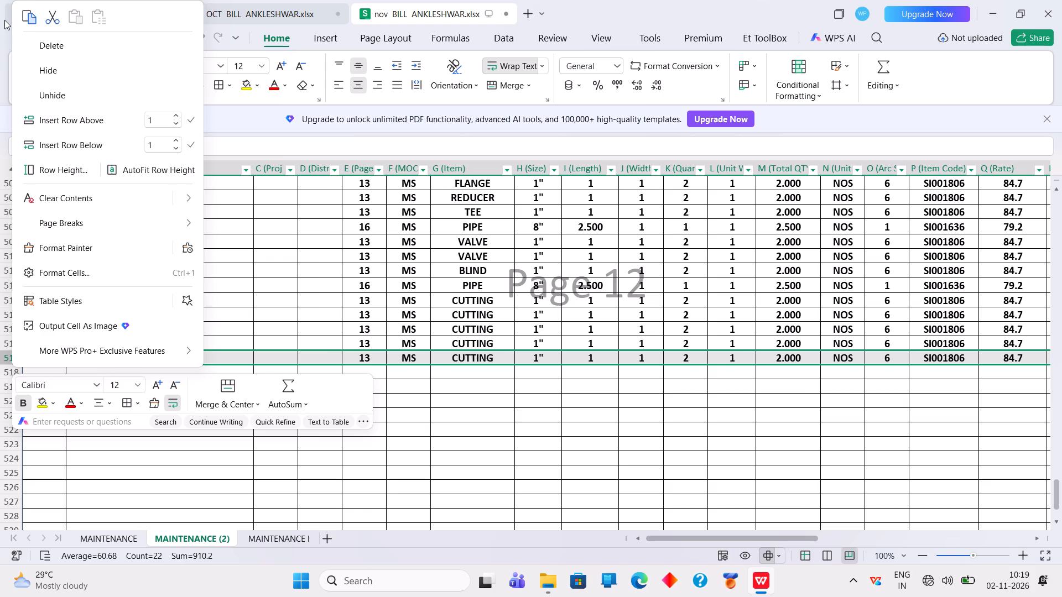
{"action": "left_click", "coordinate": [26, 15]}
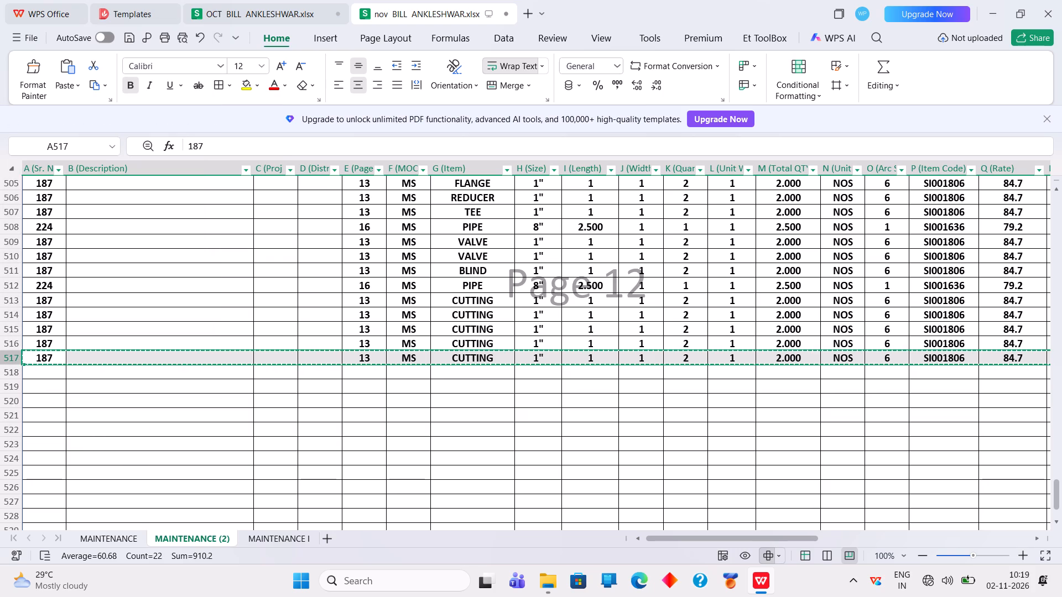
{"action": "left_click_drag", "start_coordinate": [18, 372], "coordinate": [19, 563]}
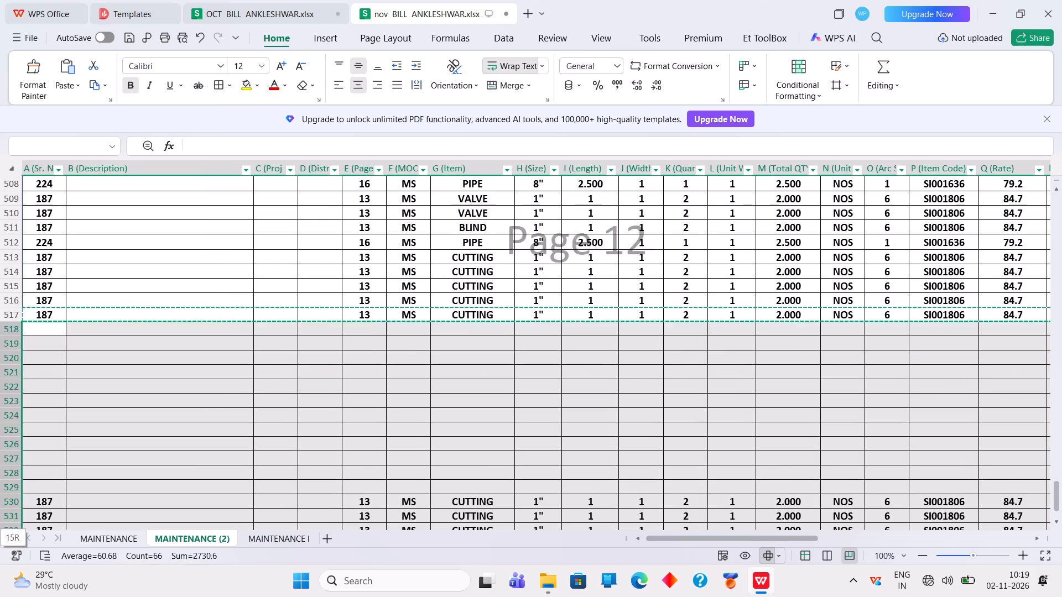
{"action": "left_click_drag", "start_coordinate": [19, 563], "coordinate": [12, 464]}
{"action": "right_click", "coordinate": [4, 440]}
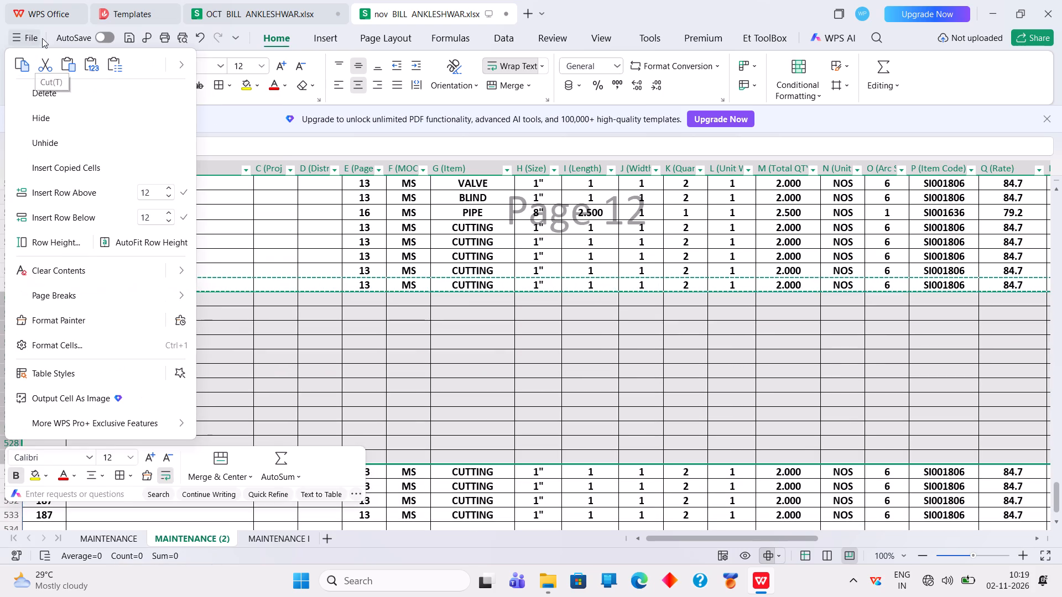
{"action": "left_click", "coordinate": [70, 69]}
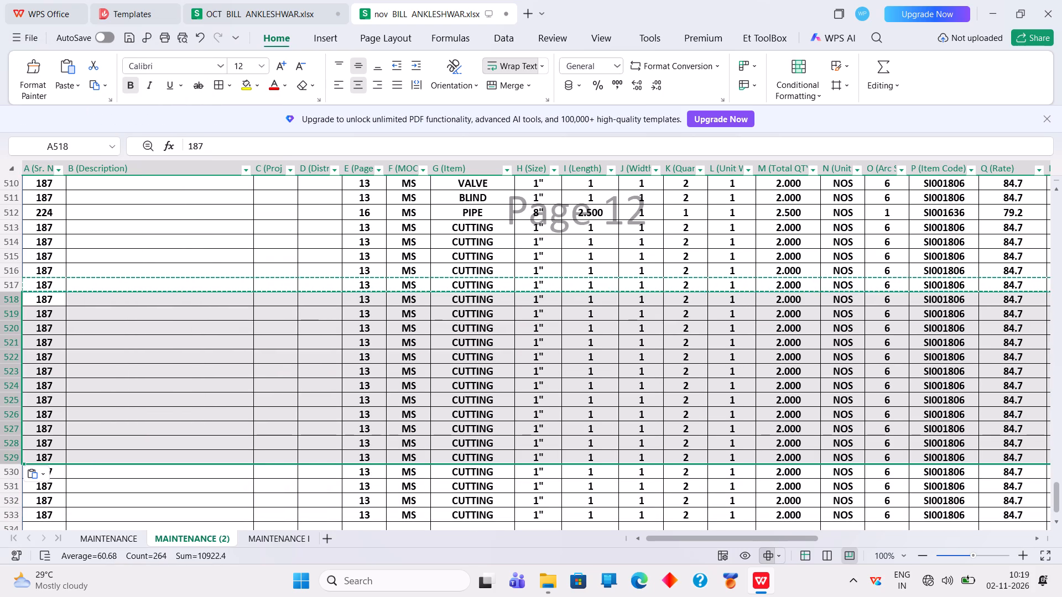
Clear the MOC and Item cells in rows 513 through 533.
{"action": "left_click", "coordinate": [486, 229]}
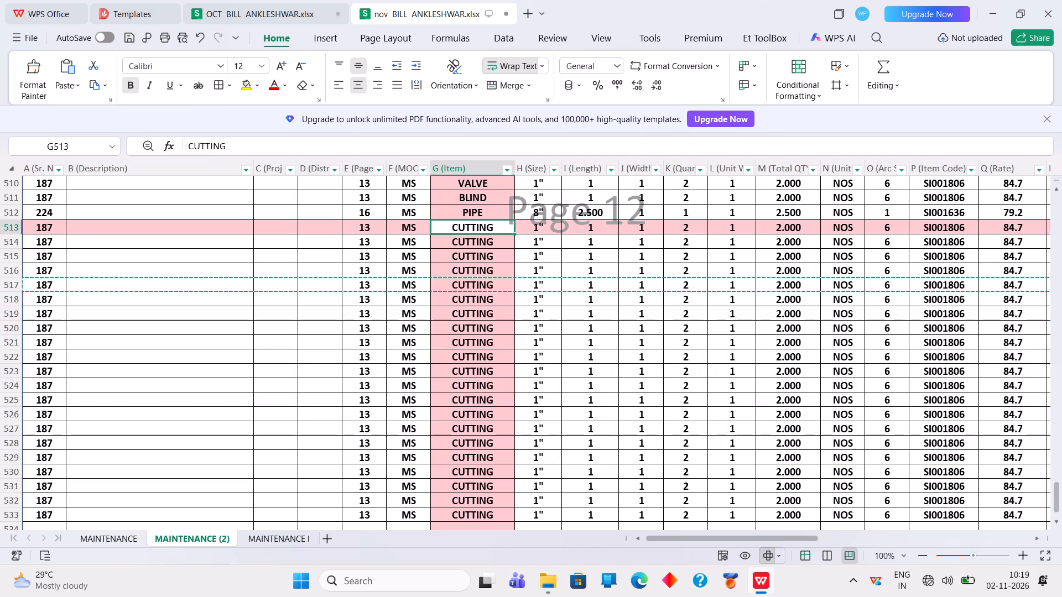
{"action": "left_click_drag", "start_coordinate": [422, 225], "coordinate": [460, 549]}
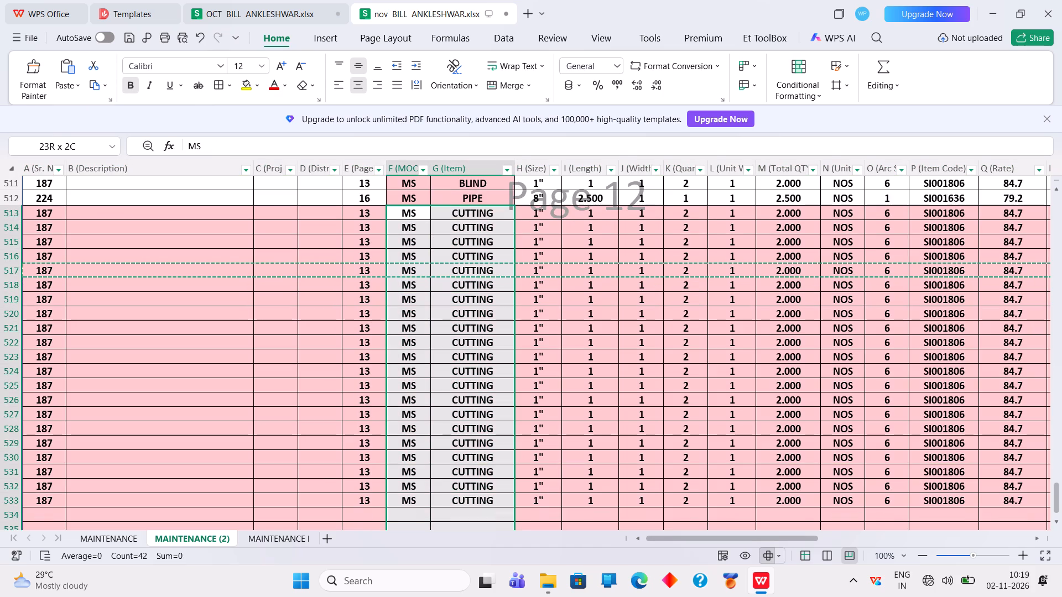
{"action": "left_click_drag", "start_coordinate": [460, 549], "coordinate": [468, 490]}
{"action": "key", "text": "Delete"}
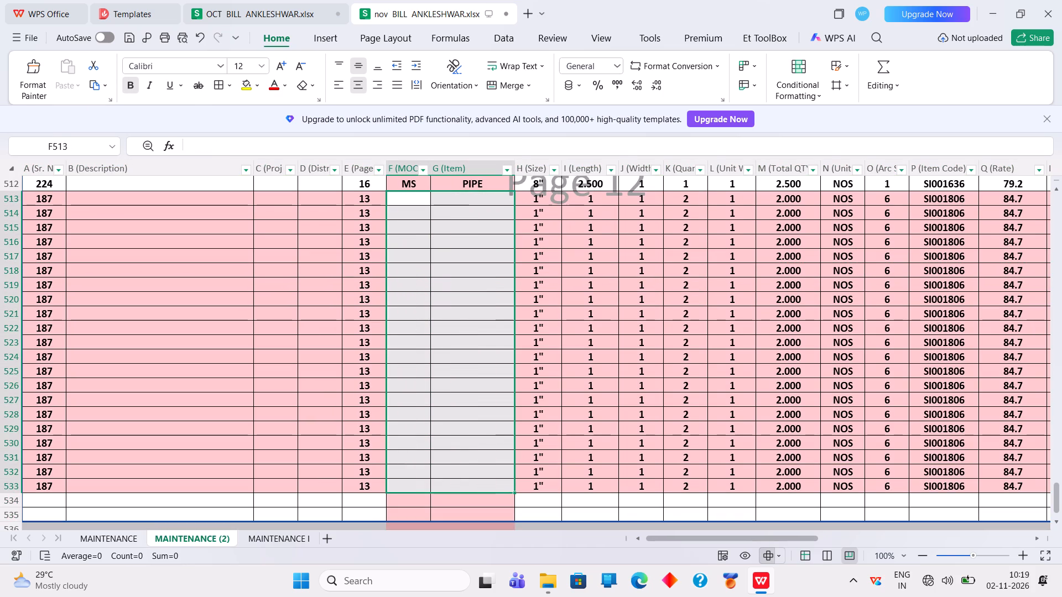
Fill the Item in rows 513 to 516 with ELBOW, FLANGE, TEE and REDUCER, in that order.
{"action": "left_click", "coordinate": [461, 201]}
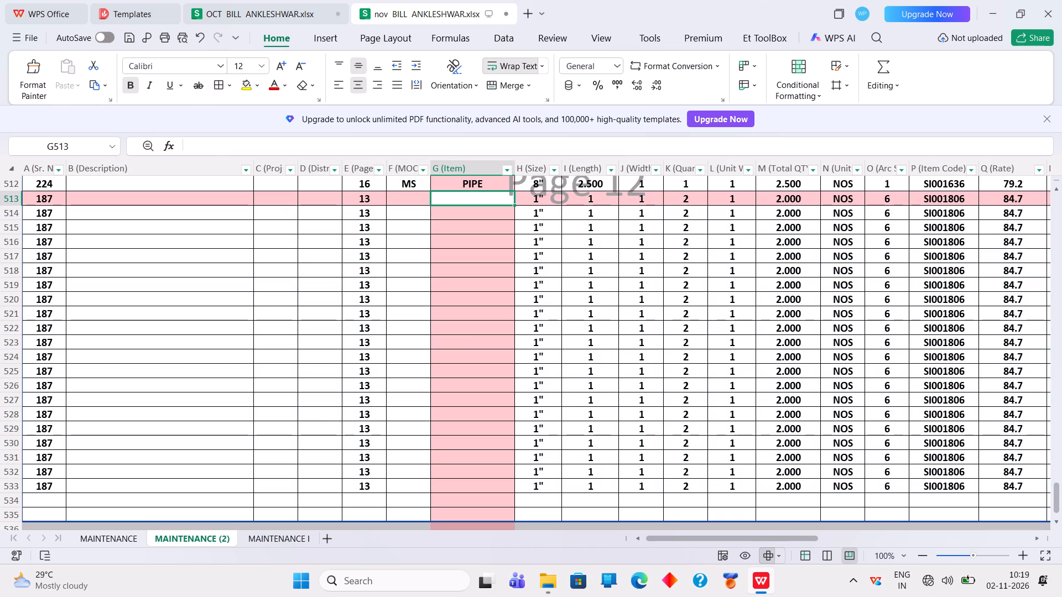
{"action": "type", "text": "EL"}
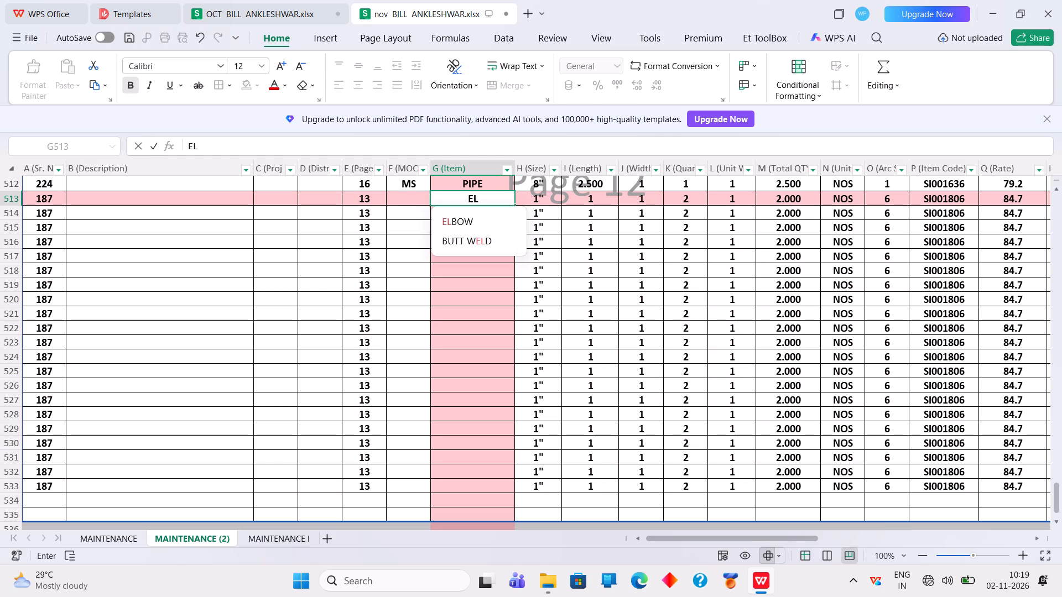
{"action": "key", "text": "b"}
{"action": "key", "text": "Return"}
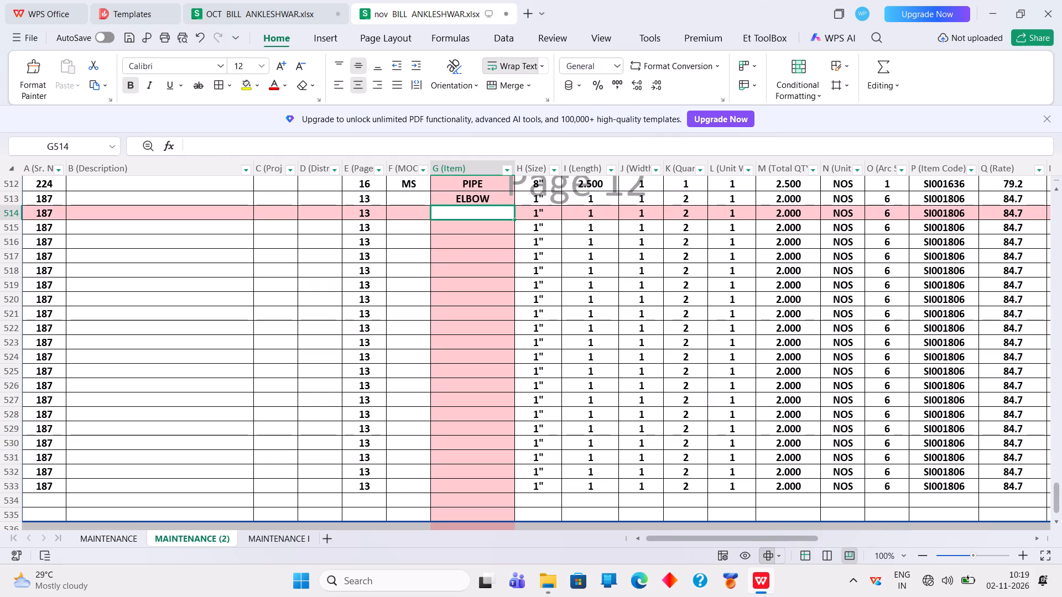
{"action": "type", "text": "FL"}
{"action": "key", "text": "Return"}
{"action": "type", "text": "TEE"}
{"action": "key", "text": "Return"}
{"action": "key", "text": "e"}
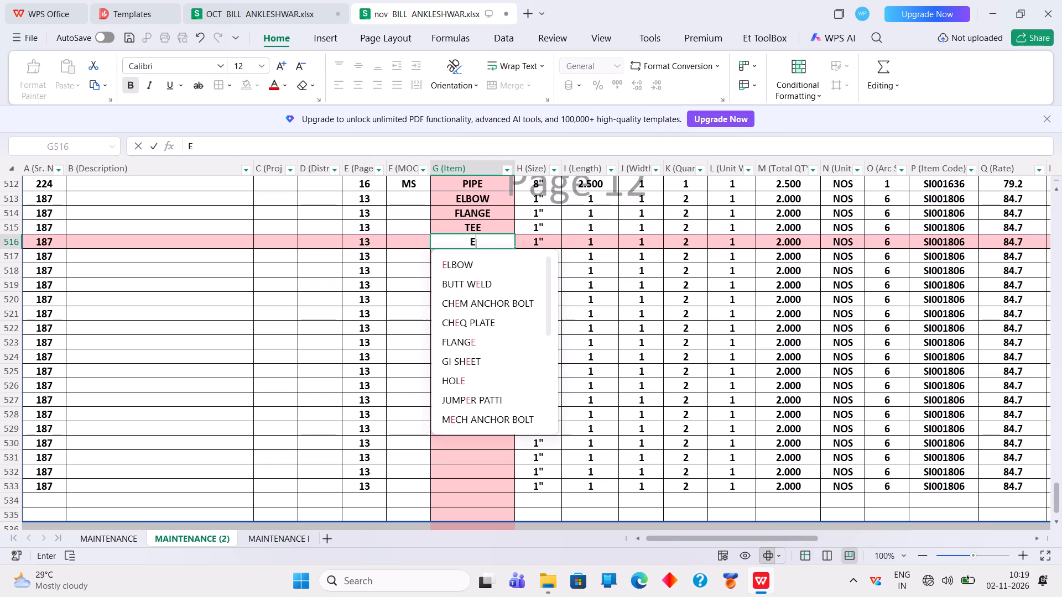
{"action": "key", "text": "BackSpace"}
{"action": "type", "text": "RE"}
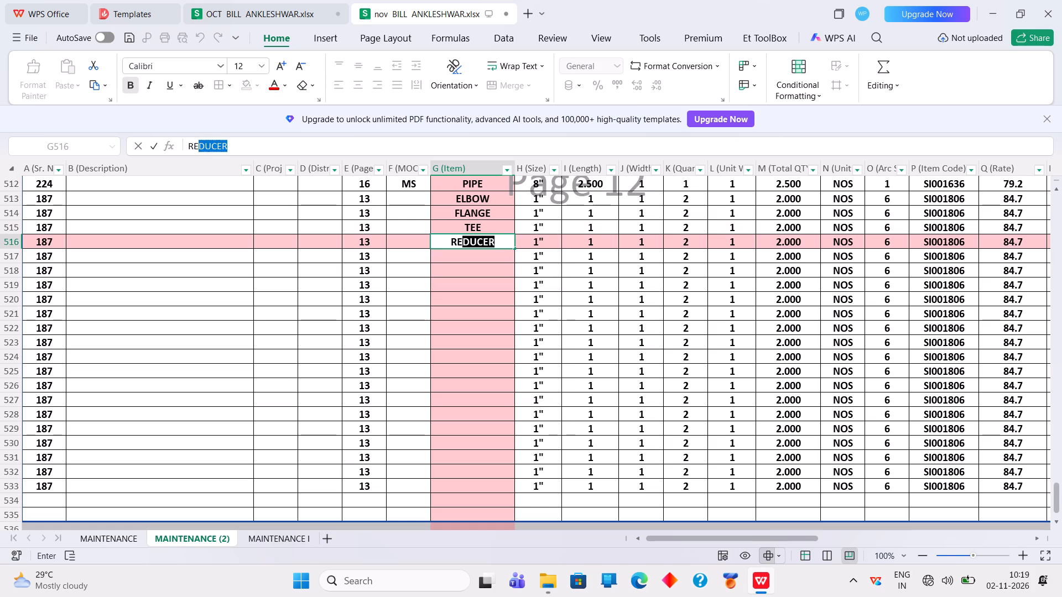
{"action": "key", "text": "Return"}
Fill the Item in rows 517 to 520 with FLANGE, TEE, FLANGE and TEE, in that order.
{"action": "type", "text": "FL"}
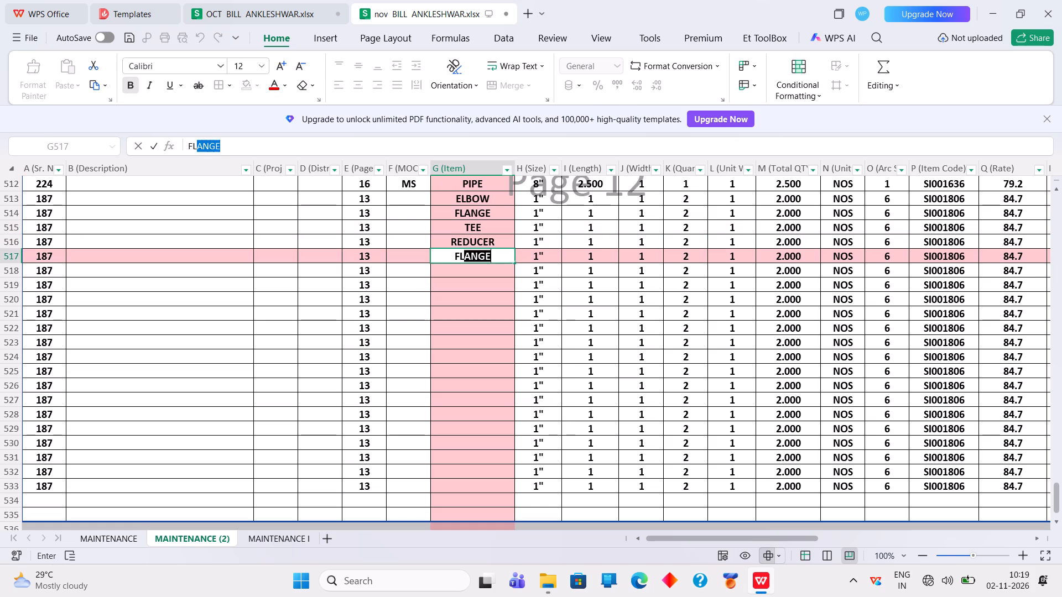
{"action": "key", "text": "Return"}
{"action": "type", "text": "TEE"}
{"action": "key", "text": "Return"}
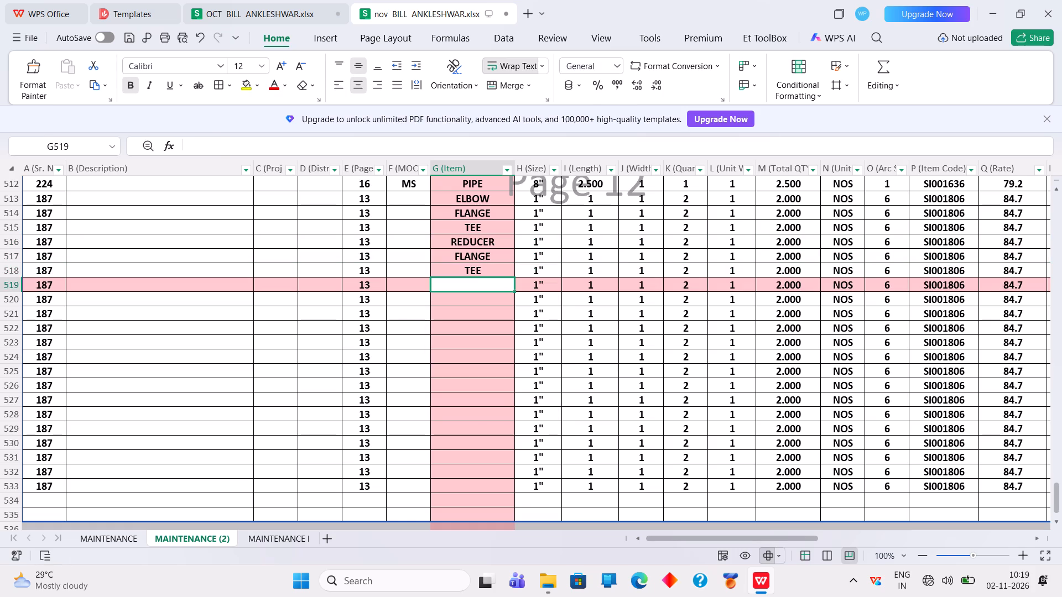
{"action": "type", "text": "FL"}
{"action": "key", "text": "Return"}
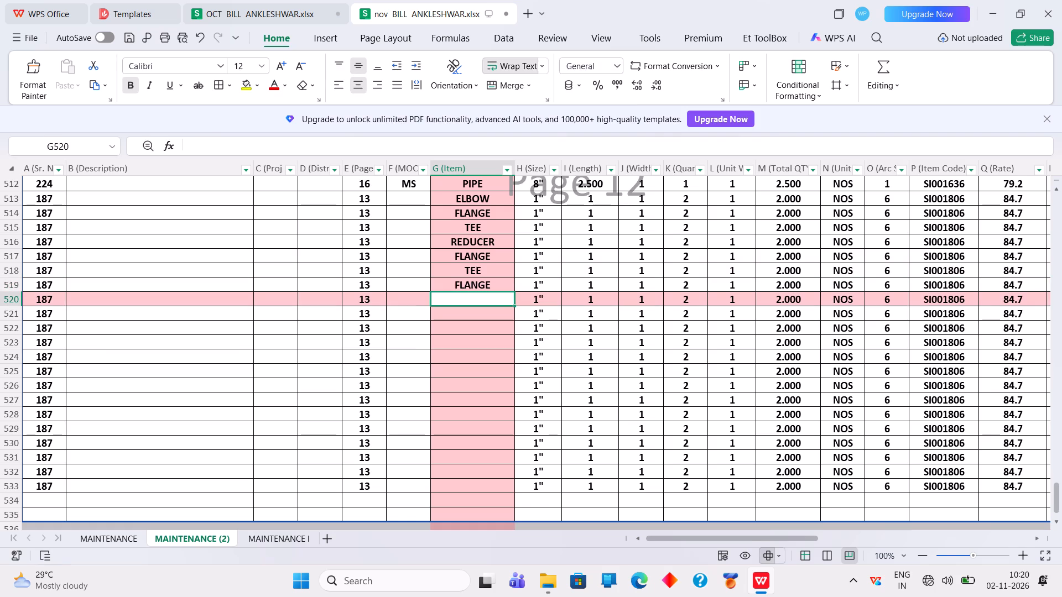
{"action": "type", "text": "TEE"}
{"action": "key", "text": "Return"}
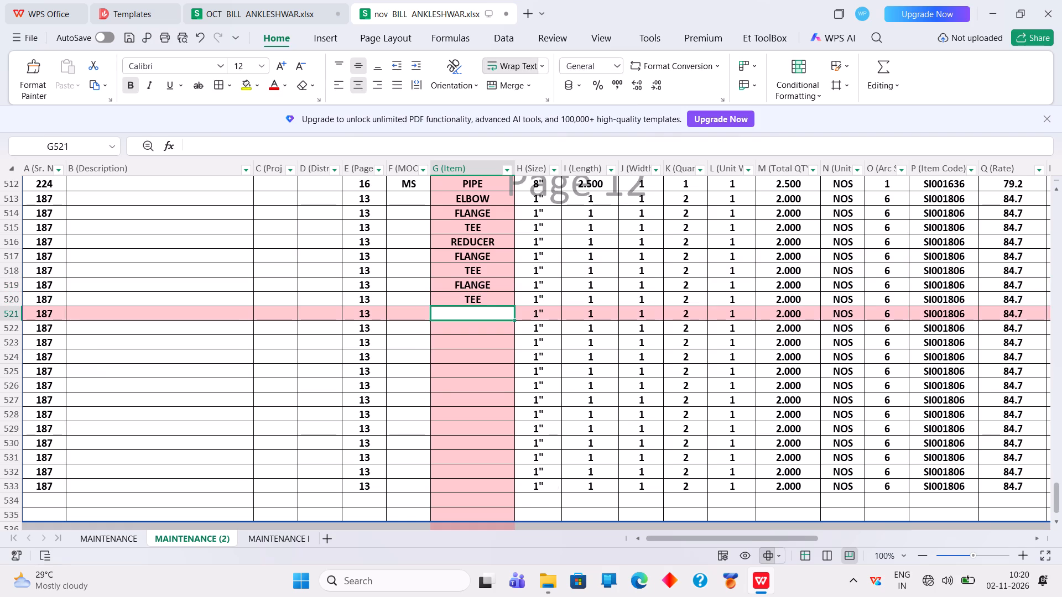
Fill the Item in rows 521 to 523 with SOCKET, VALVE and VALVE, in that order.
{"action": "type", "text": "SO"}
{"action": "key", "text": "c"}
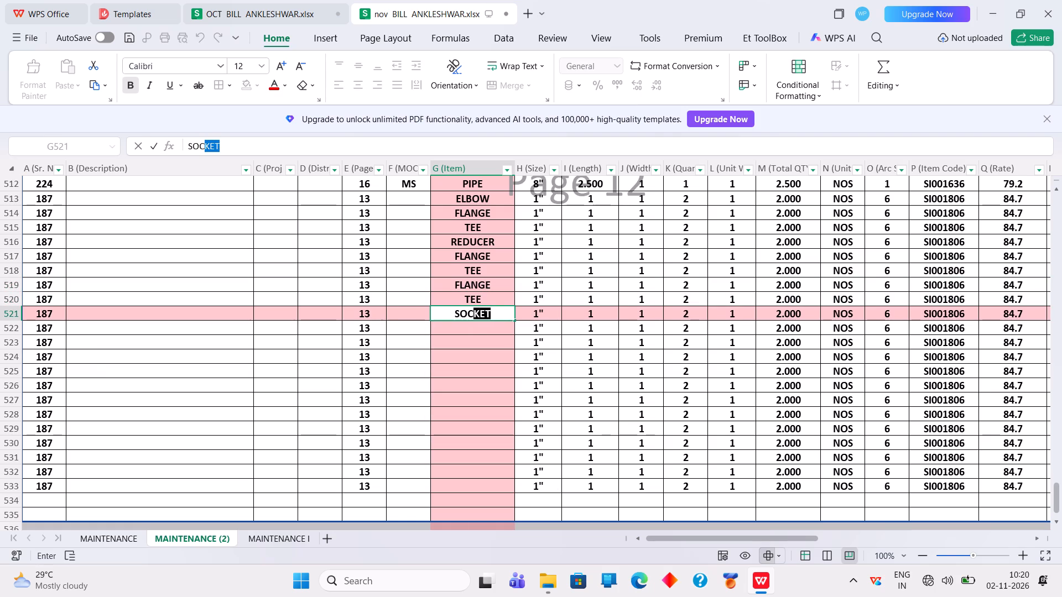
{"action": "key", "text": "Return"}
{"action": "type", "text": "VA"}
{"action": "key", "text": "Return"}
{"action": "type", "text": "VA"}
{"action": "key", "text": "Return"}
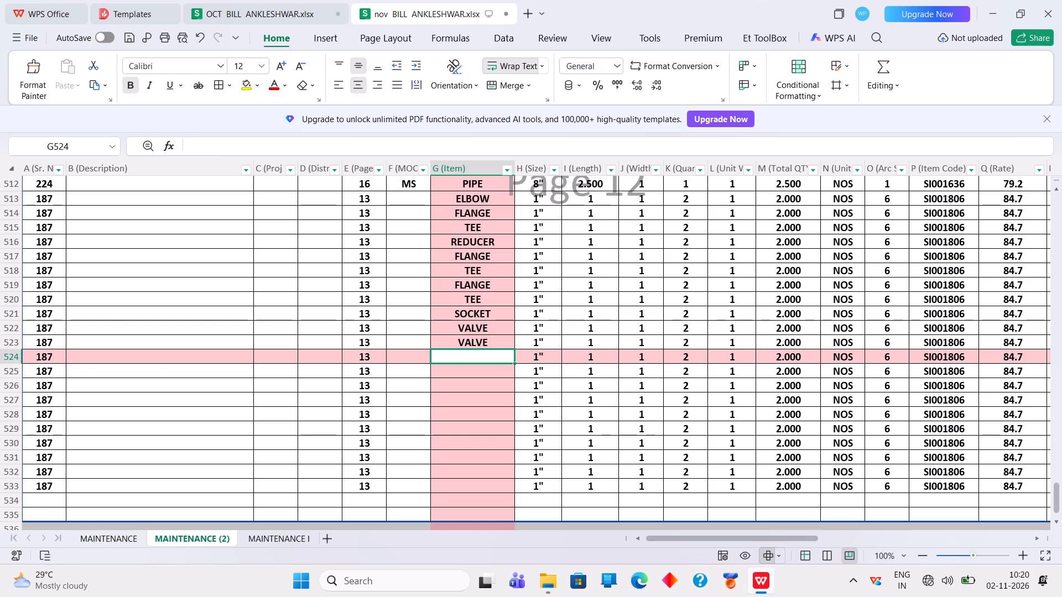
Fill the Item in rows 524 to 526 with VALVE, NIPPLE and U CLUMP, in that order.
{"action": "type", "text": "VA"}
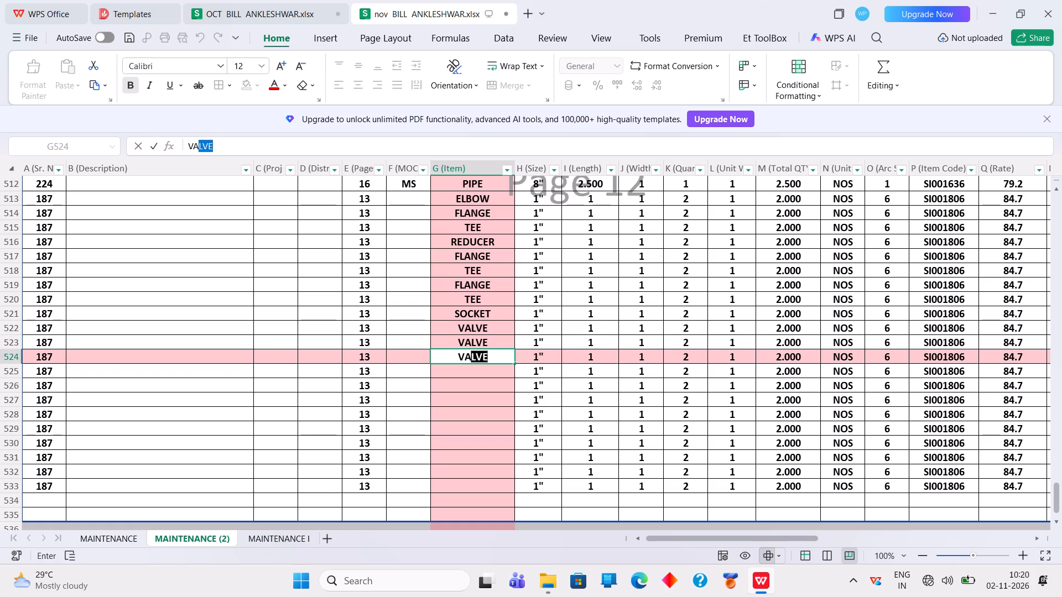
{"action": "key", "text": "Return"}
{"action": "type", "text": "NI"}
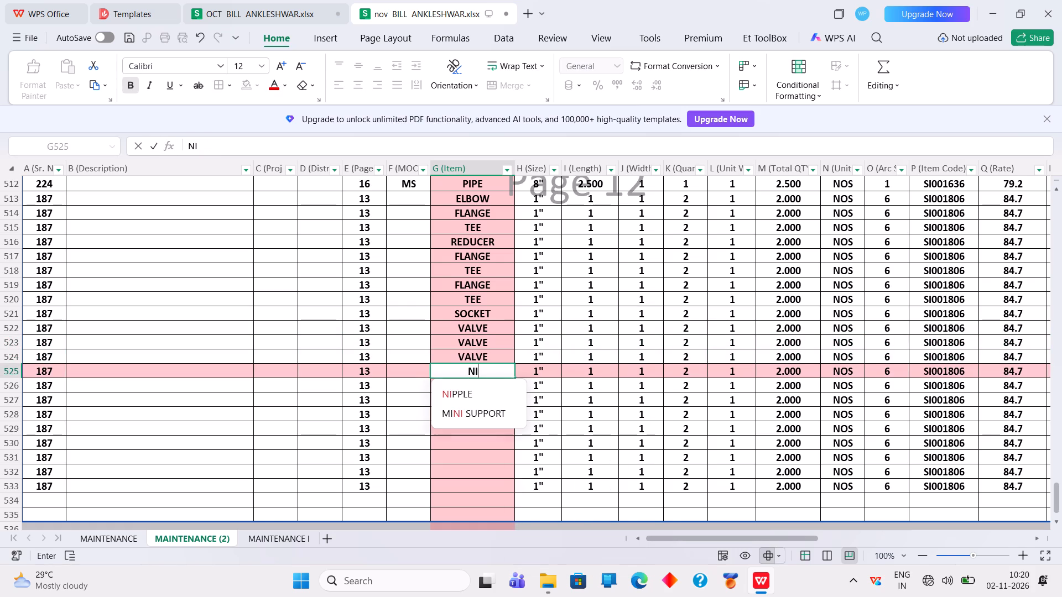
{"action": "type", "text": "PP"}
{"action": "key", "text": "Return"}
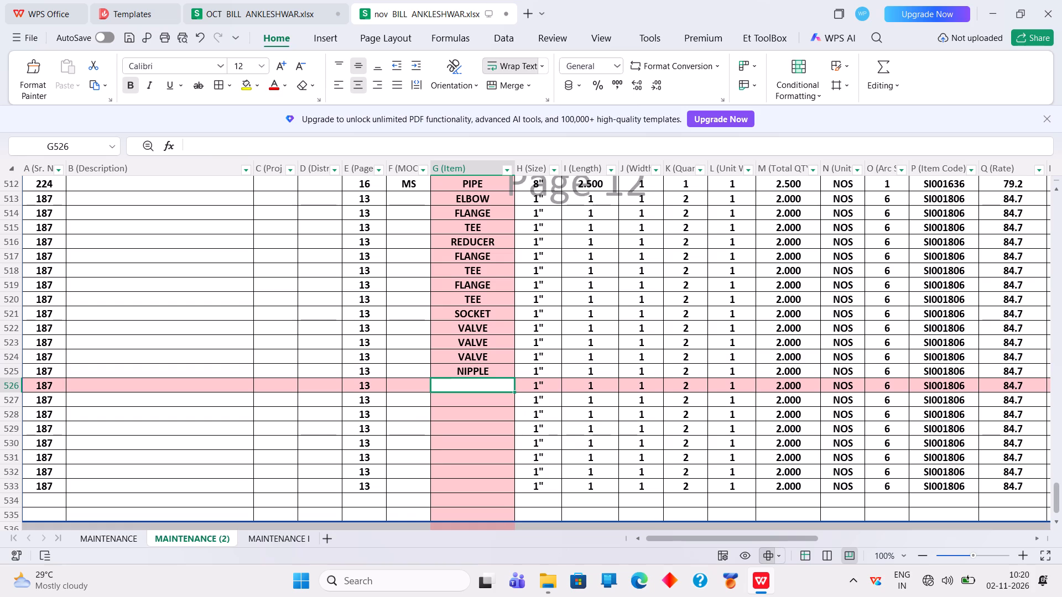
{"action": "type", "text": "U"}
{"action": "key", "text": "space"}
{"action": "key", "text": "Return"}
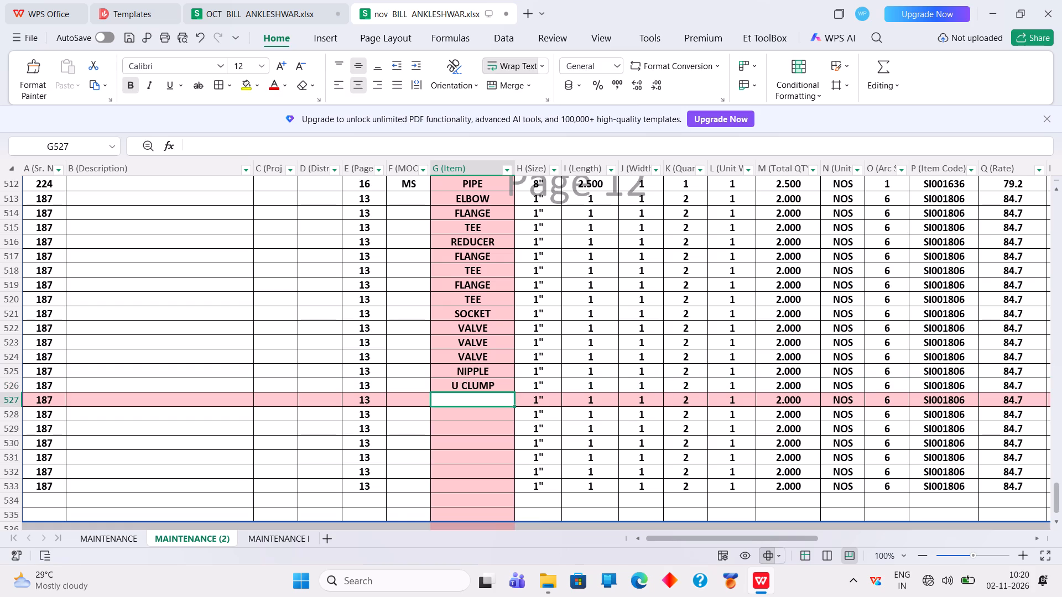
Switch to the OCT bill workbook and reset the Size and MOC filters to show all values.
{"action": "left_click", "coordinate": [238, 13]}
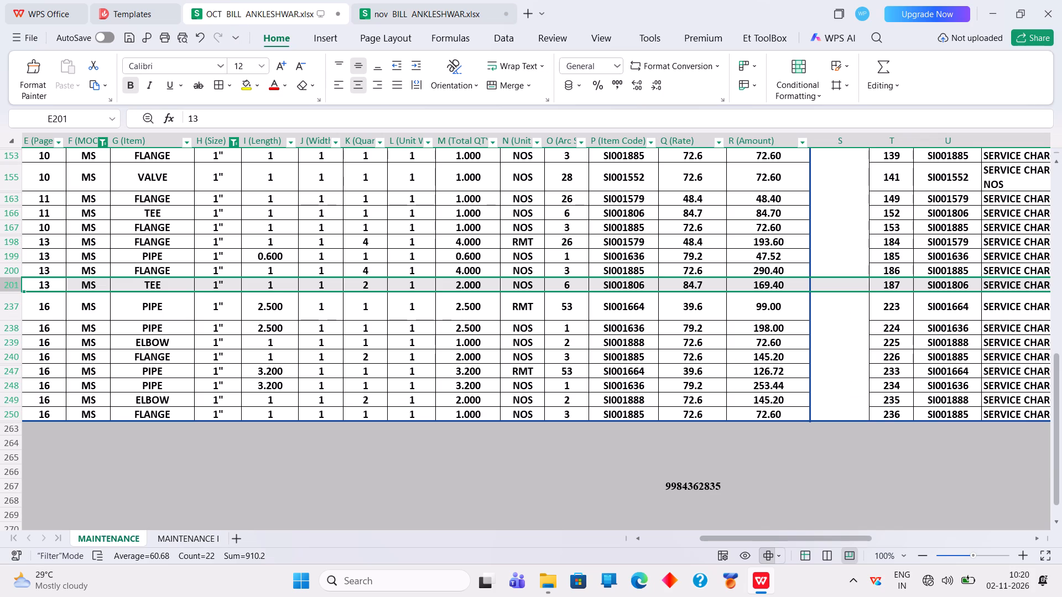
{"action": "left_click", "coordinate": [232, 143]}
{"action": "left_click", "coordinate": [255, 237]}
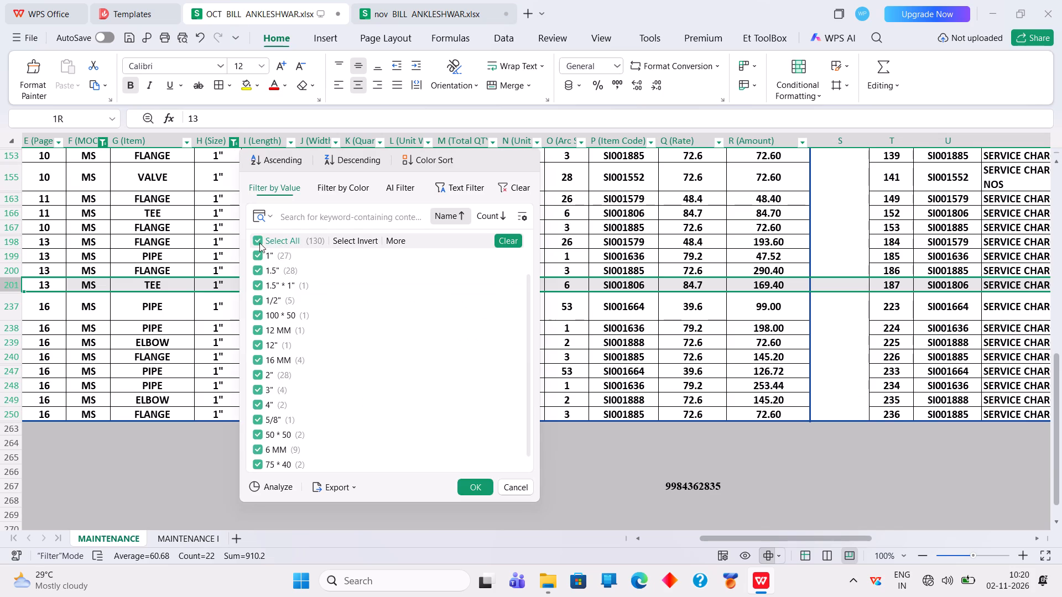
{"action": "left_click", "coordinate": [477, 483]}
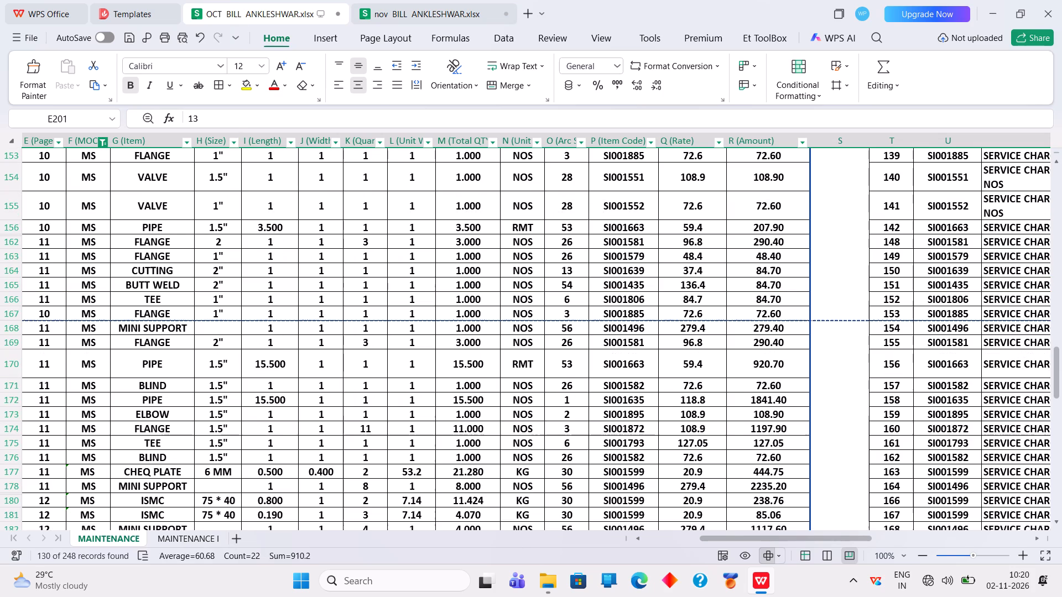
{"action": "left_click", "coordinate": [102, 145]}
{"action": "left_click", "coordinate": [129, 242]}
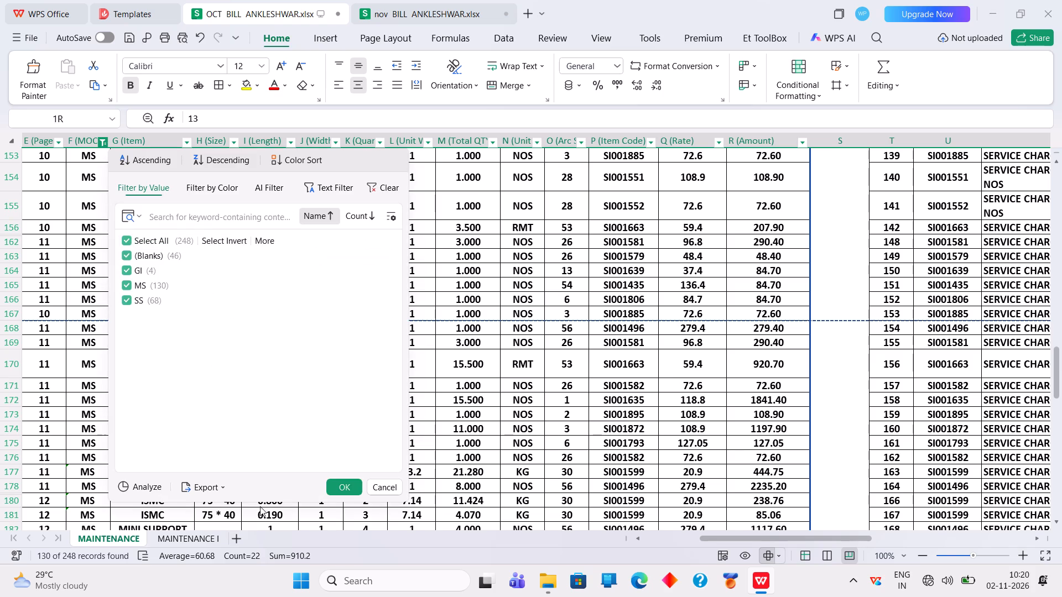
{"action": "left_click", "coordinate": [350, 484]}
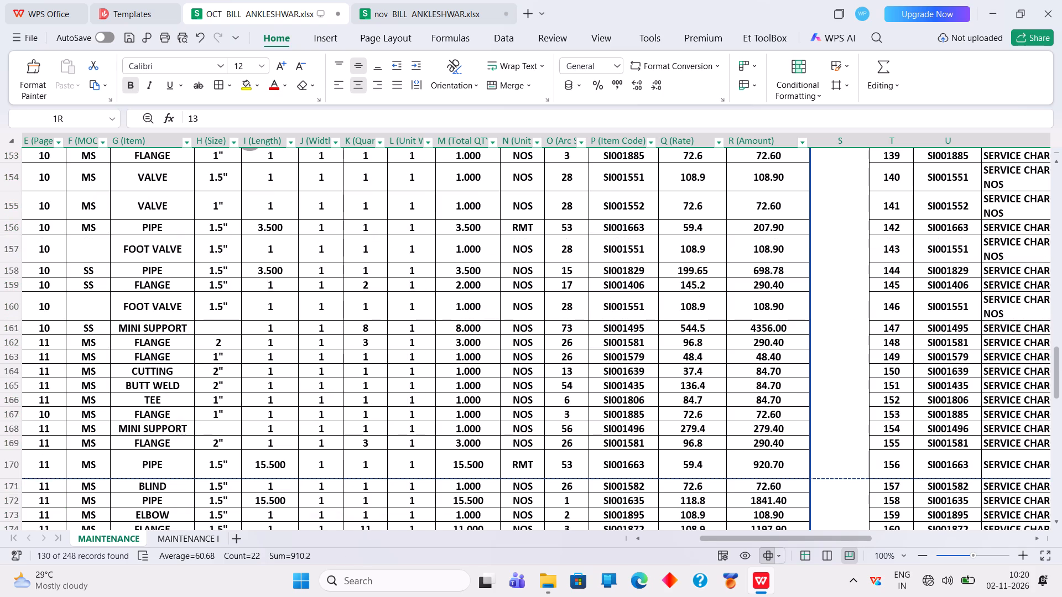
Filter the OCT sheet's column O (Arc S) to show only values 30 and 80.
{"action": "left_click", "coordinate": [581, 145]}
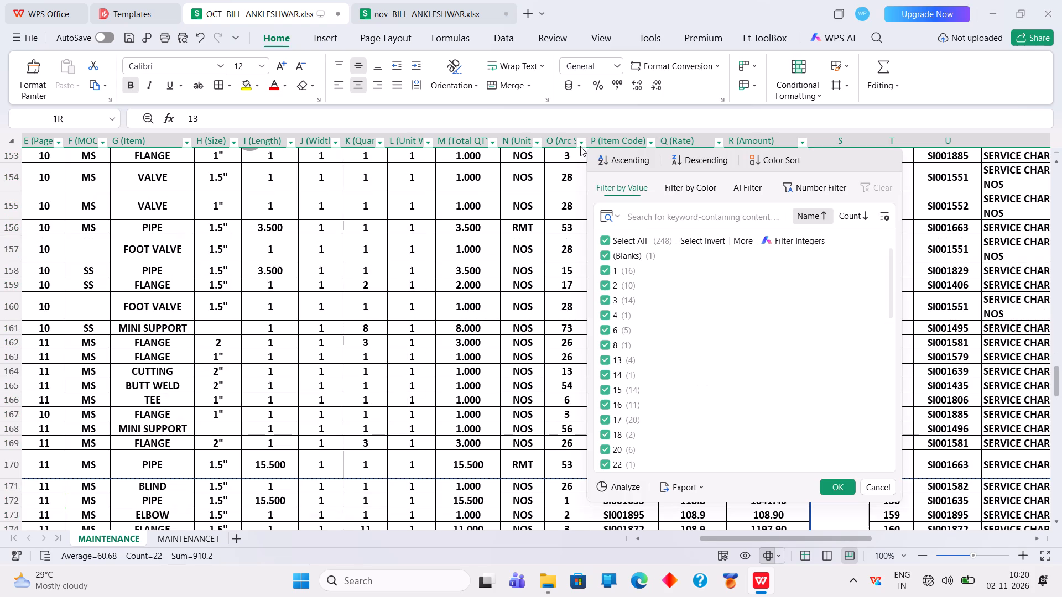
{"action": "left_click", "coordinate": [605, 239]}
{"action": "scroll", "coordinate": [655, 393], "scroll_direction": "down", "scroll_amount": 3}
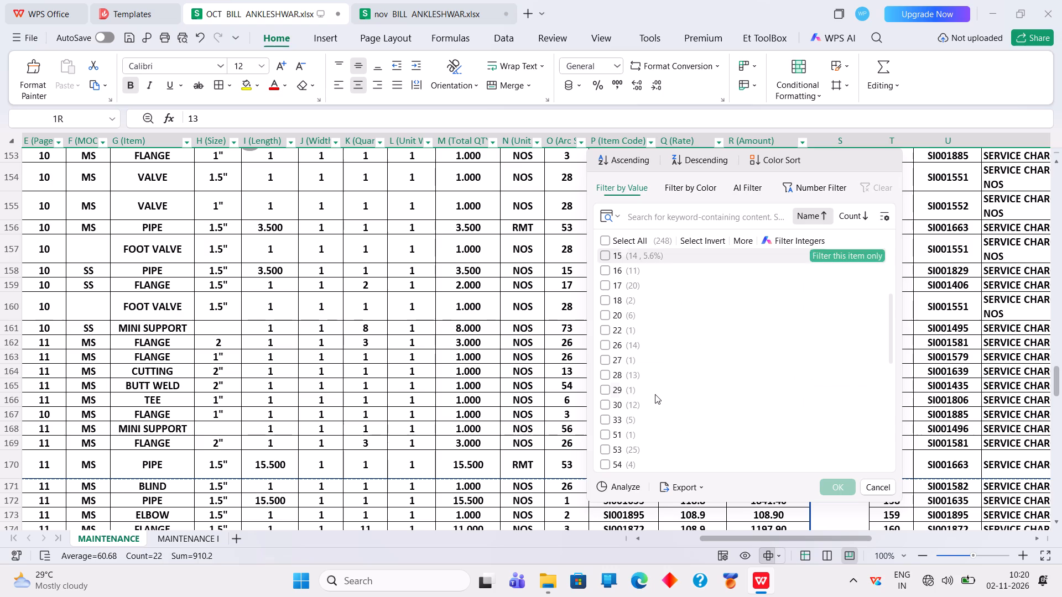
{"action": "left_click", "coordinate": [632, 402]}
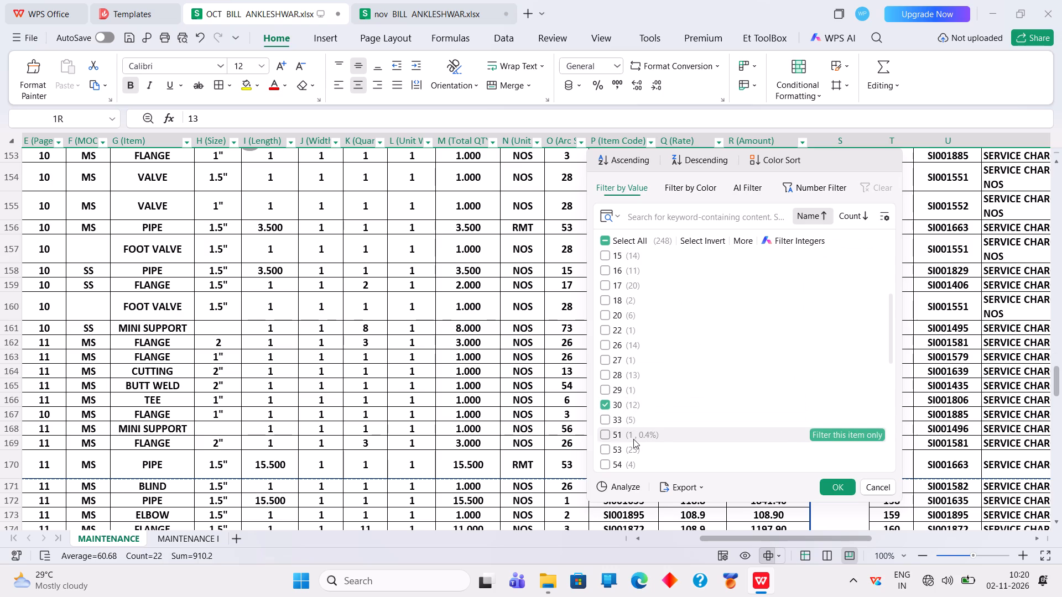
{"action": "scroll", "coordinate": [633, 439], "scroll_direction": "down", "scroll_amount": 5}
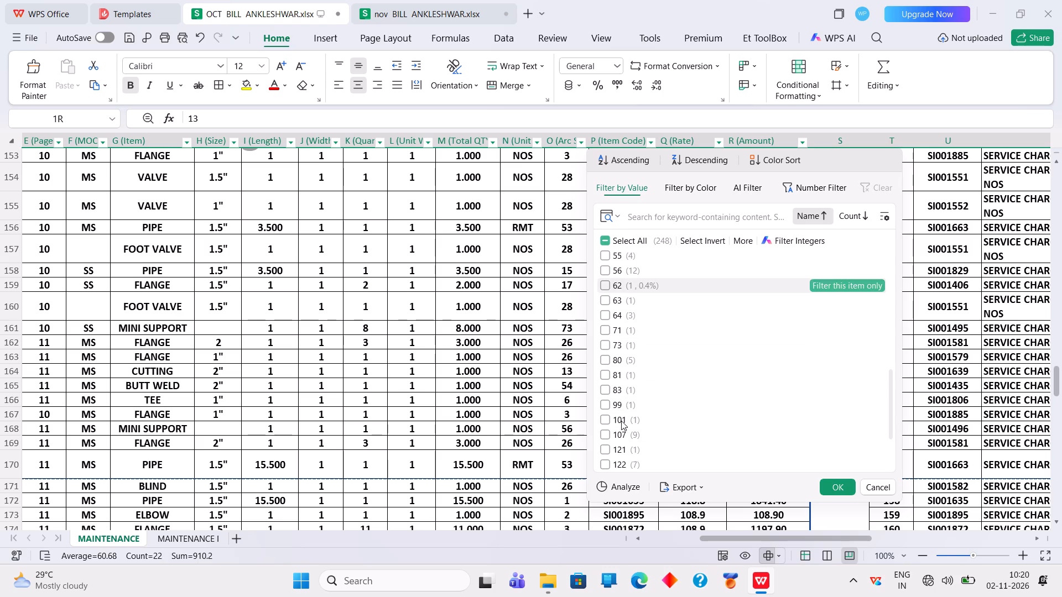
{"action": "left_click", "coordinate": [625, 359]}
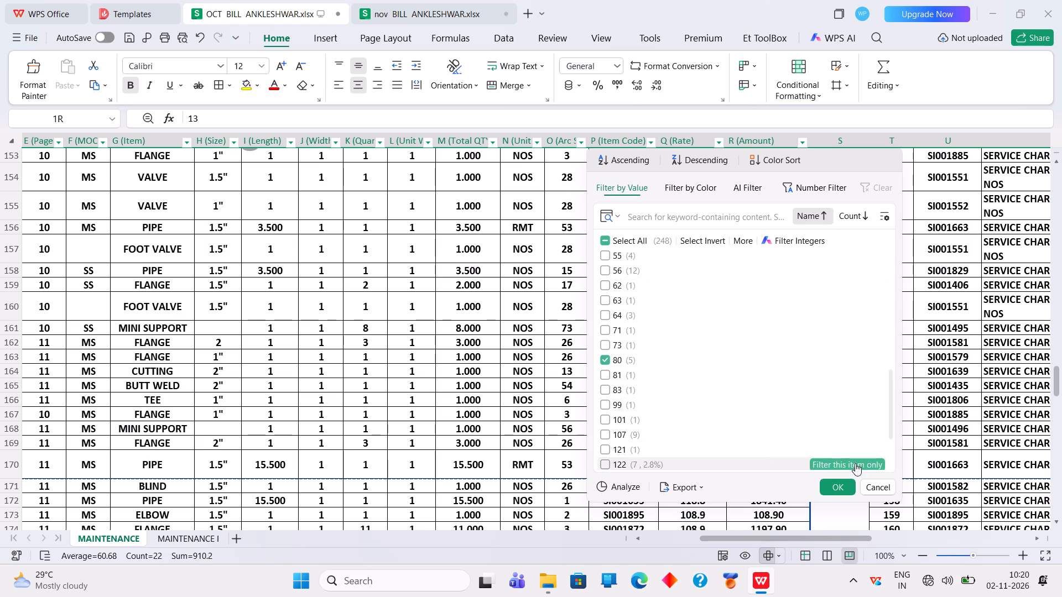
{"action": "left_click", "coordinate": [837, 485]}
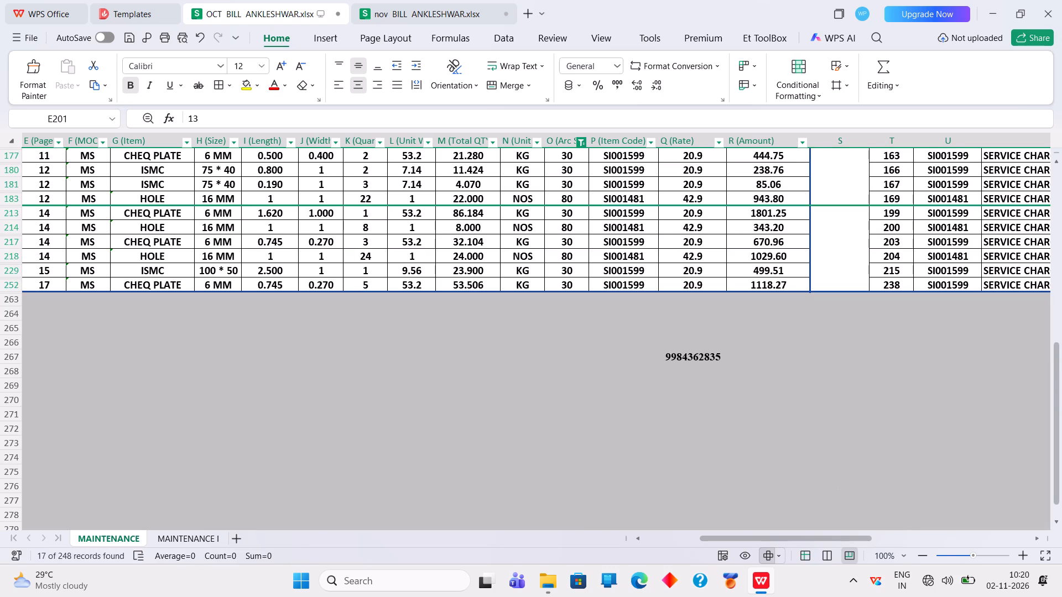
Copy the ISMC 75 * 40 row 180, length 0.800, from the OCT bill into rows 527 and 528 of the nov bill.
{"action": "left_click", "coordinate": [19, 176]}
{"action": "left_click", "coordinate": [17, 171]}
{"action": "right_click", "coordinate": [17, 172]}
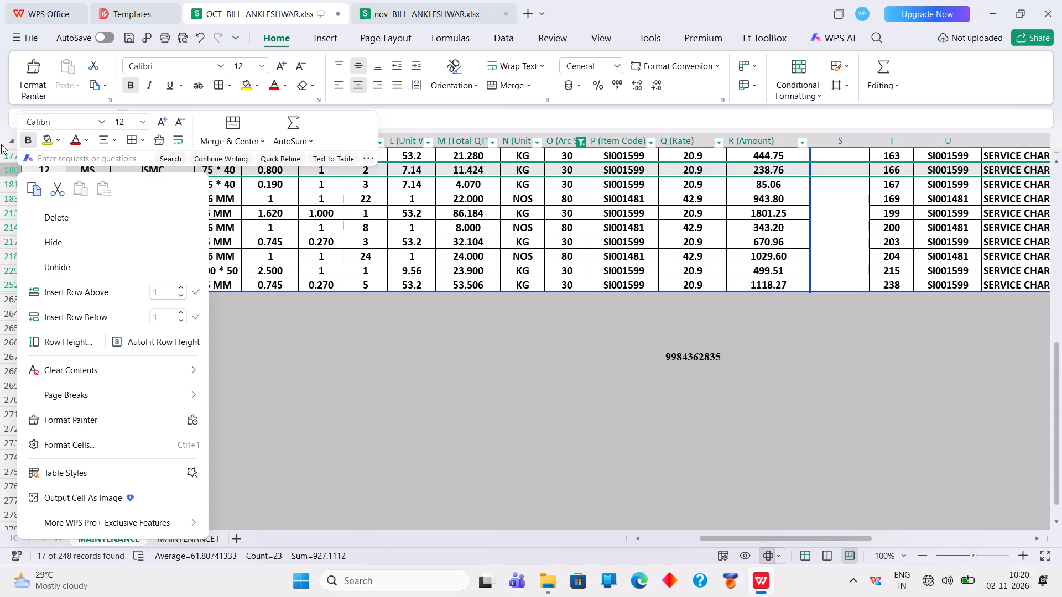
{"action": "left_click", "coordinate": [34, 192]}
{"action": "left_click", "coordinate": [442, 0]}
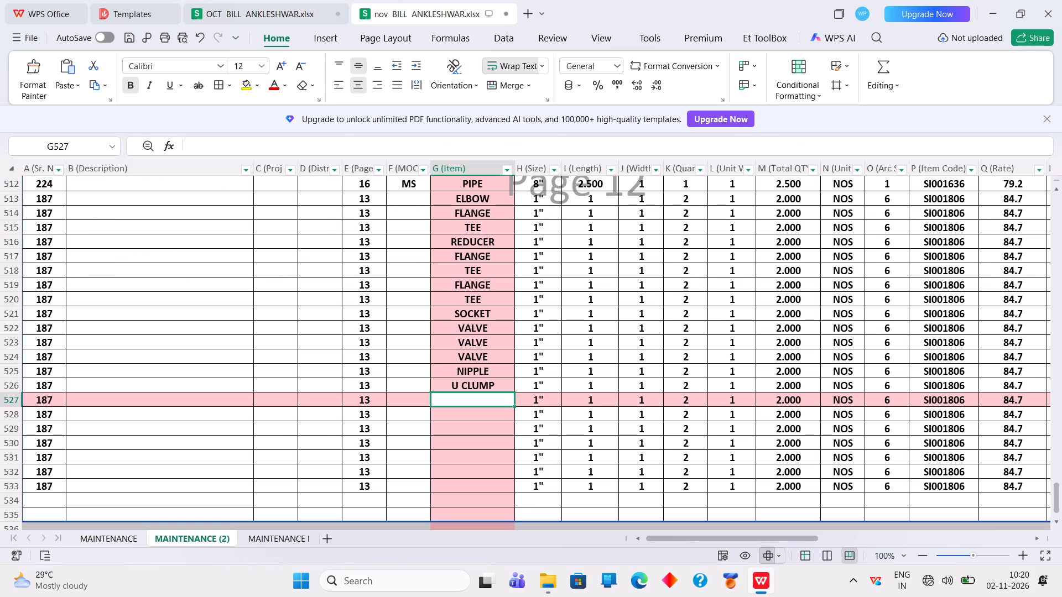
{"action": "left_click_drag", "start_coordinate": [9, 405], "coordinate": [10, 420]}
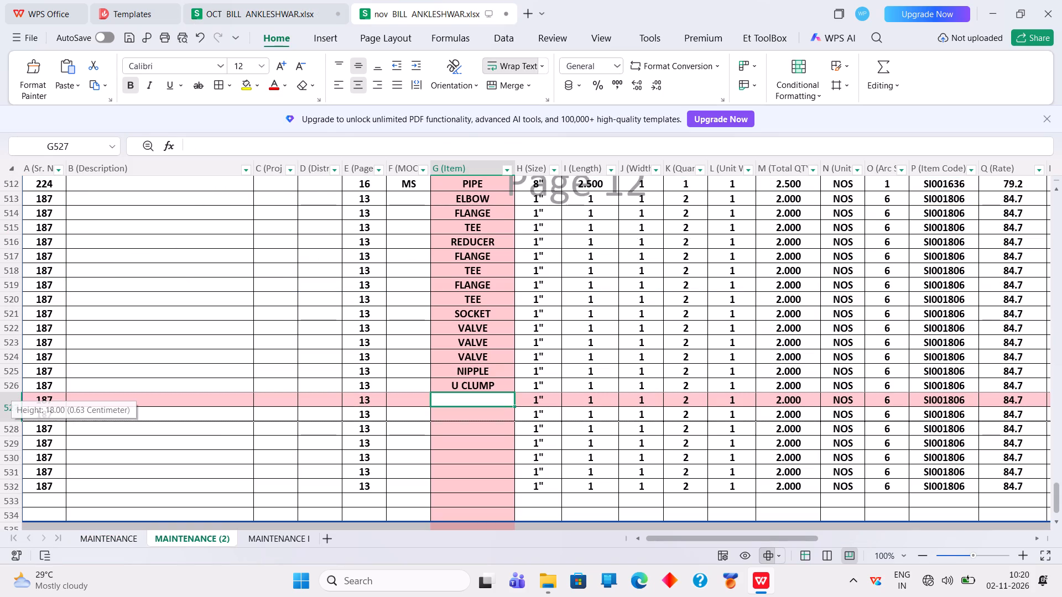
{"action": "left_click_drag", "start_coordinate": [10, 420], "coordinate": [12, 425]}
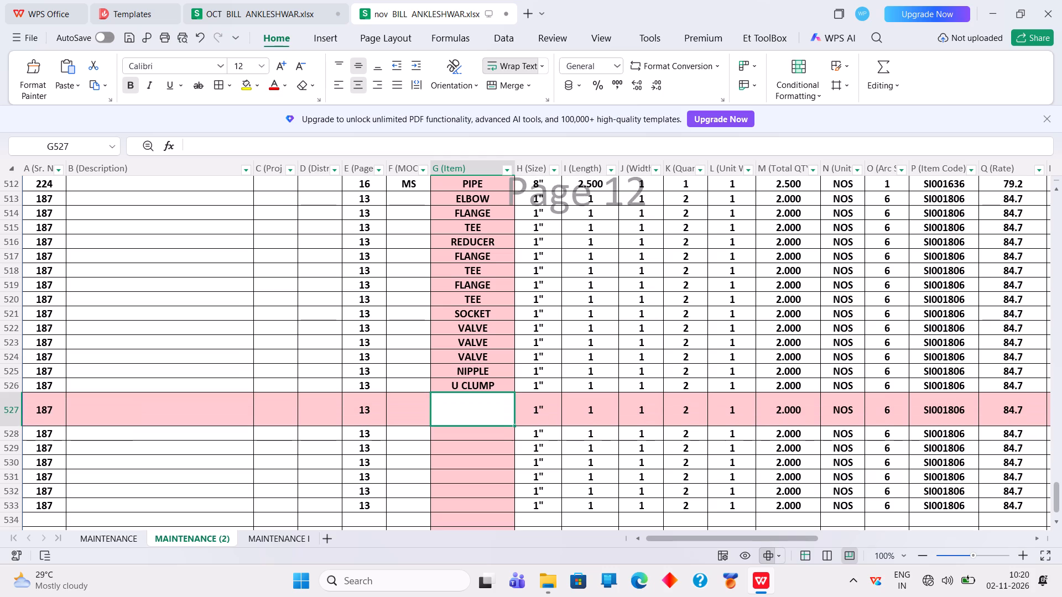
{"action": "key", "text": "ctrl+z"}
{"action": "left_click", "coordinate": [11, 402]}
{"action": "right_click", "coordinate": [11, 402]}
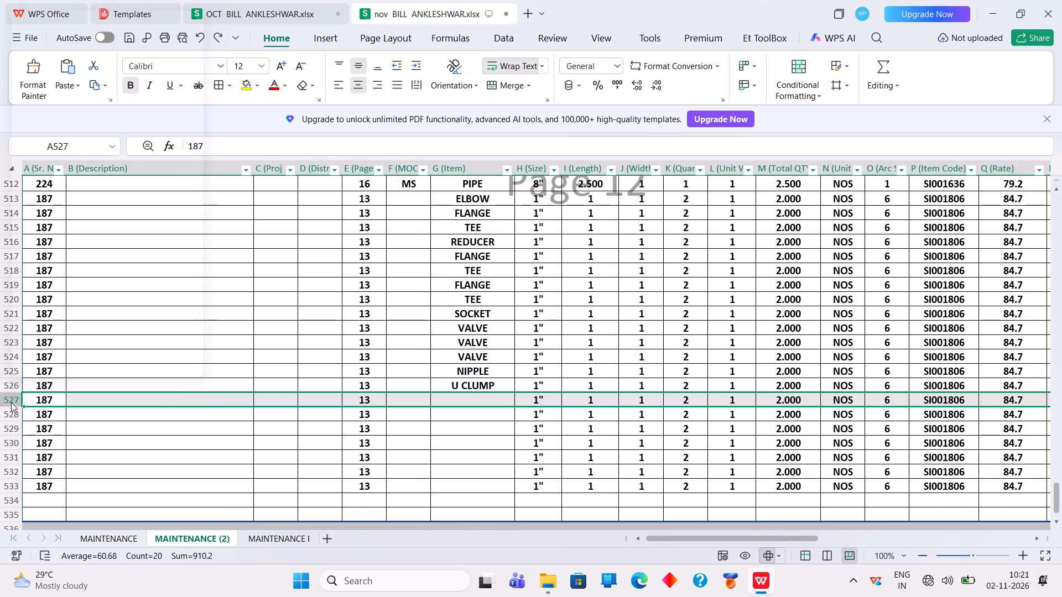
{"action": "left_click", "coordinate": [74, 29]}
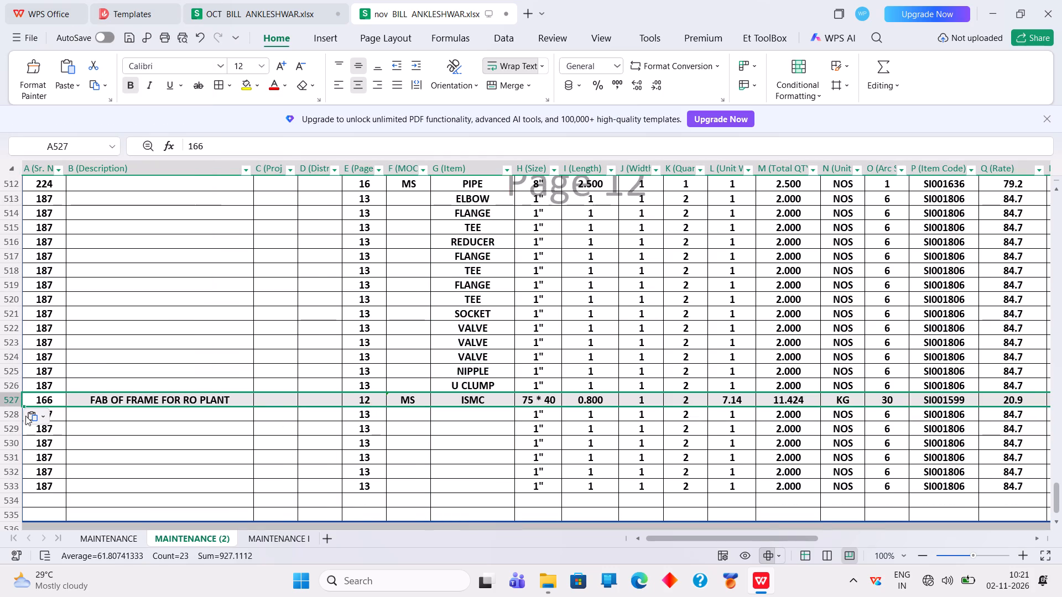
{"action": "left_click", "coordinate": [3, 416]}
{"action": "right_click", "coordinate": [3, 416]}
{"action": "left_click", "coordinate": [65, 62]}
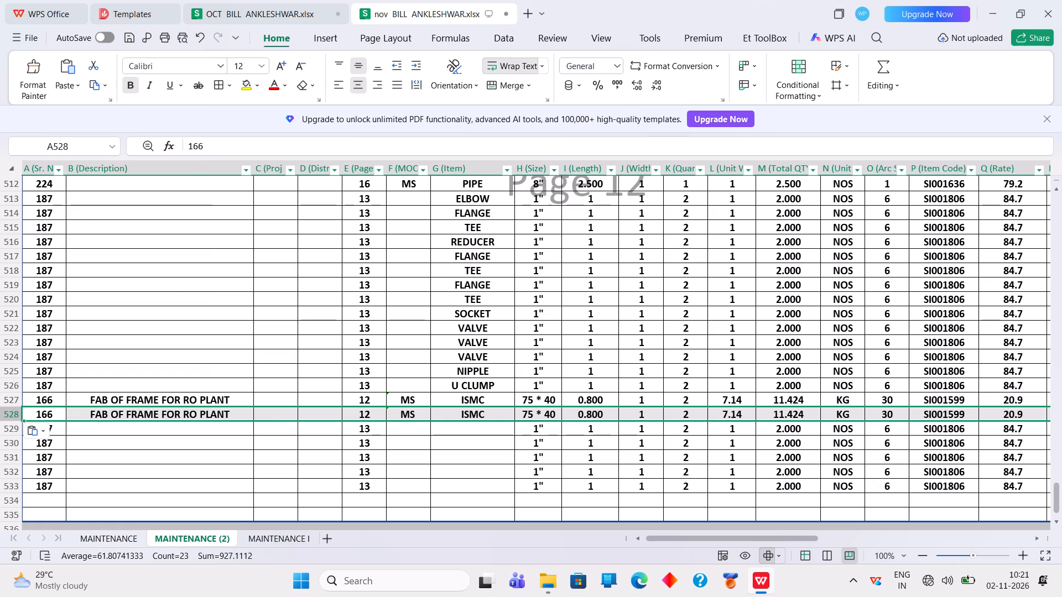
Copy the 6 MM CHEQ PLATE row 213 from the OCT bill into rows 529 and 530 of the nov bill.
{"action": "left_click", "coordinate": [253, 21]}
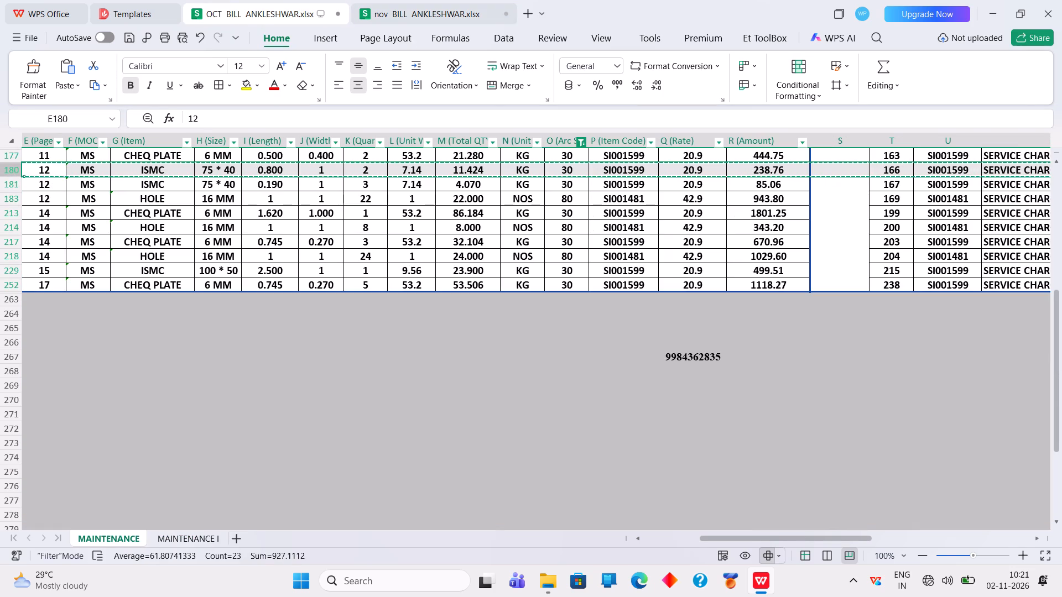
{"action": "left_click", "coordinate": [15, 211]}
{"action": "right_click", "coordinate": [15, 212]}
{"action": "left_click", "coordinate": [38, 15]}
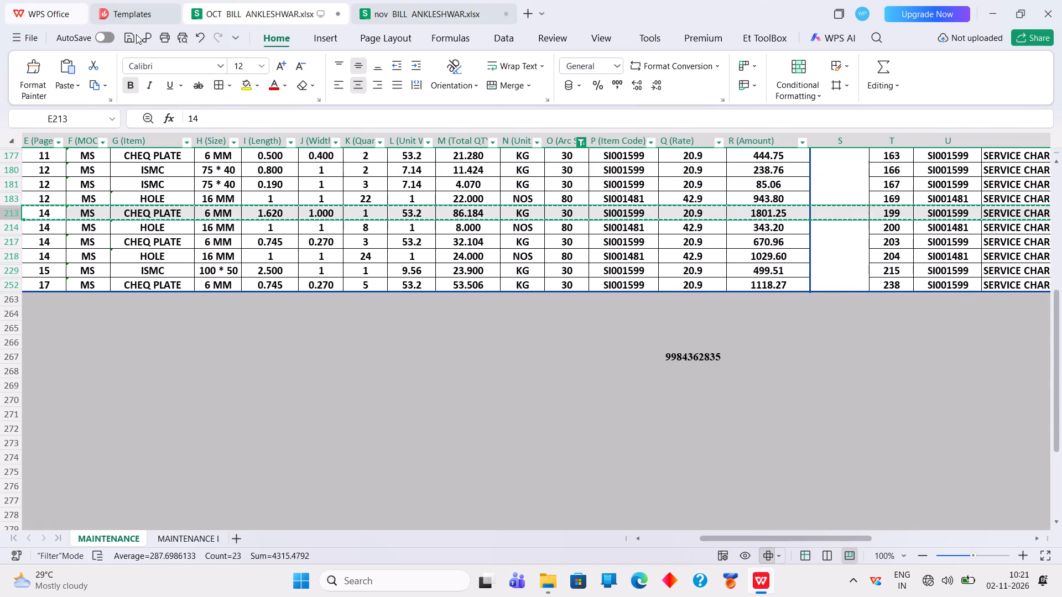
{"action": "left_click", "coordinate": [395, 4]}
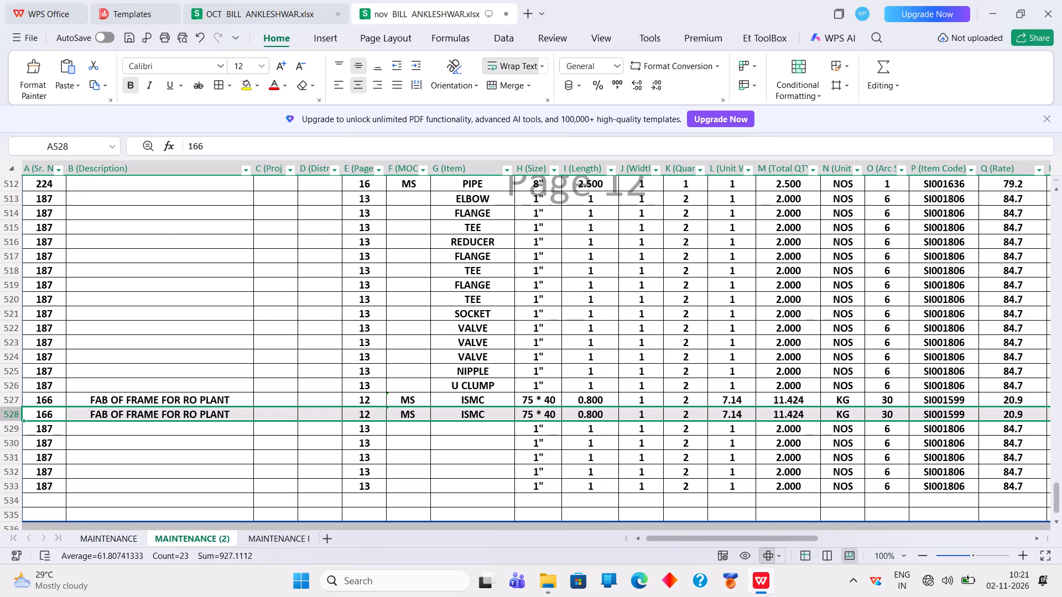
{"action": "left_click_drag", "start_coordinate": [17, 428], "coordinate": [16, 444]}
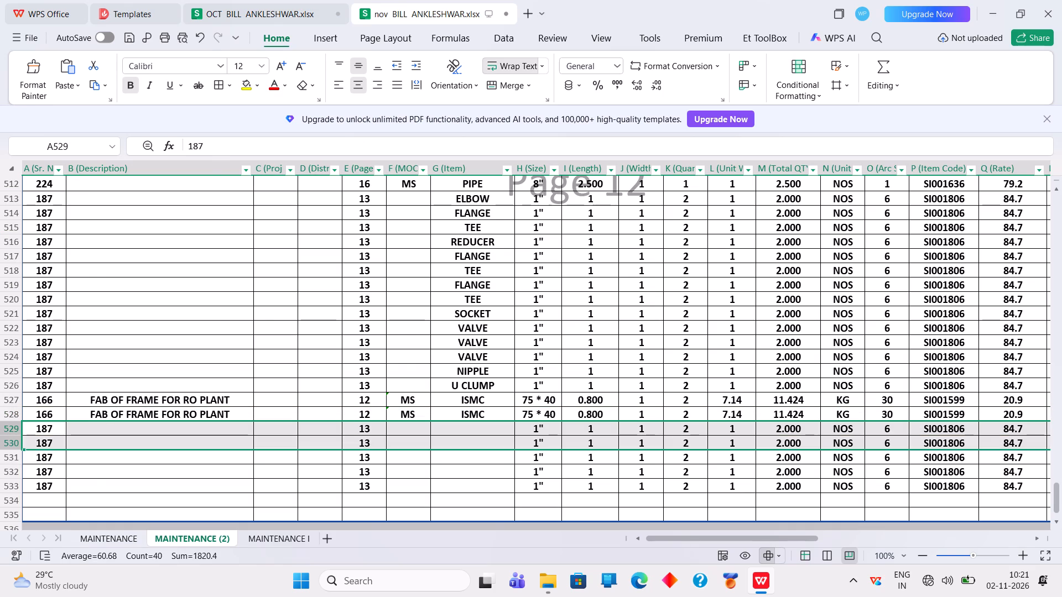
{"action": "right_click", "coordinate": [16, 444]}
{"action": "left_click", "coordinate": [82, 62]}
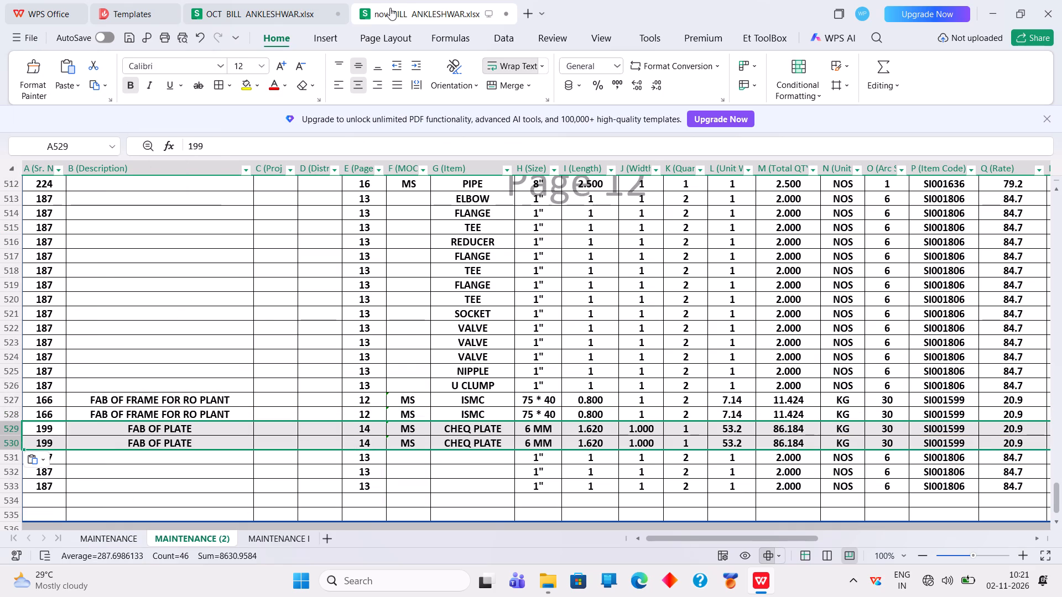
Copy the 16 MM HOLE row 218 from the OCT bill into row 531 of the nov bill.
{"action": "left_click", "coordinate": [274, 10]}
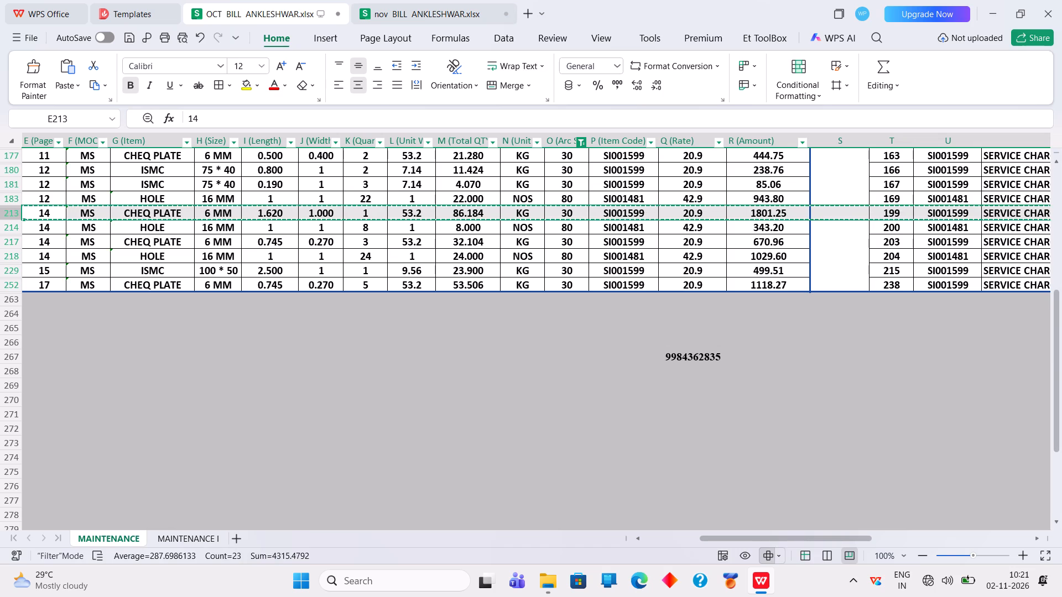
{"action": "left_click", "coordinate": [14, 256]}
{"action": "right_click", "coordinate": [14, 256]}
{"action": "left_click", "coordinate": [24, 22]}
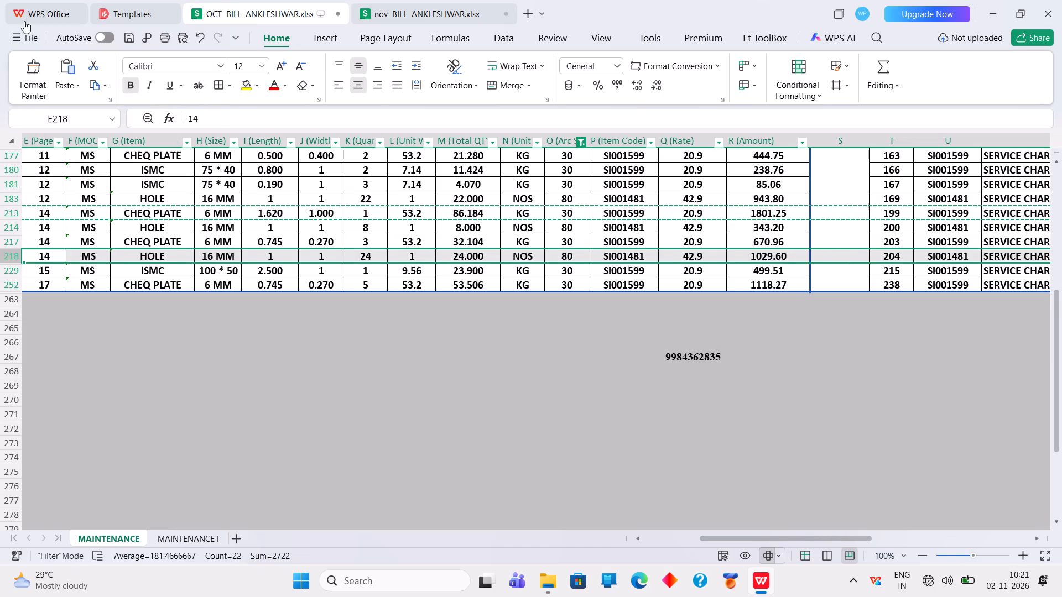
{"action": "left_click", "coordinate": [397, 1]}
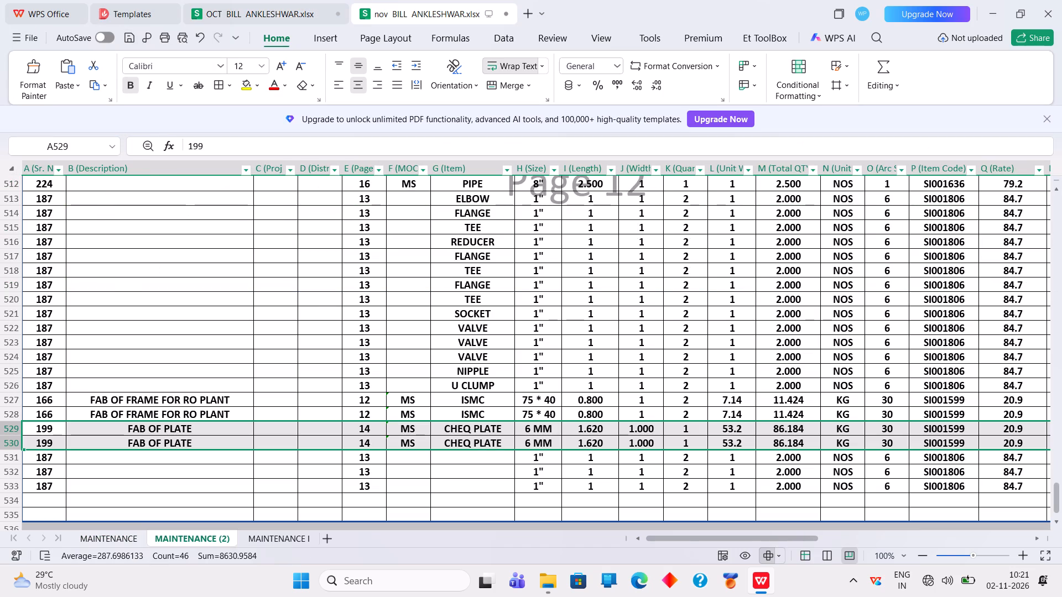
{"action": "left_click", "coordinate": [17, 459]}
{"action": "right_click", "coordinate": [17, 459]}
{"action": "left_click", "coordinate": [75, 91]}
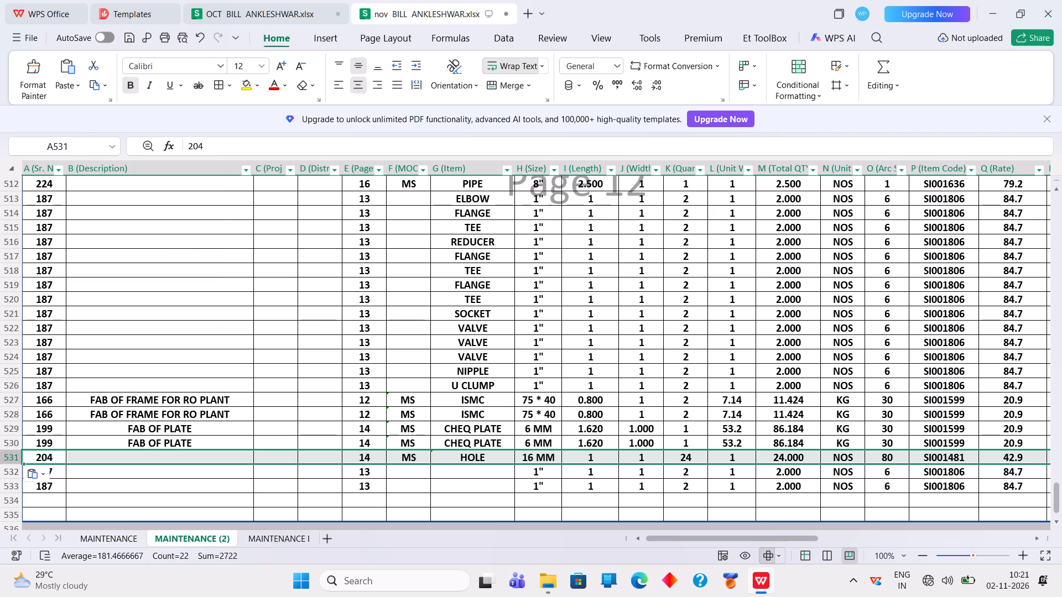
Insert five blank rows above row 532, directly below the HOLE row.
{"action": "left_click_drag", "start_coordinate": [470, 469], "coordinate": [481, 517]}
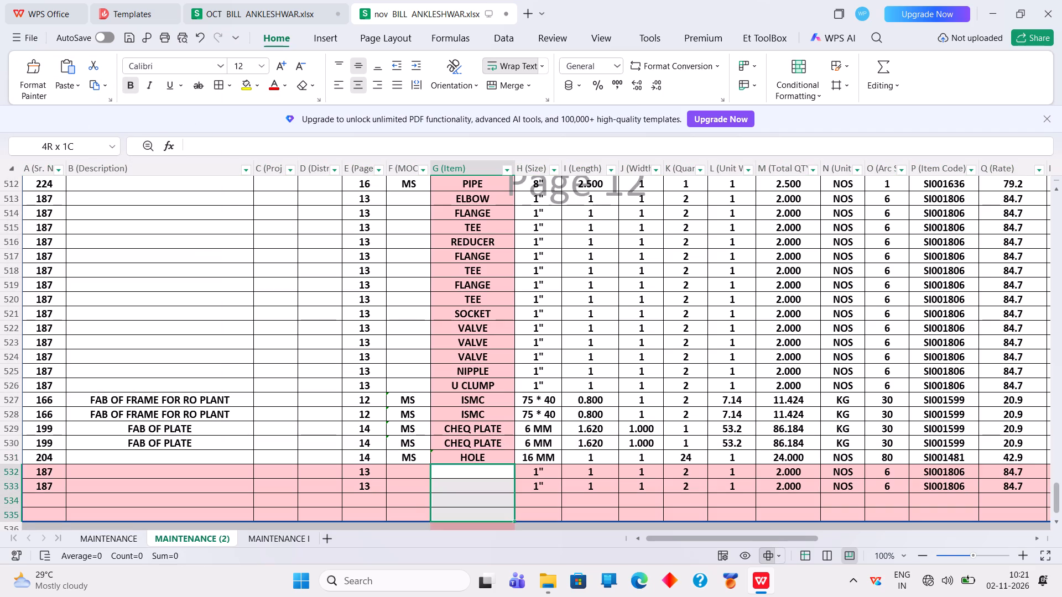
{"action": "left_click_drag", "start_coordinate": [481, 517], "coordinate": [481, 544]}
{"action": "right_click", "coordinate": [482, 514]}
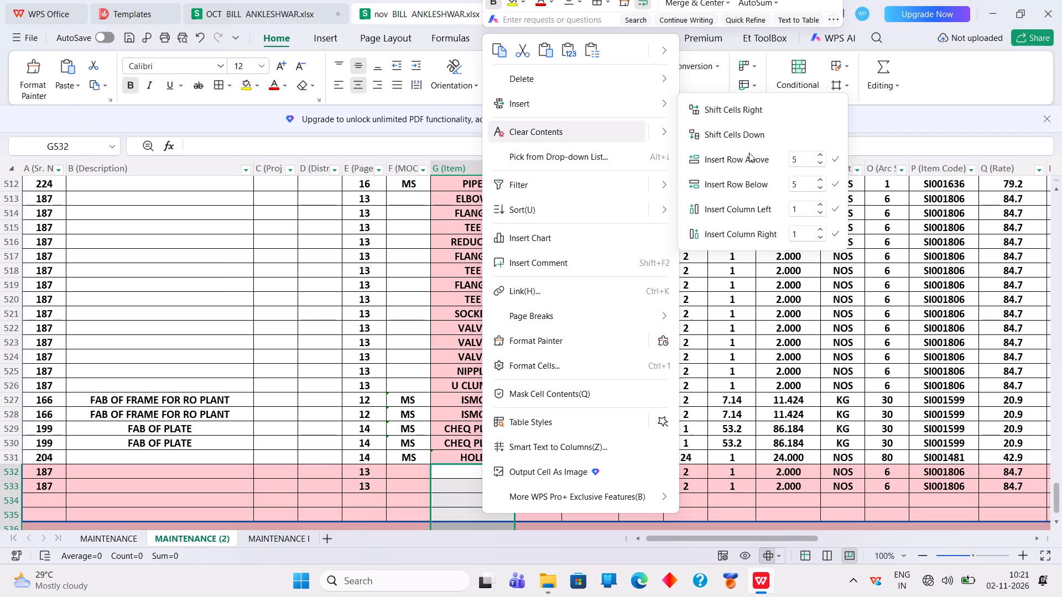
{"action": "left_click", "coordinate": [761, 163]}
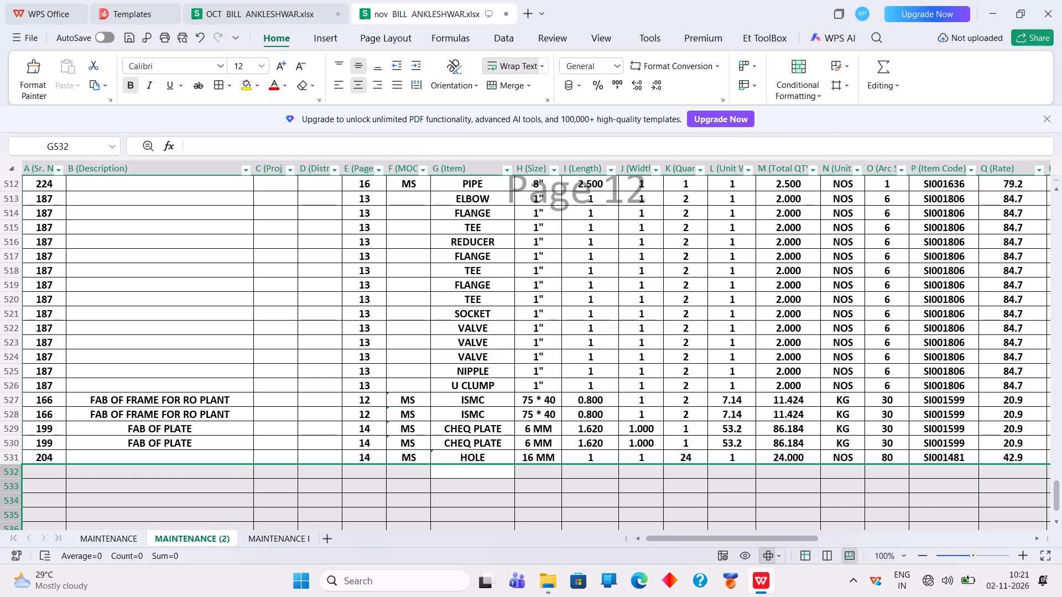
Copy the 16 MM HOLE row 531 into the blank rows 532 to 535.
{"action": "left_click", "coordinate": [13, 442]}
{"action": "left_click", "coordinate": [19, 458]}
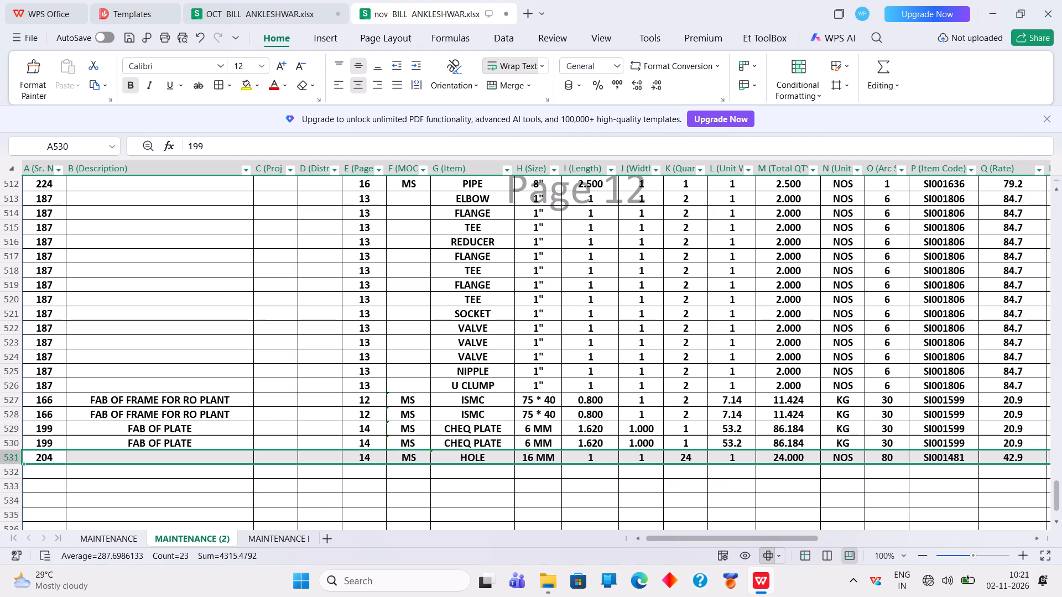
{"action": "right_click", "coordinate": [19, 458]}
{"action": "left_click", "coordinate": [35, 104]}
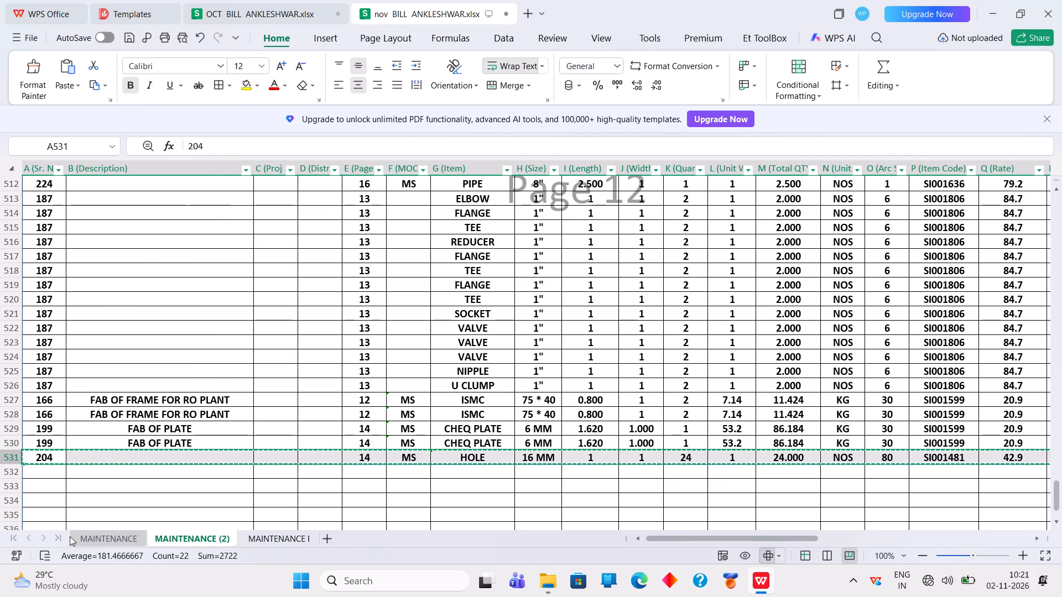
{"action": "left_click_drag", "start_coordinate": [8, 469], "coordinate": [13, 522]}
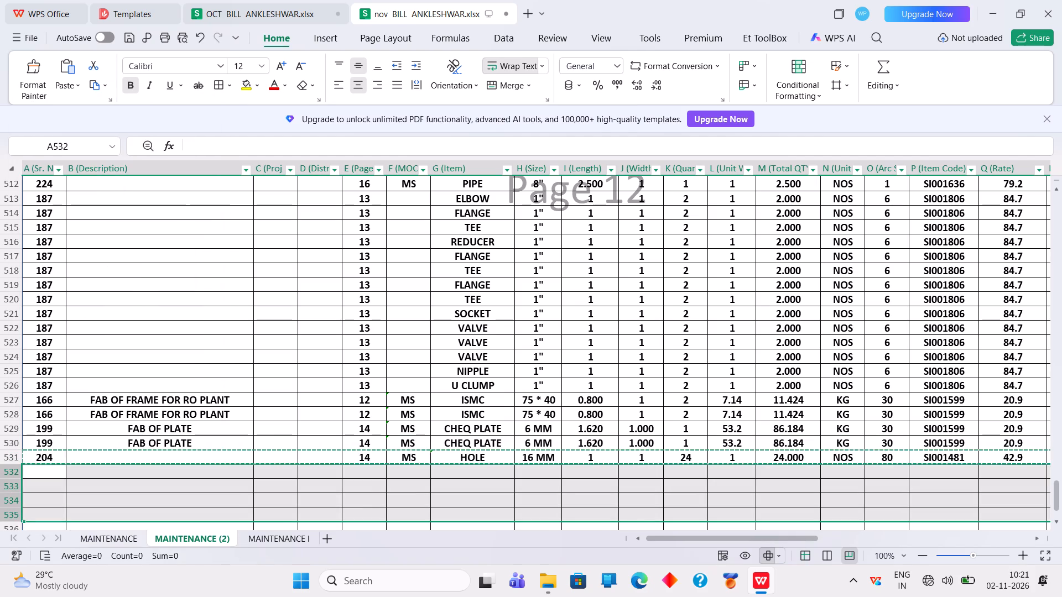
{"action": "right_click", "coordinate": [11, 507]}
{"action": "left_click", "coordinate": [79, 135]}
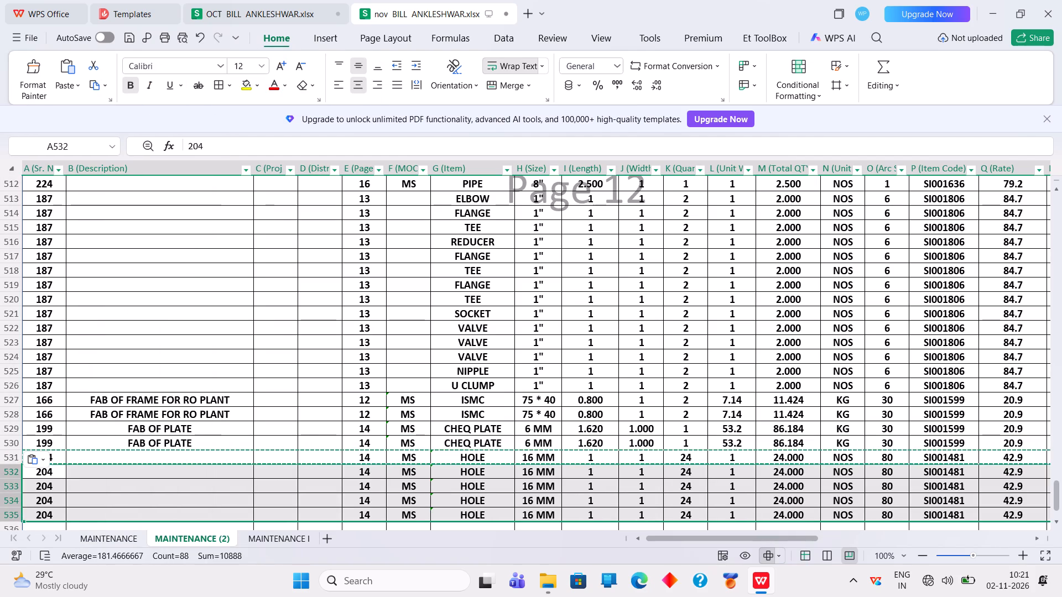
Set the item to 30 KG in row 532 and 60 KG in row 533.
{"action": "left_click", "coordinate": [477, 471]}
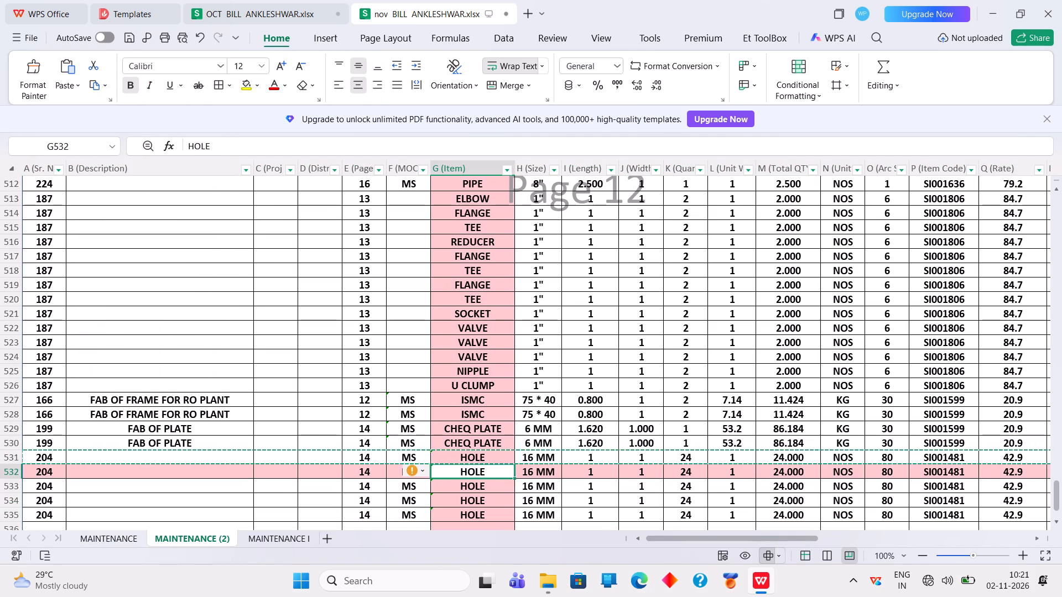
{"action": "type", "text": "30 KG"}
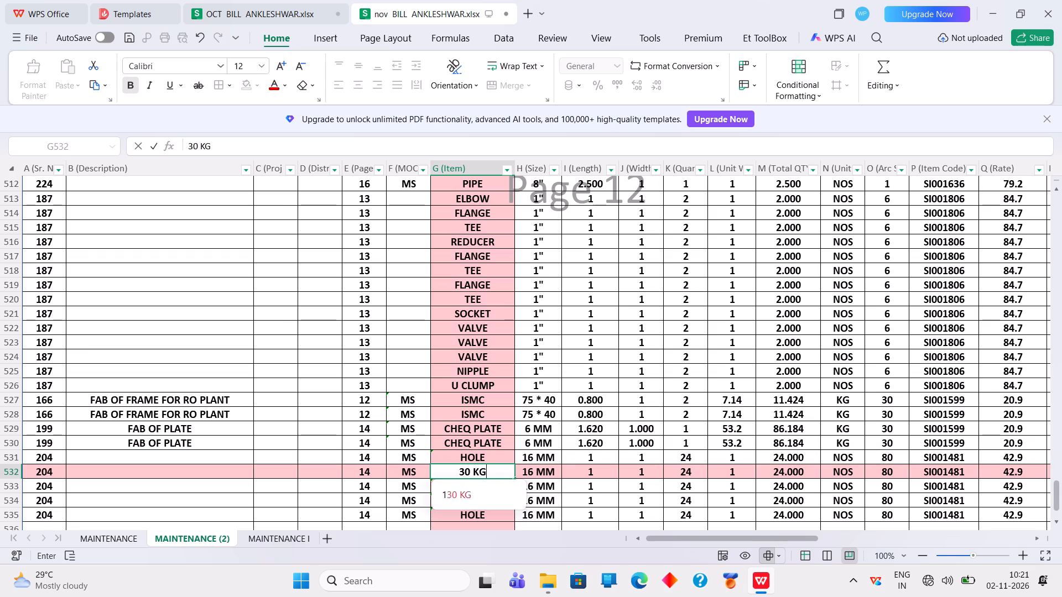
{"action": "key", "text": "Return"}
{"action": "type", "text": "60 KG"}
{"action": "key", "text": "Return"}
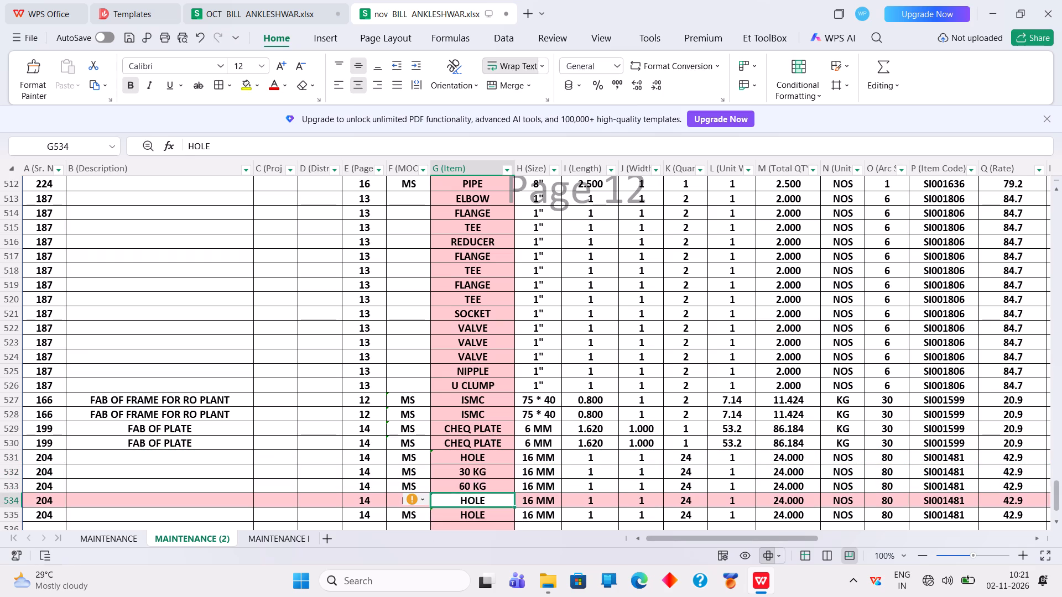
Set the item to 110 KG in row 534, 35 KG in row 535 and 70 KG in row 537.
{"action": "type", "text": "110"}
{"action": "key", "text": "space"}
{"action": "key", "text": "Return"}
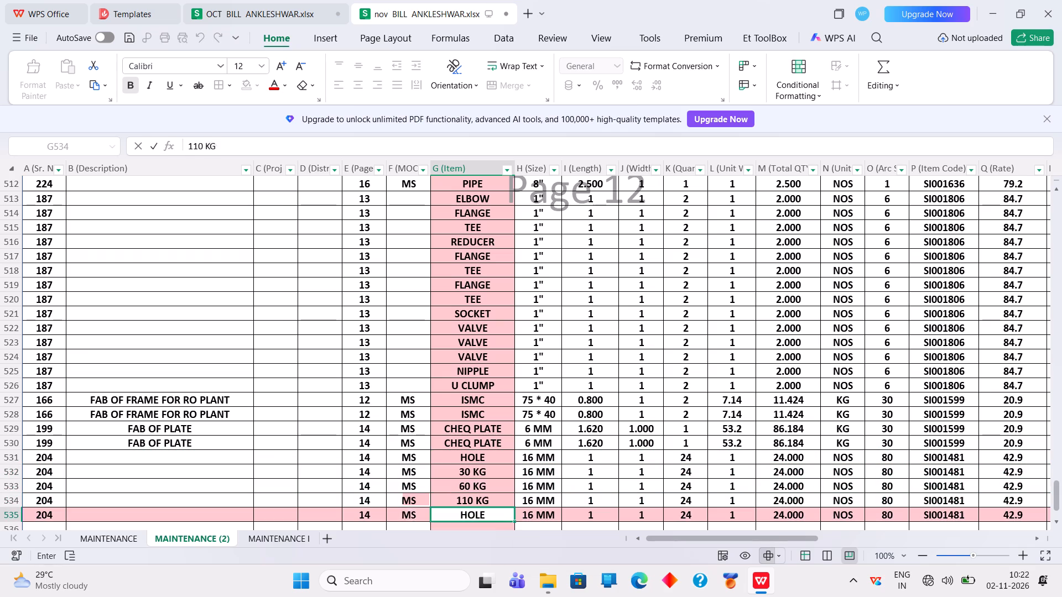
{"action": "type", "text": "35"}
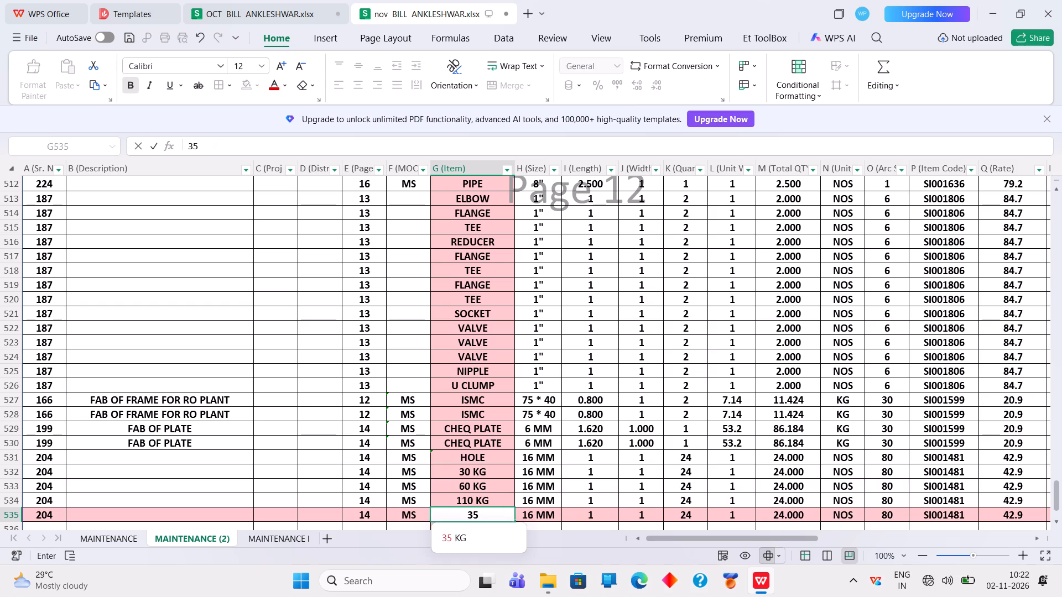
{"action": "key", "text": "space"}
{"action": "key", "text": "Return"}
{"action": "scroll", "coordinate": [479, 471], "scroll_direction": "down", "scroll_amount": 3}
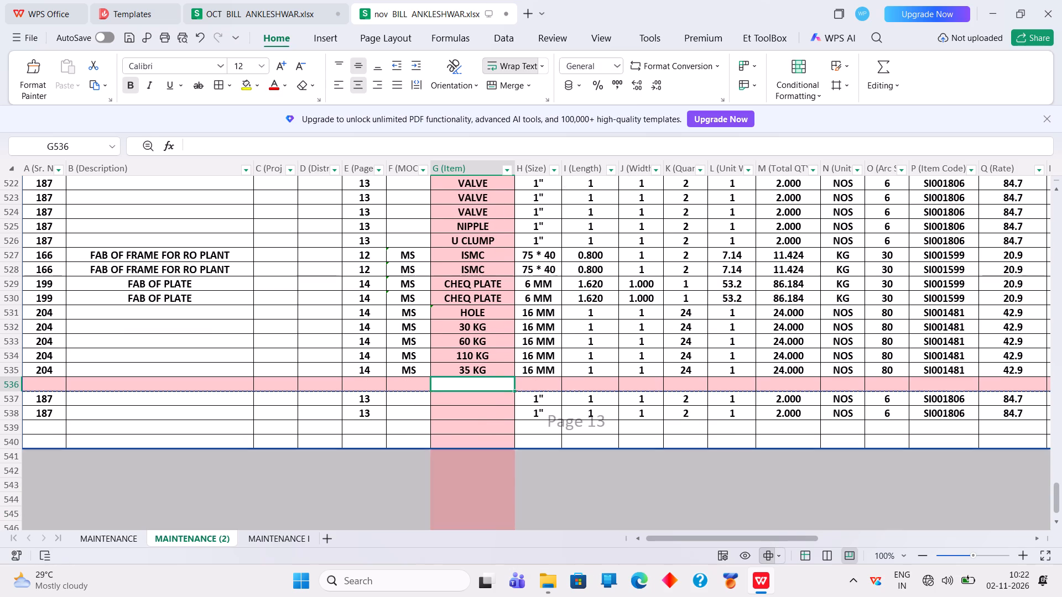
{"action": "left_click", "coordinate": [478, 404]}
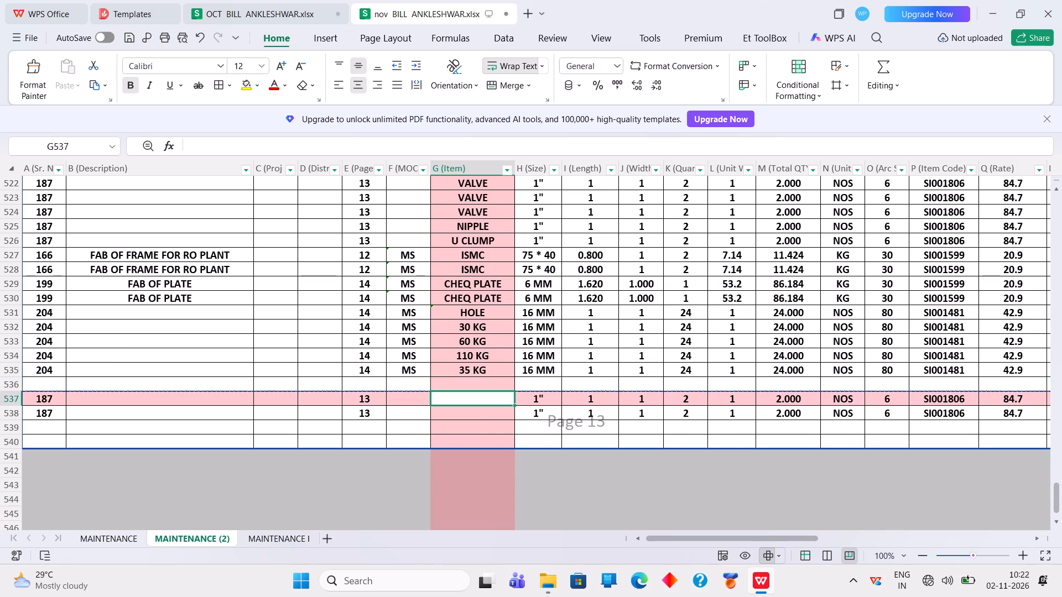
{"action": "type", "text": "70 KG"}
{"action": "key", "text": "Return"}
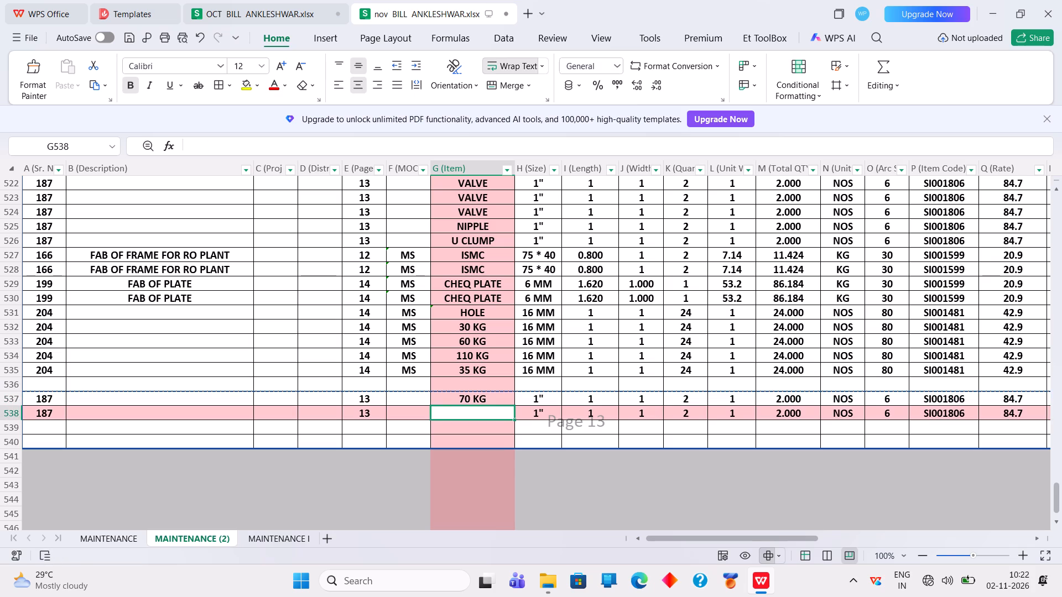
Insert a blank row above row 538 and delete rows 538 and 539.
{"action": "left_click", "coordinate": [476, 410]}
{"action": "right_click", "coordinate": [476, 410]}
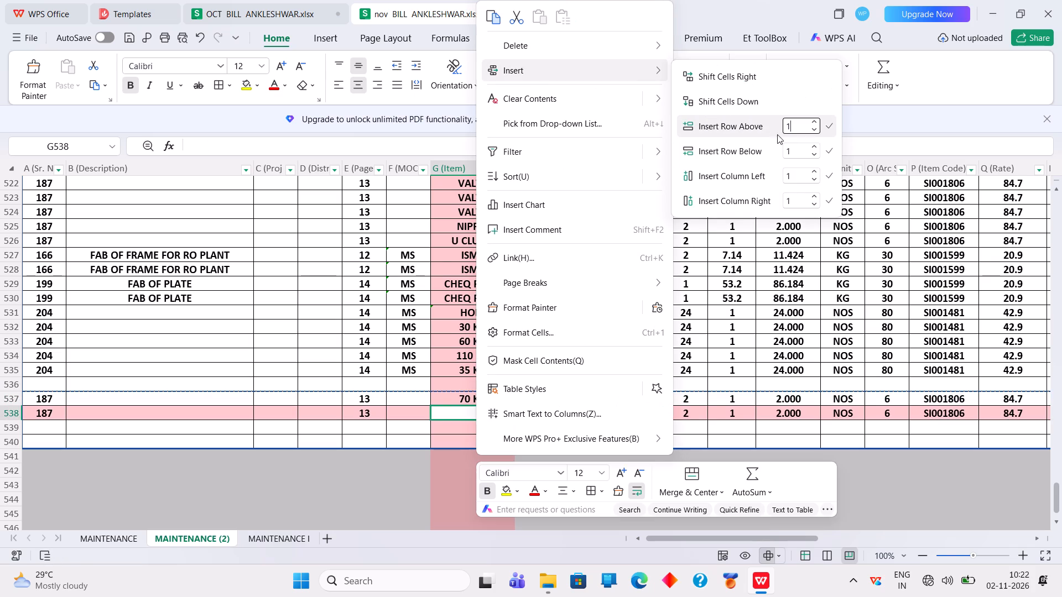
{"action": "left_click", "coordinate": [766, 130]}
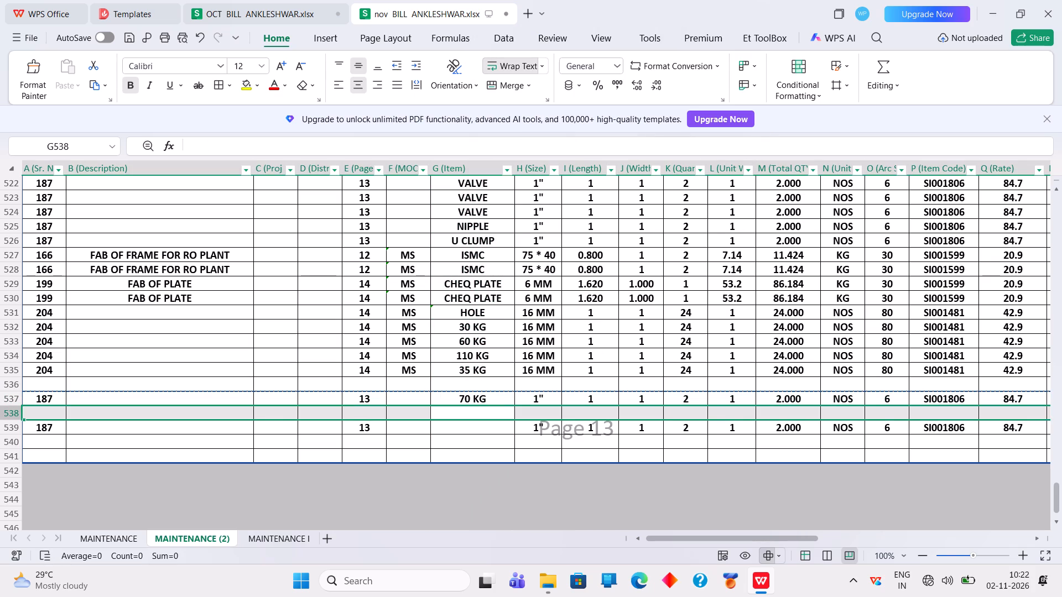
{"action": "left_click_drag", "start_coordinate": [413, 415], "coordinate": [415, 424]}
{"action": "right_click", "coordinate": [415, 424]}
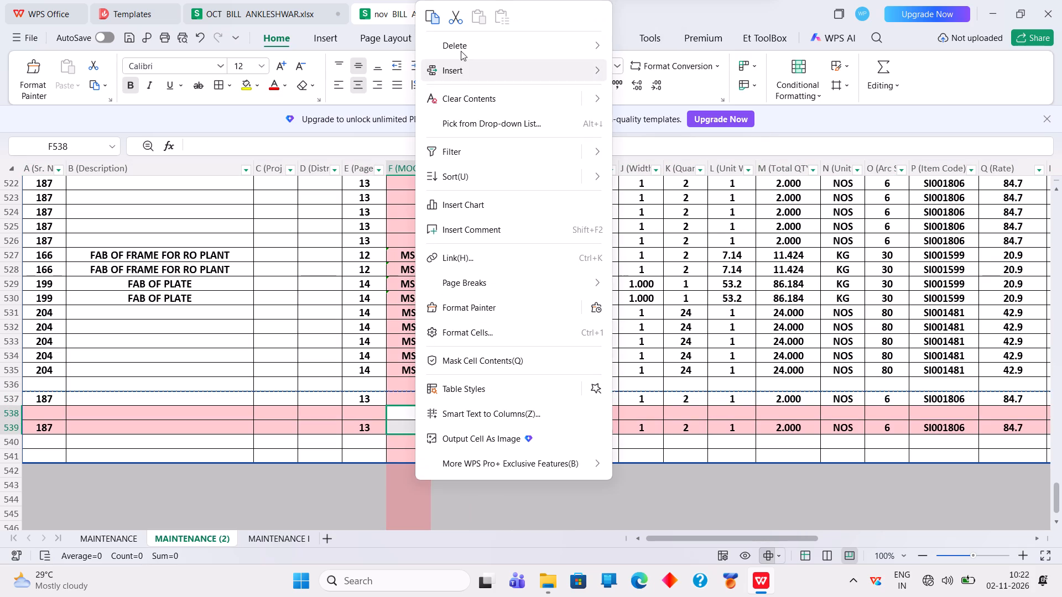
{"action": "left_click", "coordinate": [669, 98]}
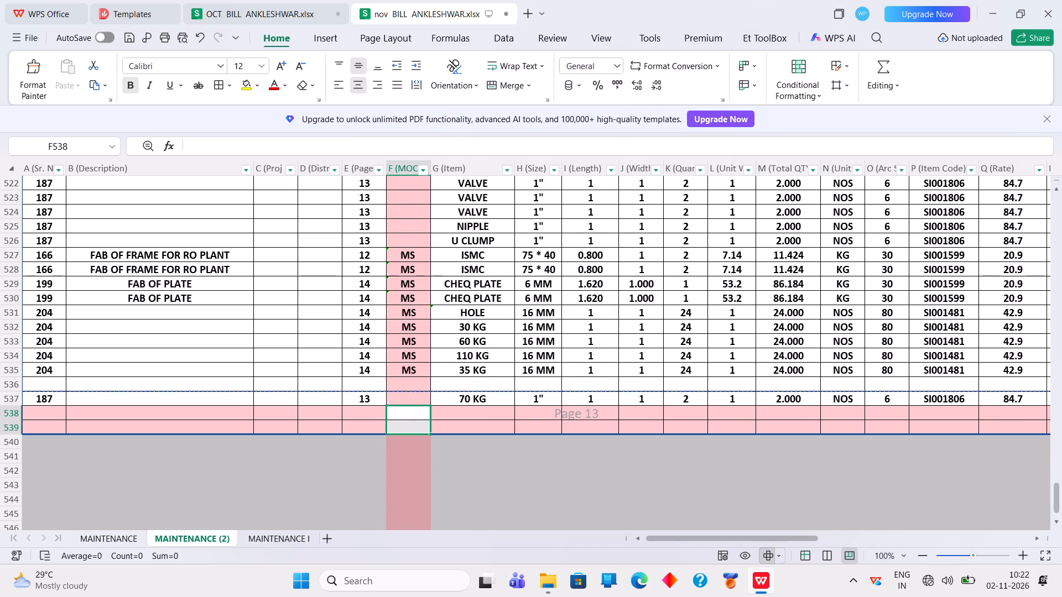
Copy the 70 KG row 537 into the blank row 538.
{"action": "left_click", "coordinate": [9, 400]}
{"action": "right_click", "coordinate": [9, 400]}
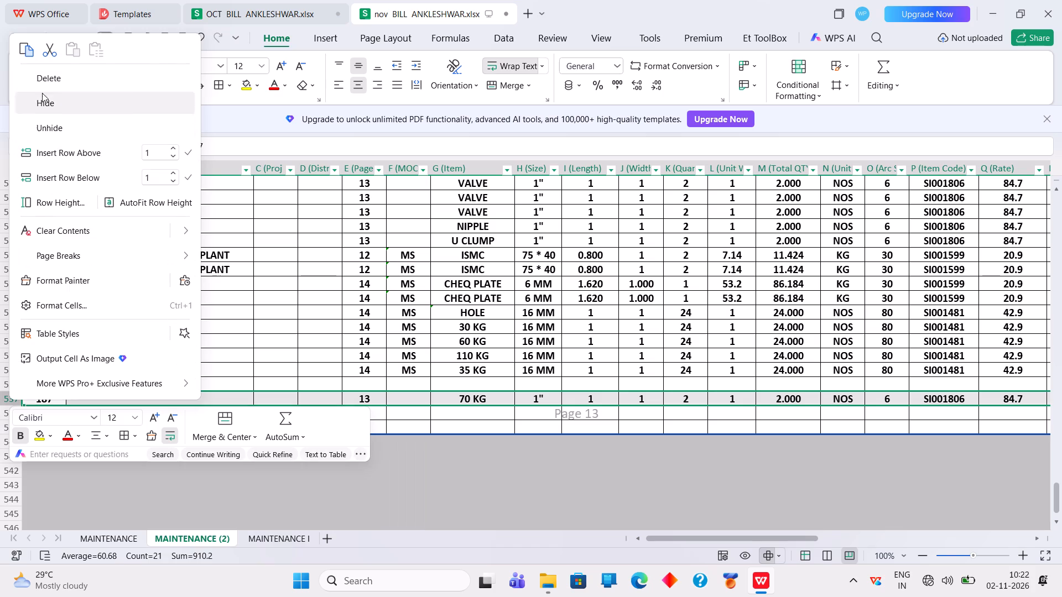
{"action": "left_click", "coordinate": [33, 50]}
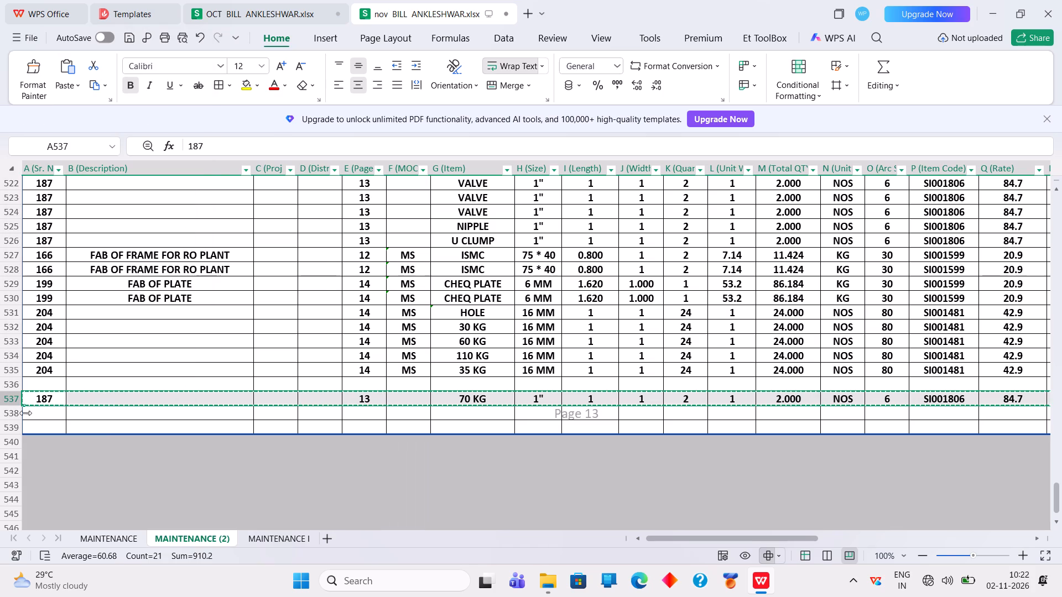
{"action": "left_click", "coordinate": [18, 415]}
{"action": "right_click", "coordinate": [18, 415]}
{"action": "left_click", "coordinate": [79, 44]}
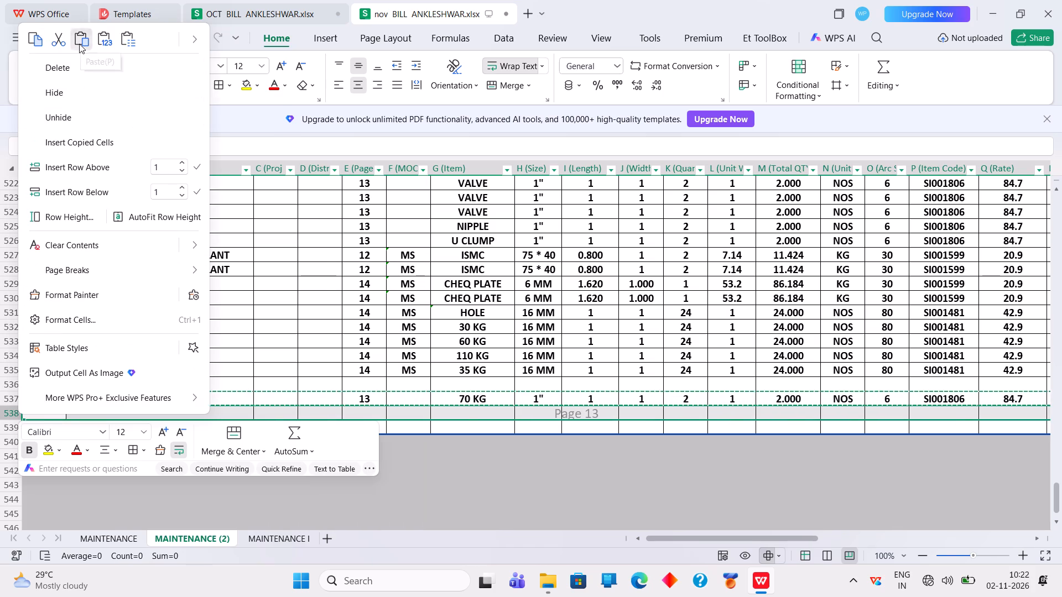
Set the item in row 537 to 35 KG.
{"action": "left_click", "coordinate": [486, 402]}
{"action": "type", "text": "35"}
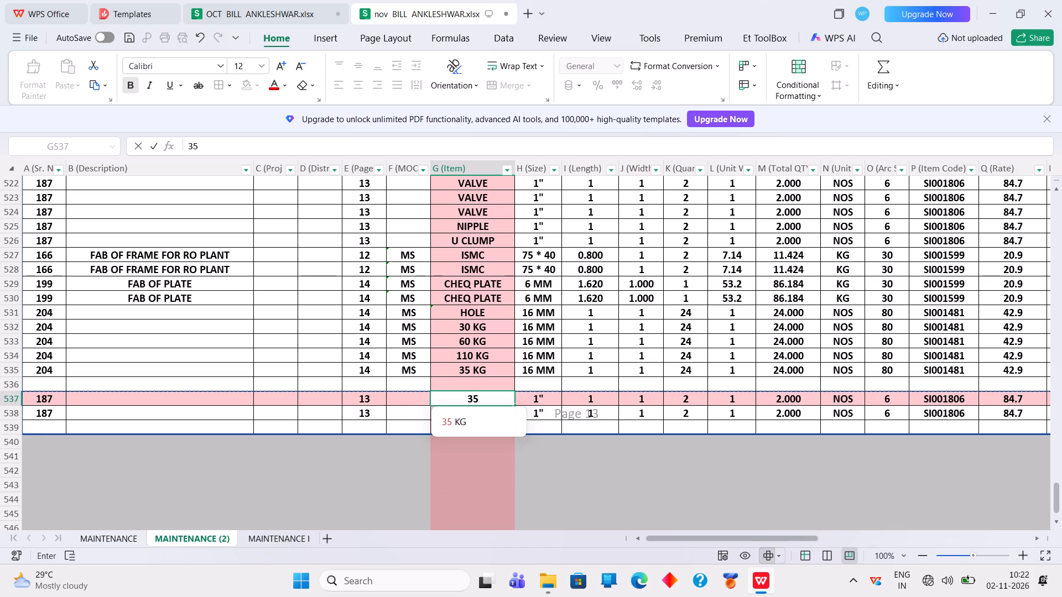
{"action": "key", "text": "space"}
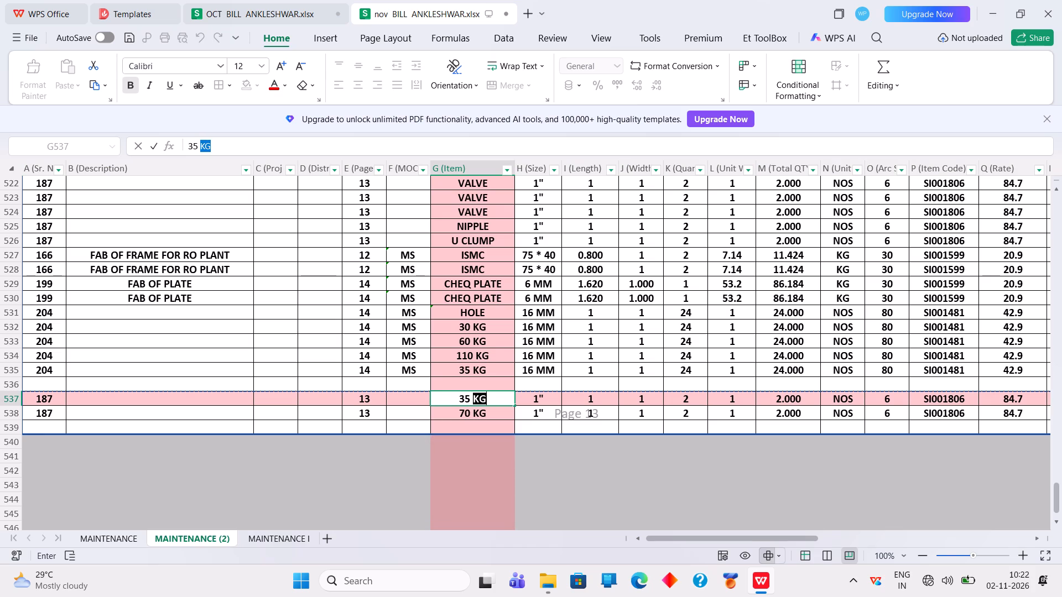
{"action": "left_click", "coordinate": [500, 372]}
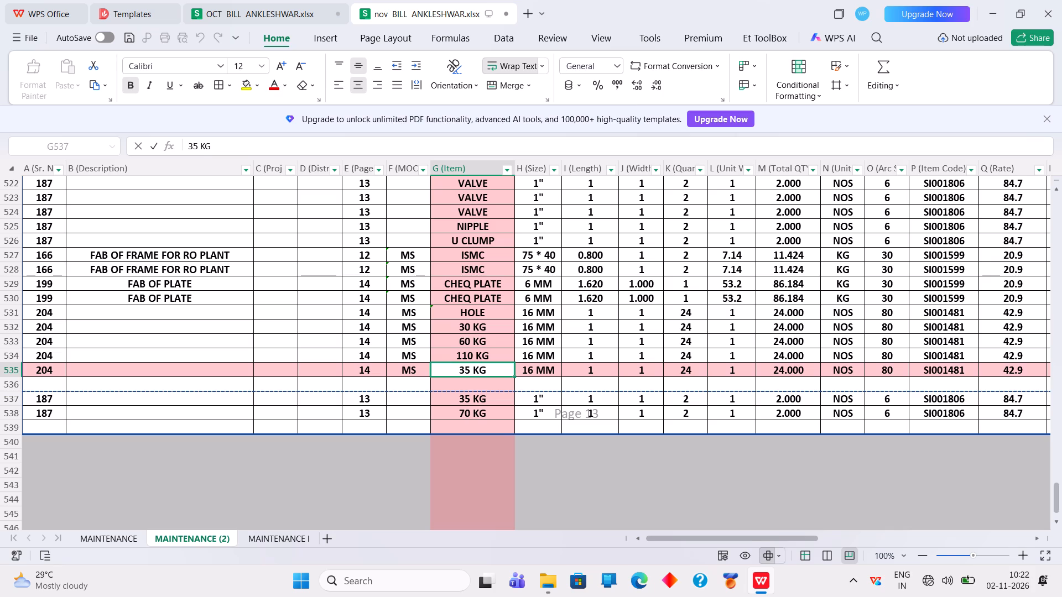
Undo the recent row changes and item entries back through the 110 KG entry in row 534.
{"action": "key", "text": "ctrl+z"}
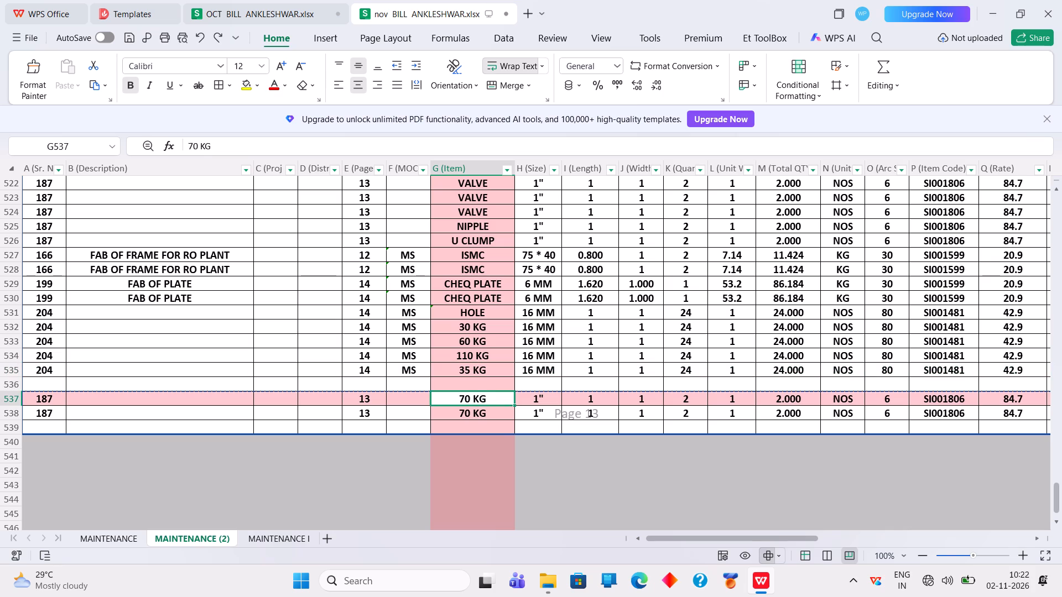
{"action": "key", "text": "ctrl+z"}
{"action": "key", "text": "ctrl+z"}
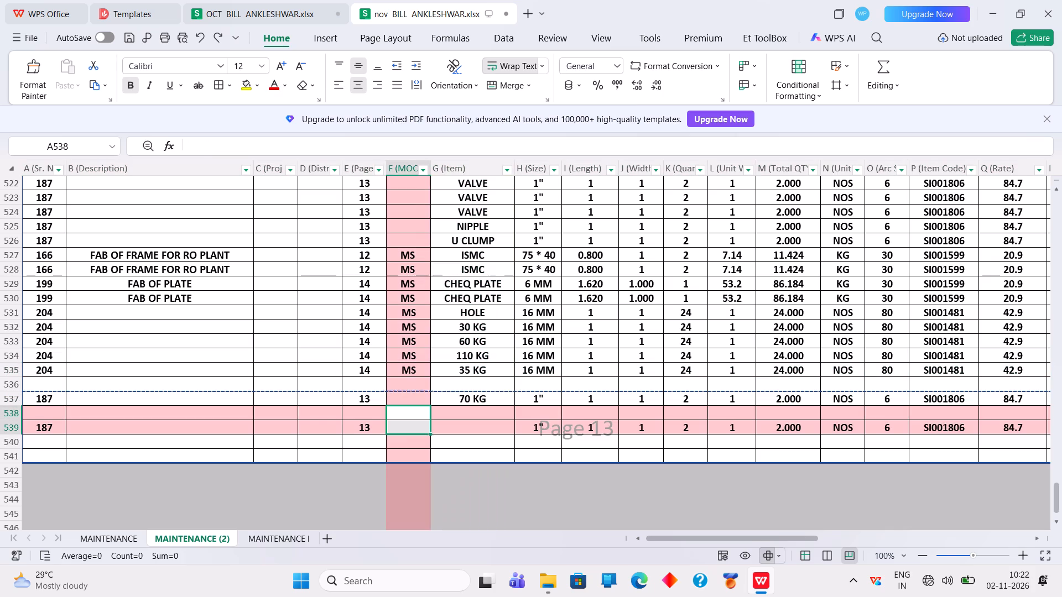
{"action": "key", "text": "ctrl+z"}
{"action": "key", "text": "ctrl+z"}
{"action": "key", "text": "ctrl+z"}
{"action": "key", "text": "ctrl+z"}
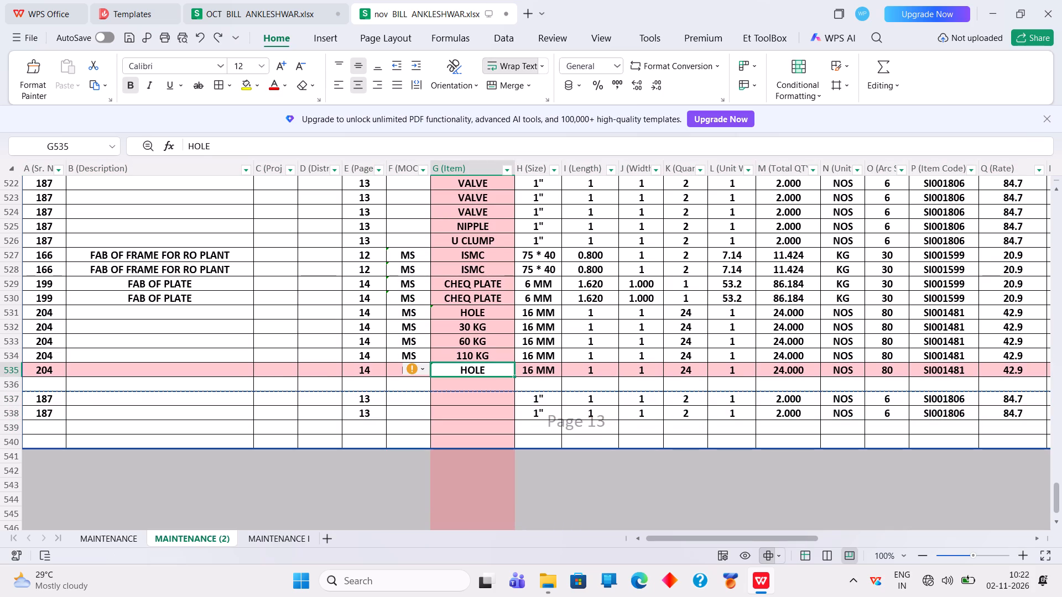
Set the item to 110 KG in row 535, 35 KG in row 537 and 70 KG in row 538.
{"action": "left_click", "coordinate": [503, 353]}
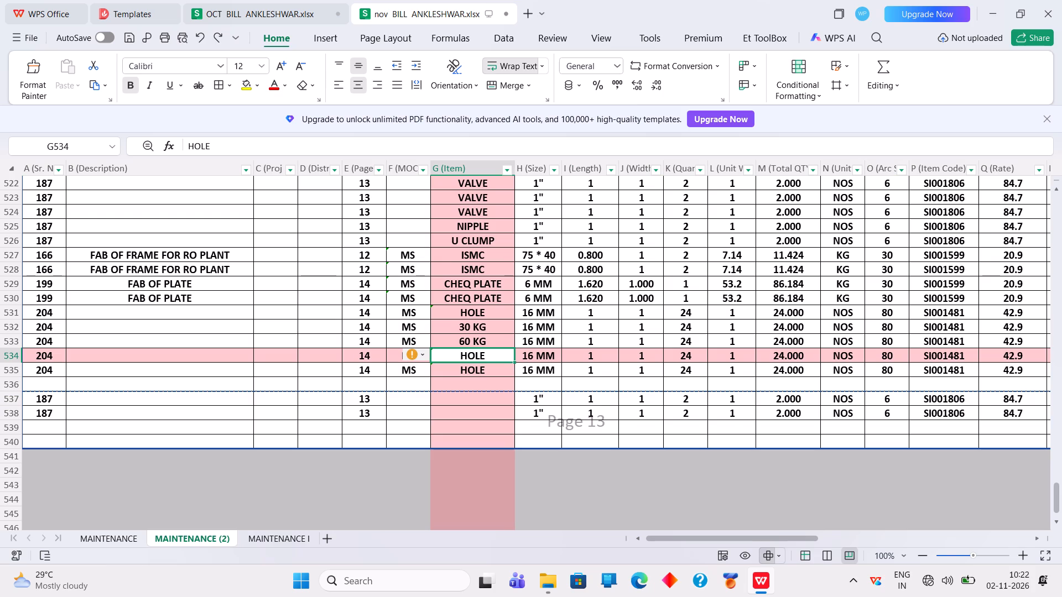
{"action": "left_click", "coordinate": [507, 374]}
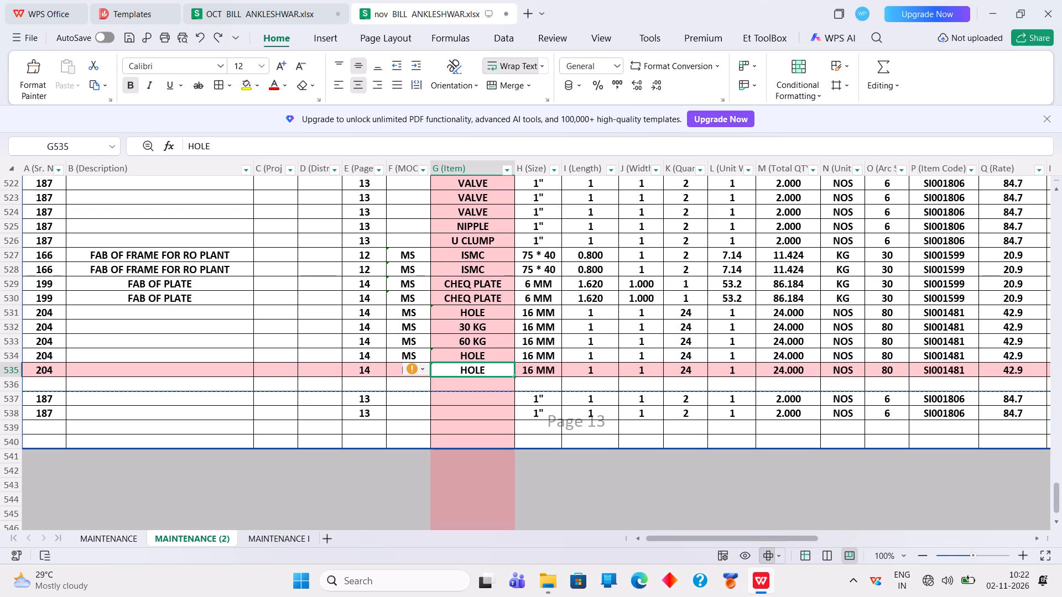
{"action": "type", "text": "110"}
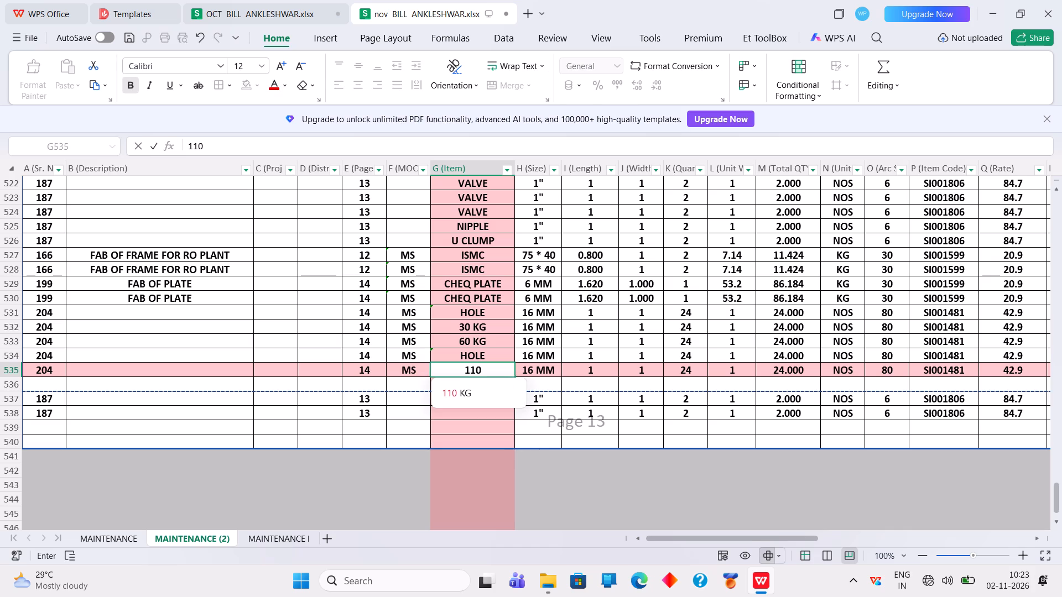
{"action": "key", "text": "space"}
{"action": "key", "text": "Return"}
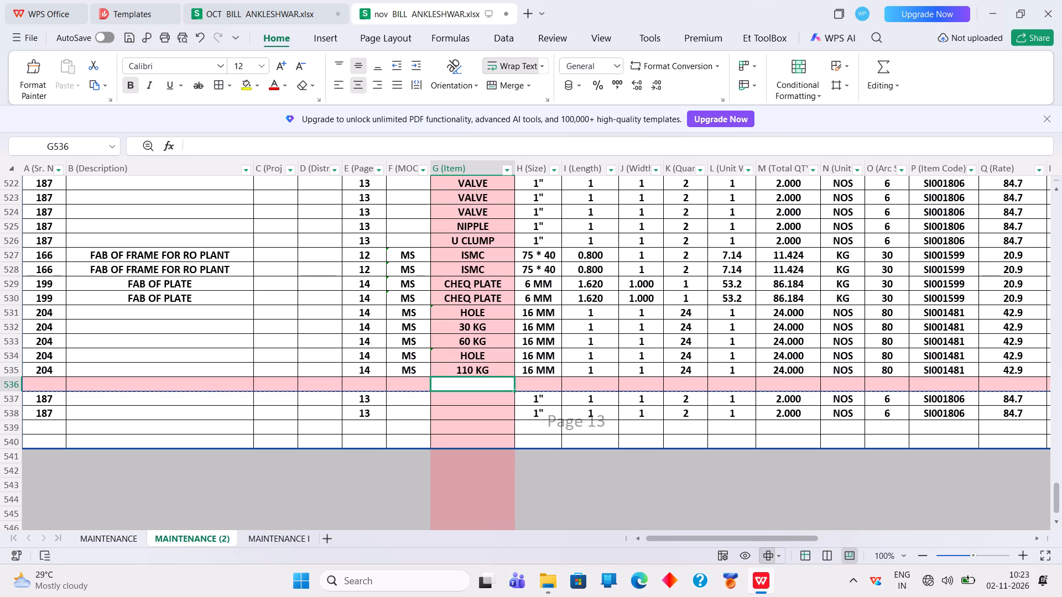
{"action": "left_click", "coordinate": [503, 400]}
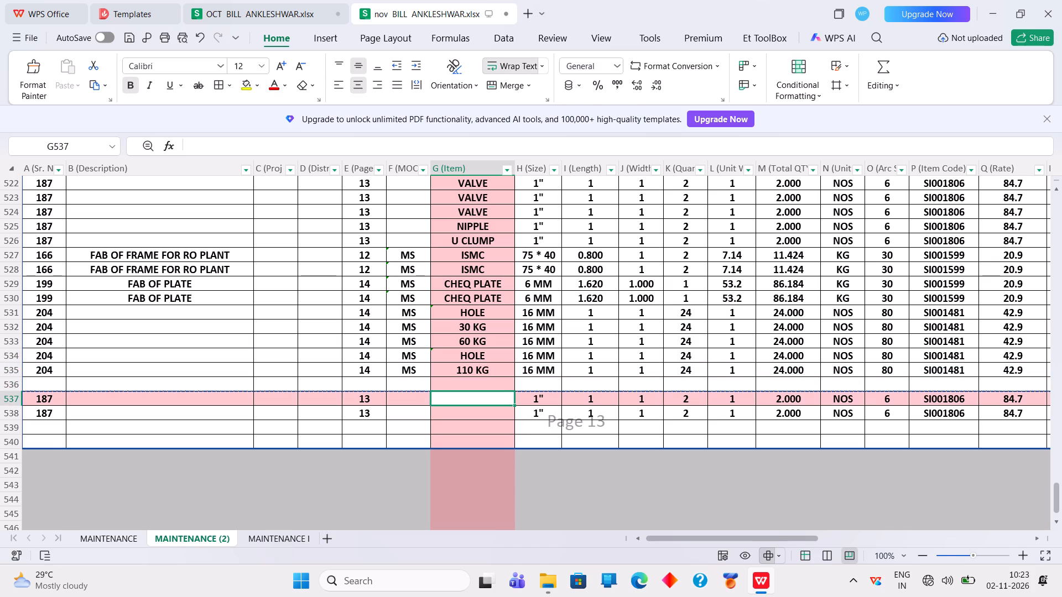
{"action": "type", "text": "35"}
{"action": "key", "text": "space"}
{"action": "key", "text": "Return"}
{"action": "type", "text": "70"}
{"action": "key", "text": "space"}
{"action": "type", "text": "KG"}
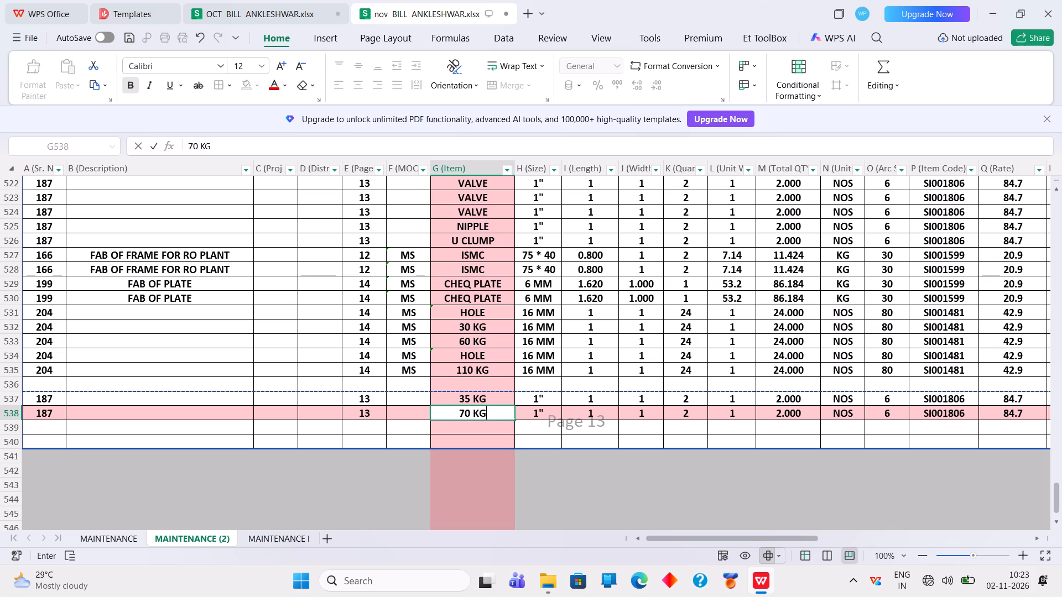
Clear the Size cells of rows 532 to 538, below the HOLE row 531.
{"action": "left_click_drag", "start_coordinate": [539, 313], "coordinate": [540, 324]}
{"action": "left_click_drag", "start_coordinate": [539, 330], "coordinate": [545, 407]}
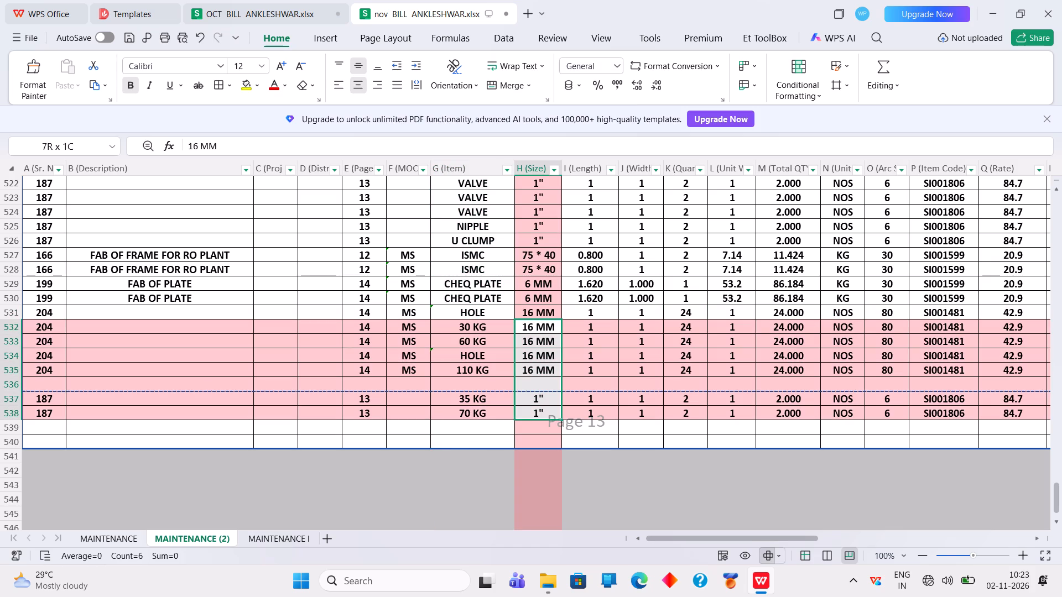
{"action": "left_click_drag", "start_coordinate": [545, 407], "coordinate": [545, 411]}
{"action": "key", "text": "Delete"}
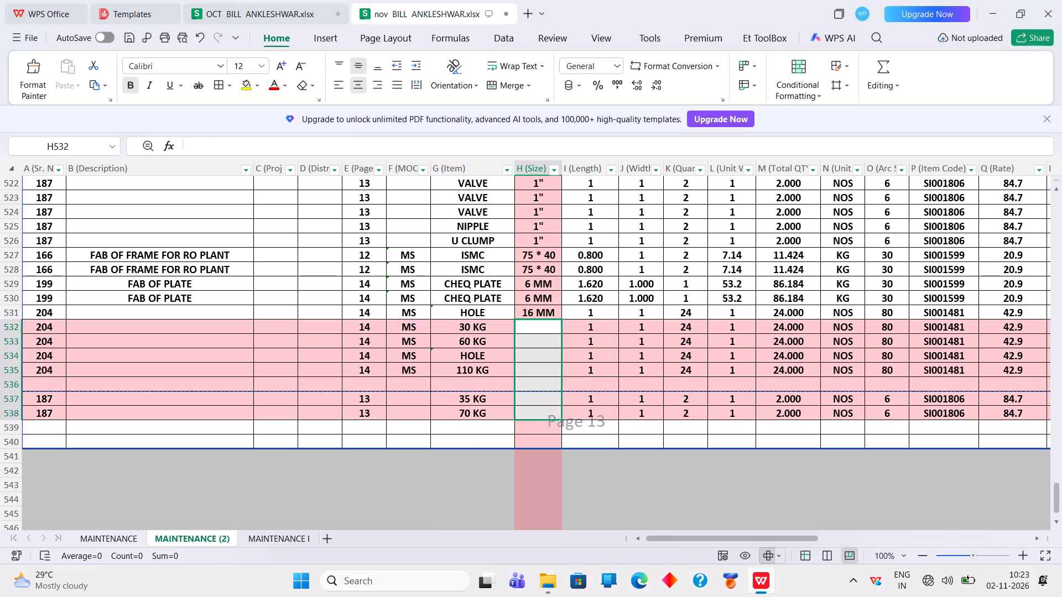
Delete the blank row 536 between the 110 KG and 35 KG rows.
{"action": "left_click", "coordinate": [528, 386]}
{"action": "right_click", "coordinate": [529, 386]}
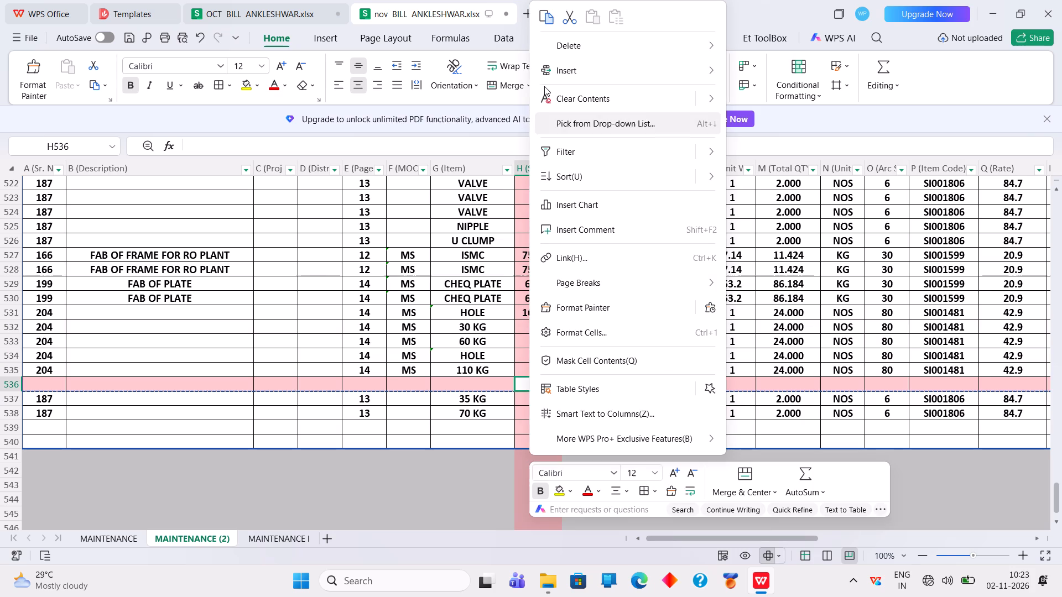
{"action": "left_click", "coordinate": [758, 96]}
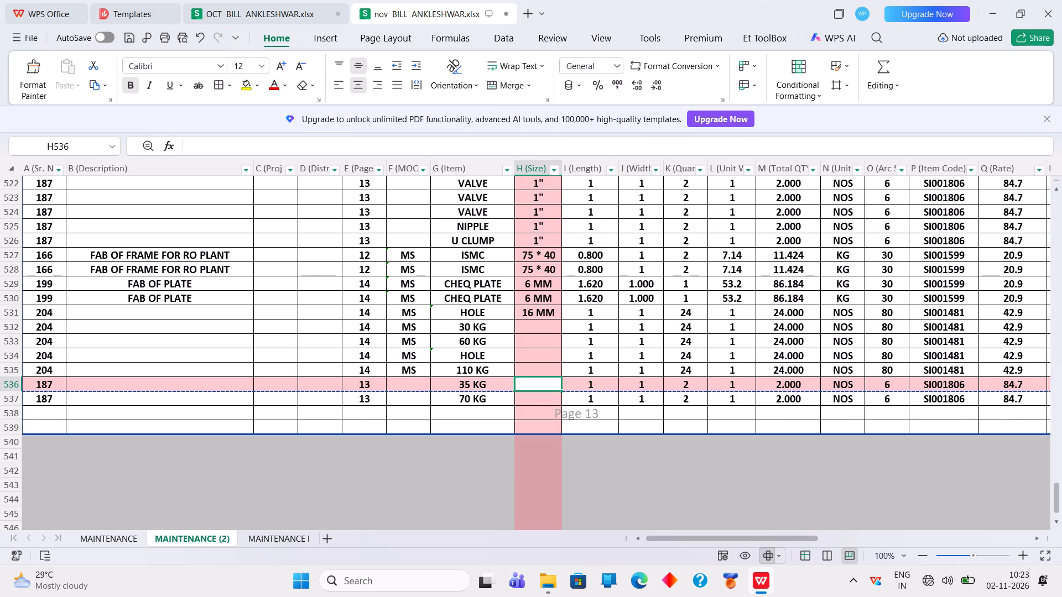
In the OCT bill workbook, adjust the column O (Arc) filter by deselecting 80 and adding 107.
{"action": "left_click", "coordinate": [273, 17]}
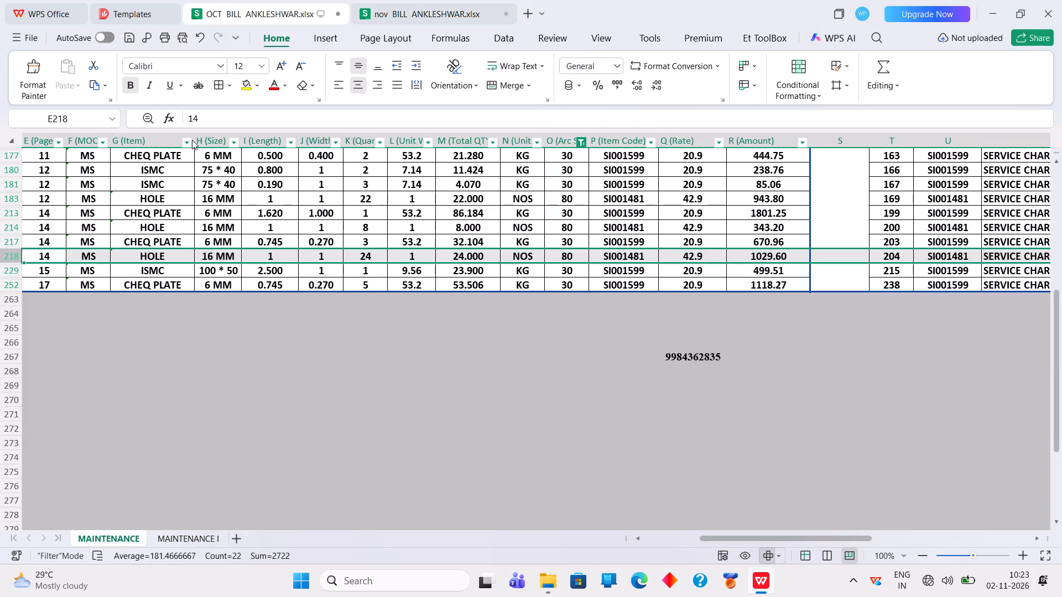
{"action": "left_click", "coordinate": [578, 142]}
{"action": "left_click", "coordinate": [607, 438]}
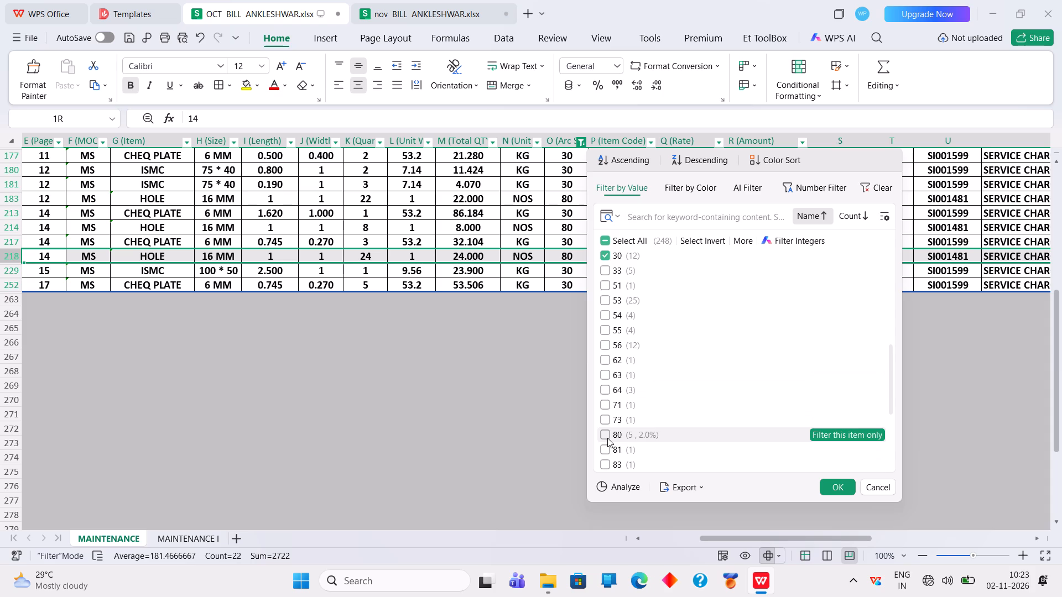
{"action": "scroll", "coordinate": [607, 438], "scroll_direction": "down", "scroll_amount": 3}
{"action": "left_click", "coordinate": [619, 377]}
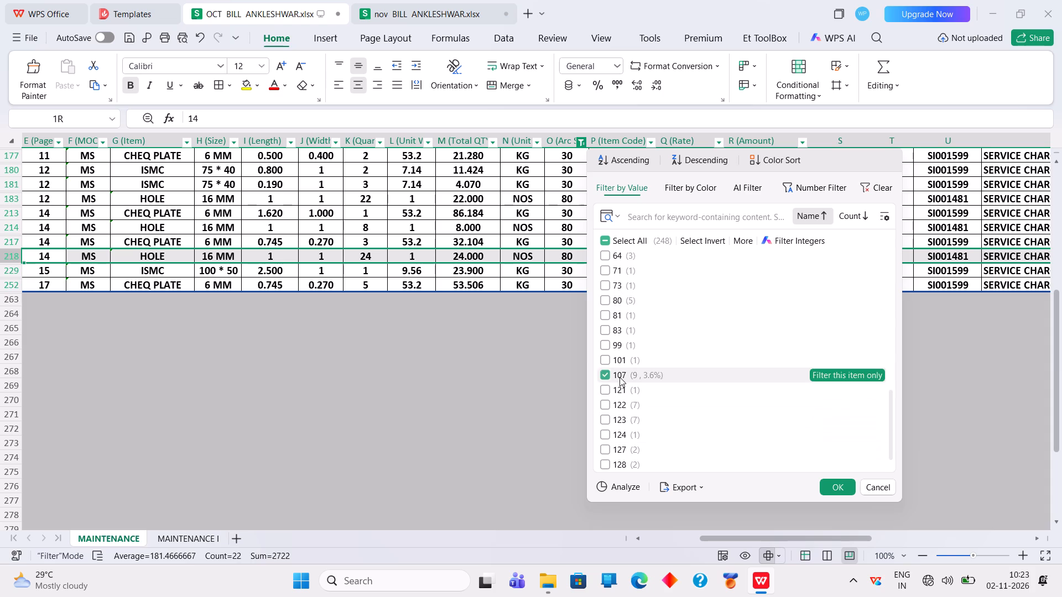
{"action": "left_click", "coordinate": [838, 493]}
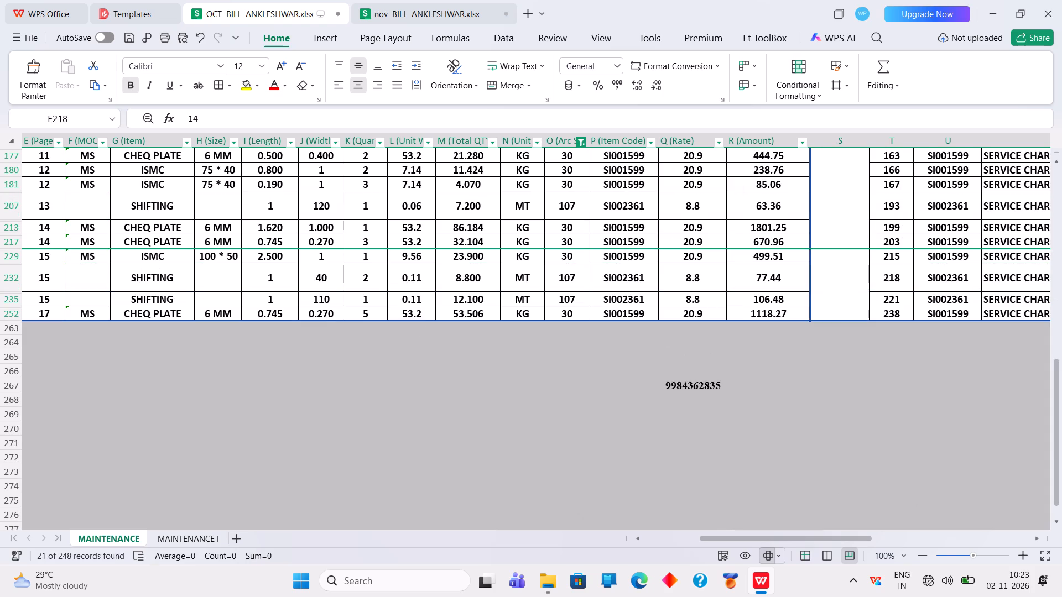
Copy the SHIFTING row 207 (Sr. No. 193) from the OCT bill and paste it over row 534 of the nov bill's MAINTENANCE (2) sheet.
{"action": "left_click", "coordinate": [3, 208]}
{"action": "right_click", "coordinate": [3, 208]}
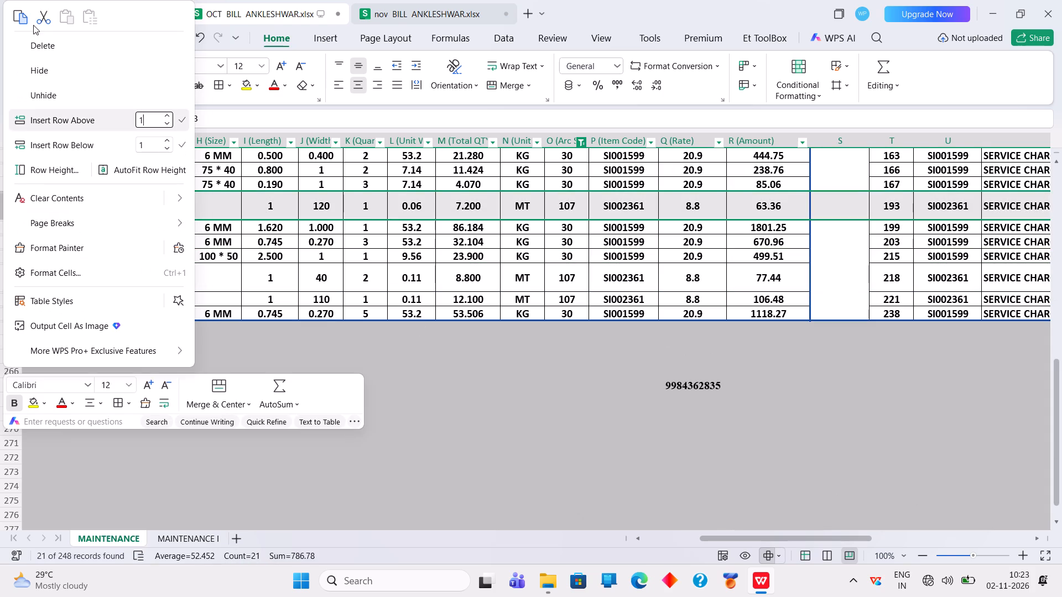
{"action": "left_click", "coordinate": [23, 15]}
{"action": "left_click", "coordinate": [402, 16]}
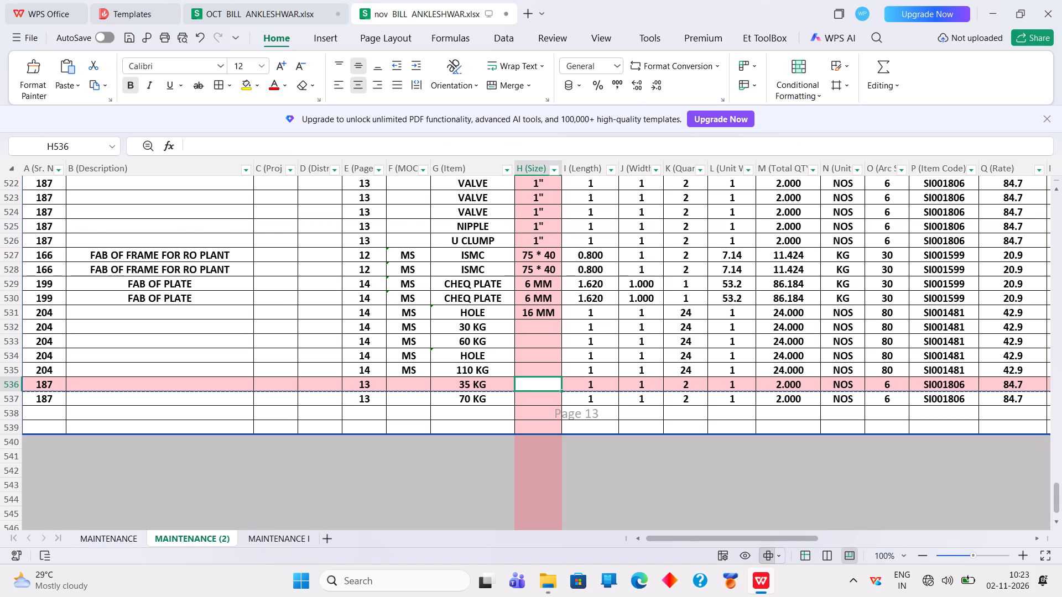
{"action": "left_click", "coordinate": [13, 355]}
{"action": "right_click", "coordinate": [13, 355]}
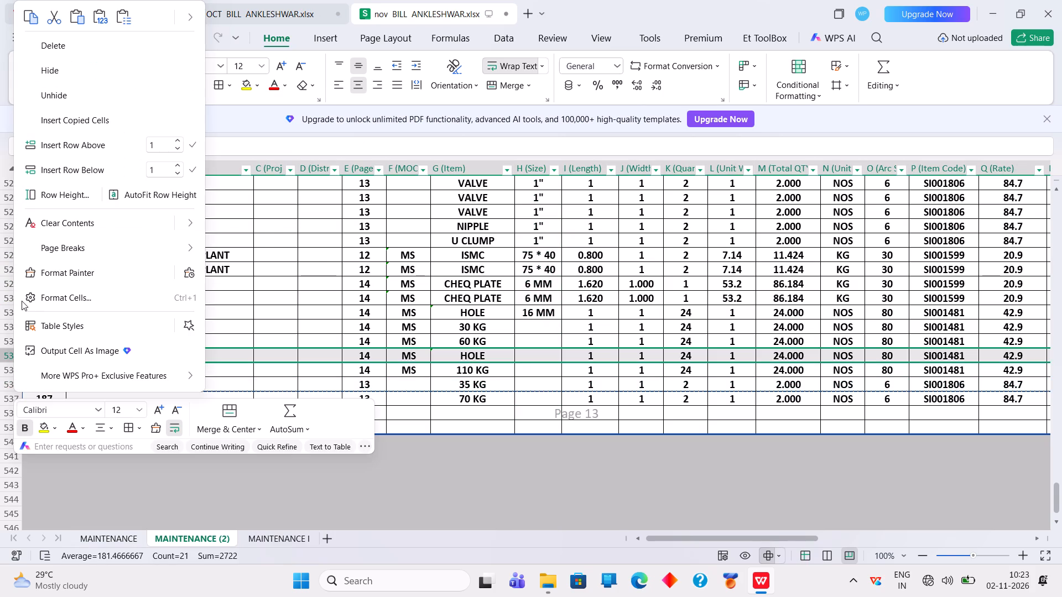
{"action": "left_click", "coordinate": [71, 19]}
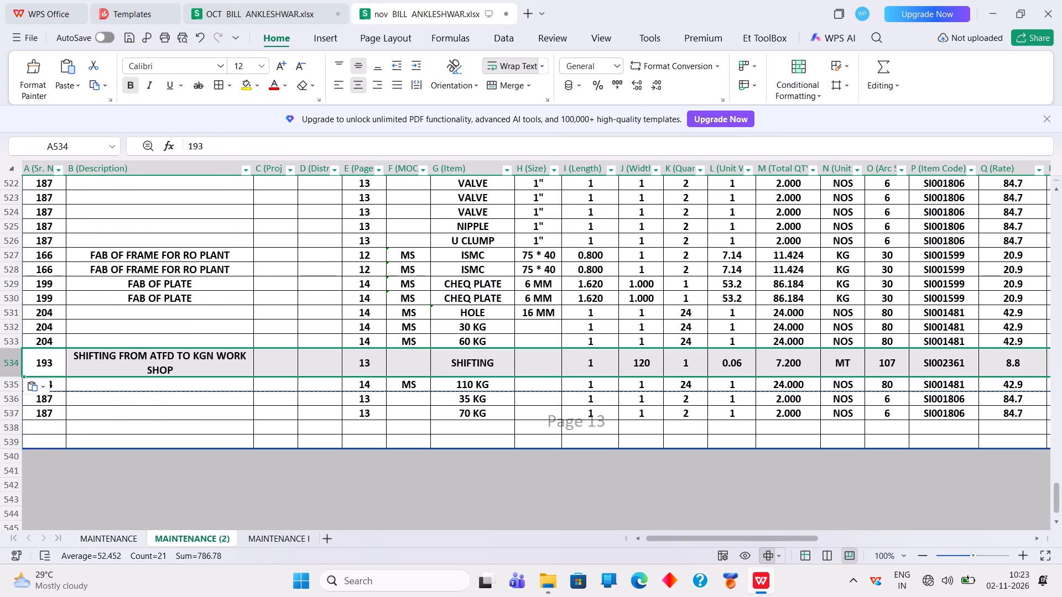
Clear the Description cells of rows 527 to 538.
{"action": "left_click_drag", "start_coordinate": [220, 259], "coordinate": [228, 430]}
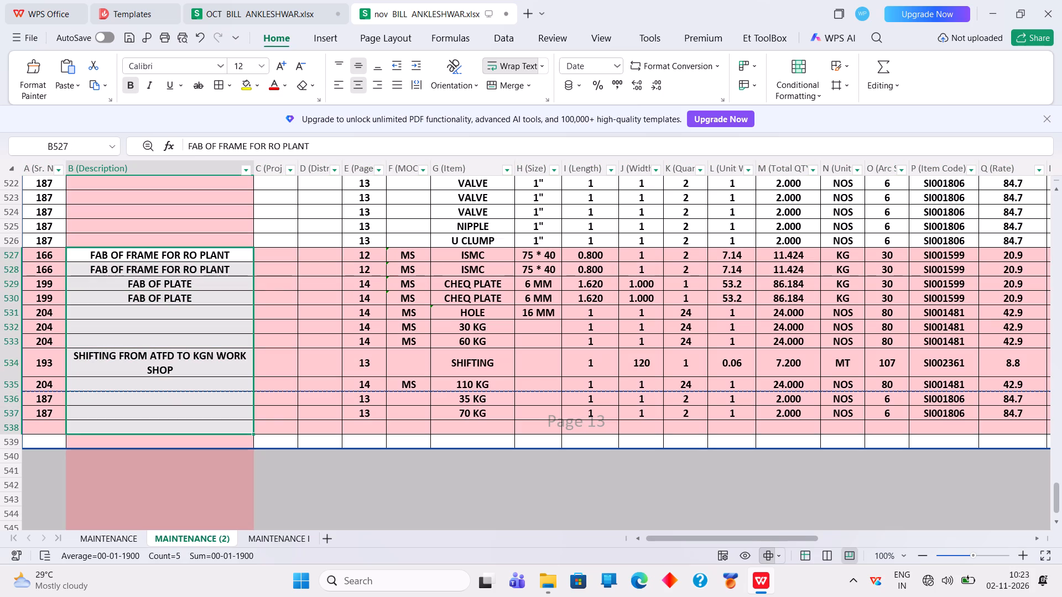
{"action": "key", "text": "Delete"}
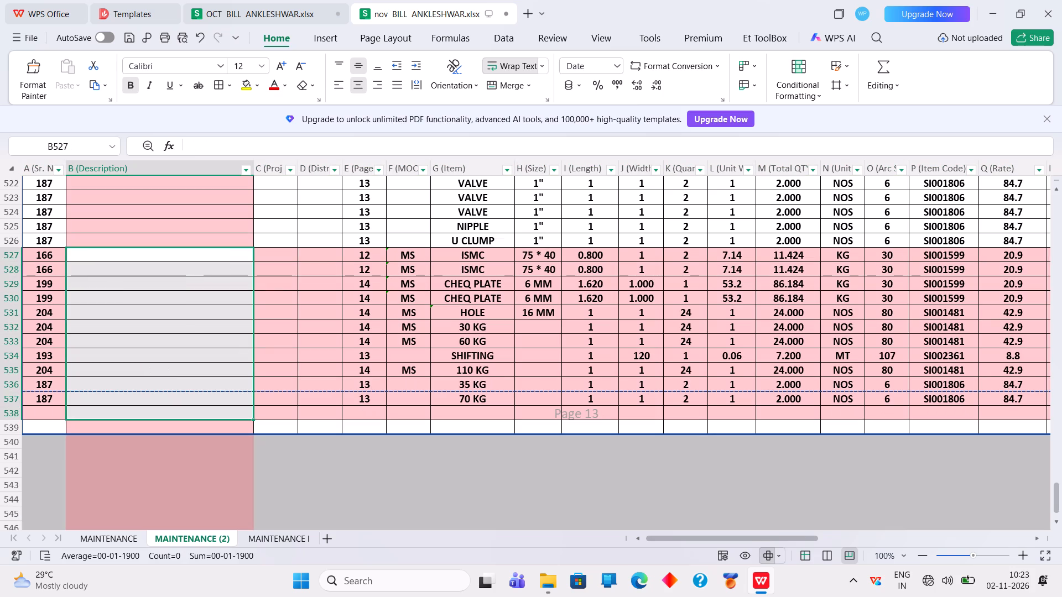
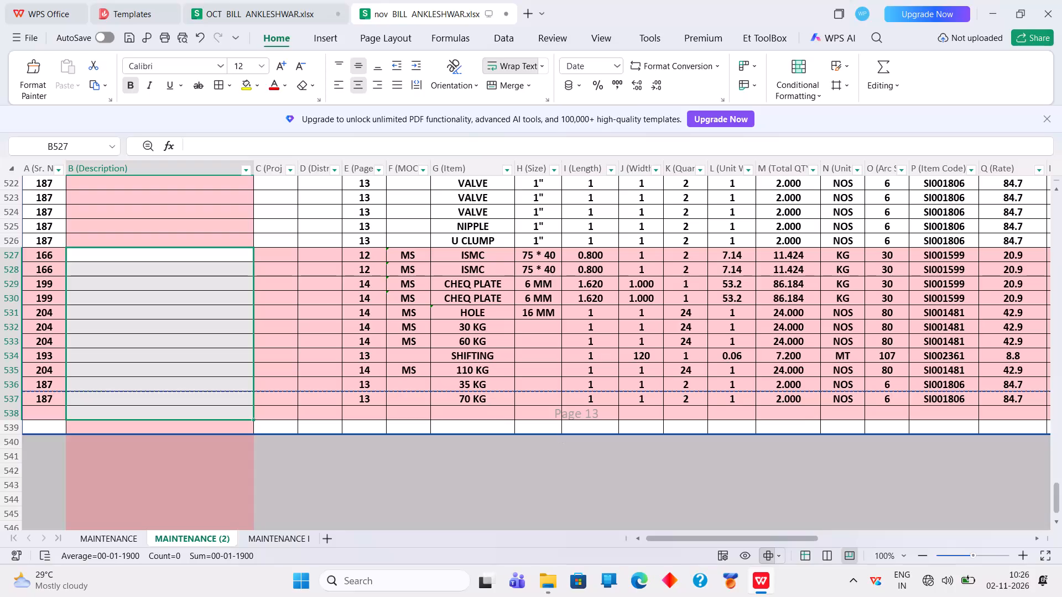
Clear the Description cells of rows 195 to 201 in the MAINTENANCE (2) sheet.
{"action": "scroll", "coordinate": [349, 361], "scroll_direction": "up", "scroll_amount": 17}
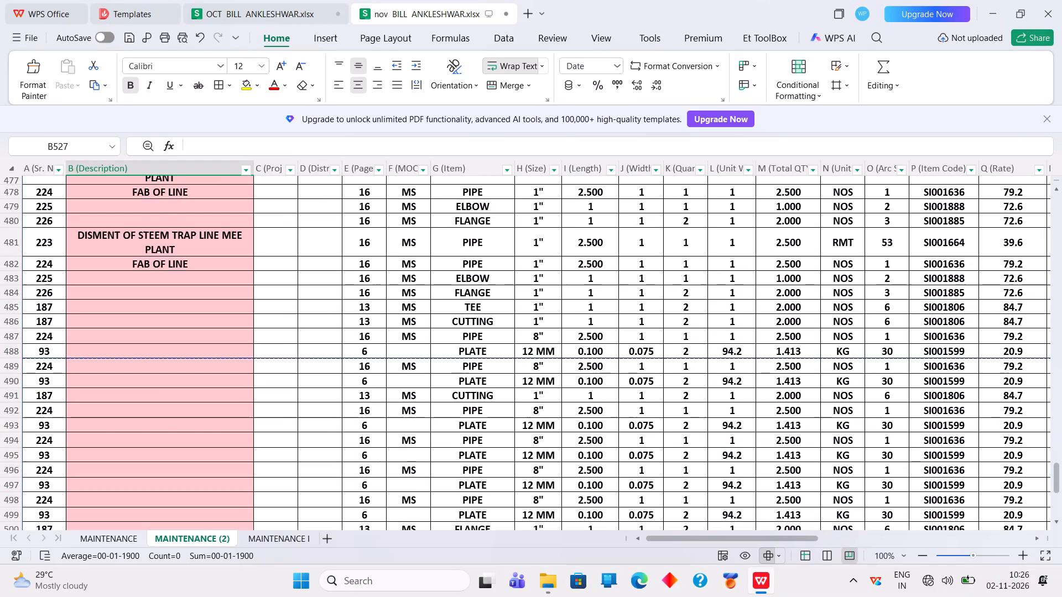
{"action": "scroll", "coordinate": [348, 362], "scroll_direction": "up", "scroll_amount": 6}
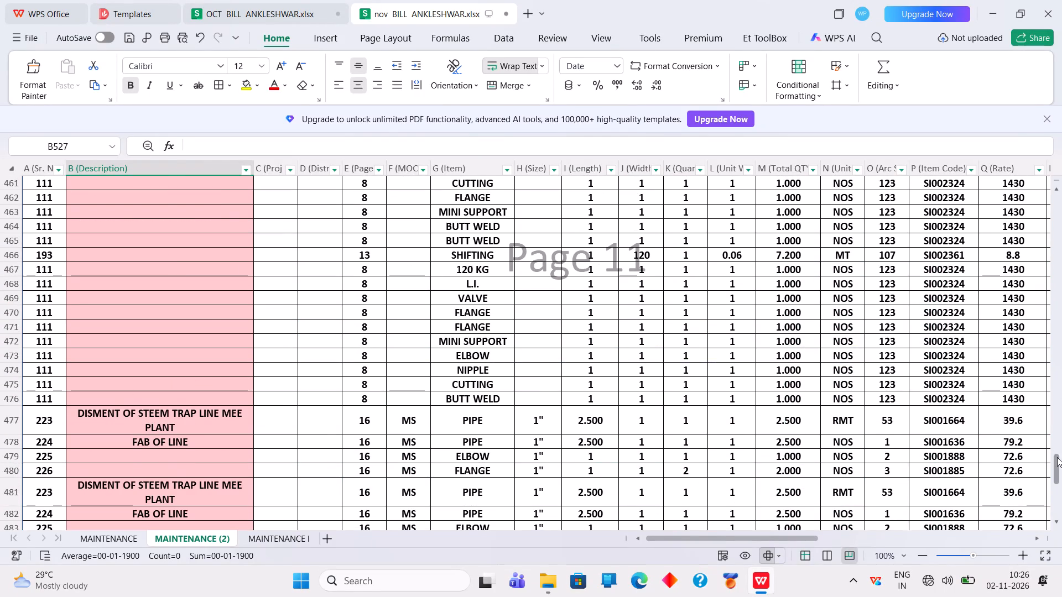
{"action": "left_click_drag", "start_coordinate": [1057, 459], "coordinate": [1048, 368]}
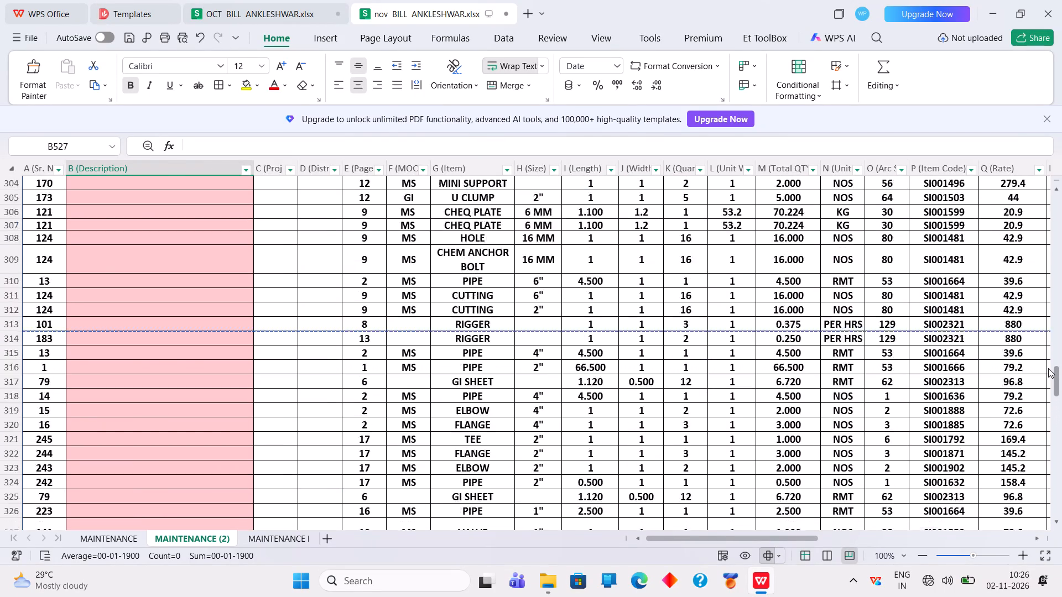
{"action": "left_click_drag", "start_coordinate": [1048, 368], "coordinate": [1050, 348]}
{"action": "scroll", "coordinate": [657, 360], "scroll_direction": "up", "scroll_amount": 4}
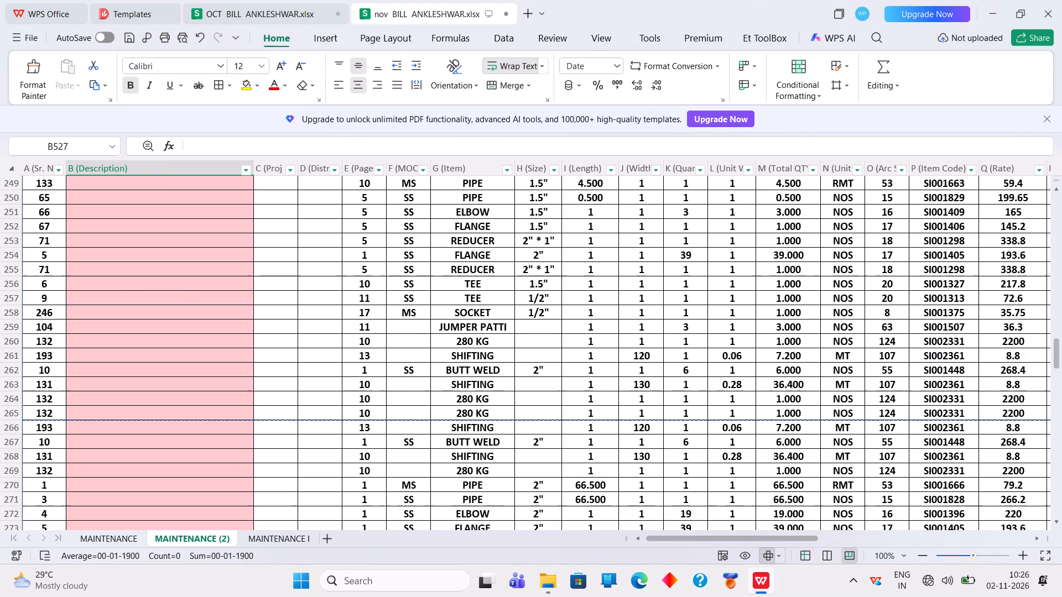
{"action": "scroll", "coordinate": [657, 360], "scroll_direction": "up", "scroll_amount": 15}
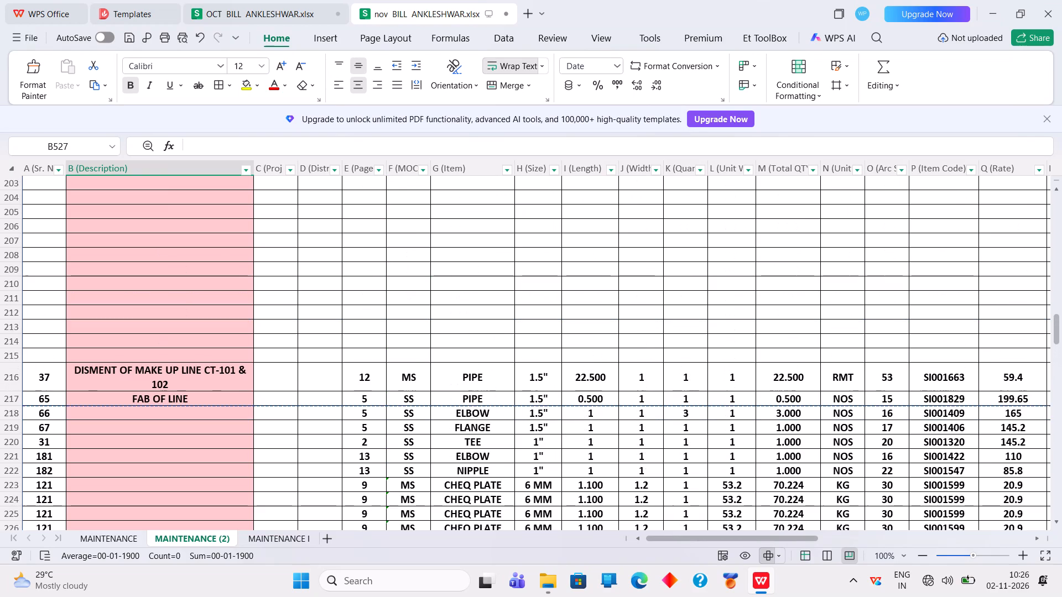
{"action": "scroll", "coordinate": [657, 360], "scroll_direction": "up", "scroll_amount": 6}
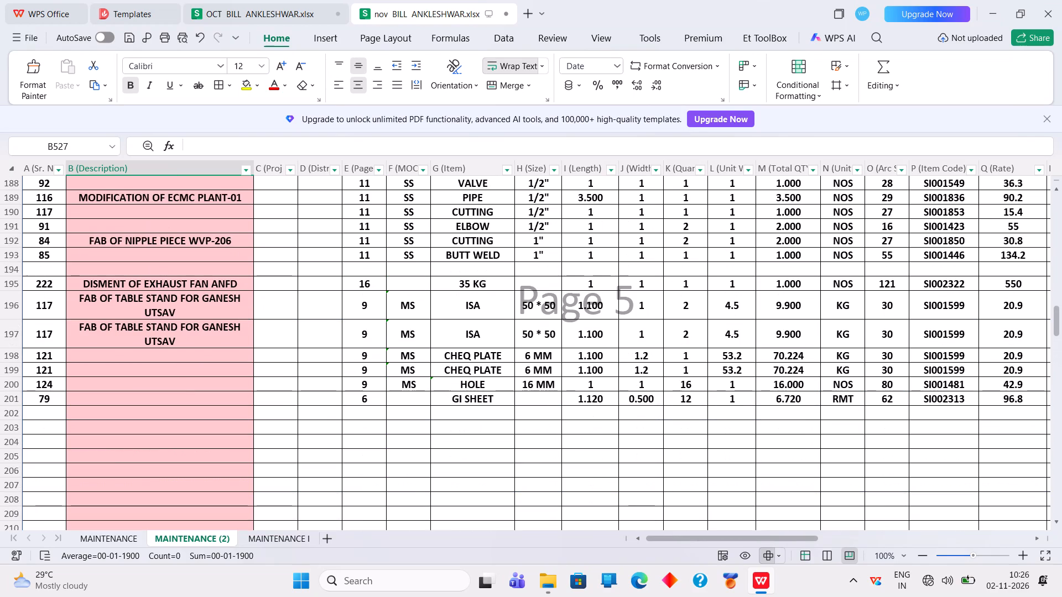
{"action": "left_click_drag", "start_coordinate": [202, 285], "coordinate": [220, 339]}
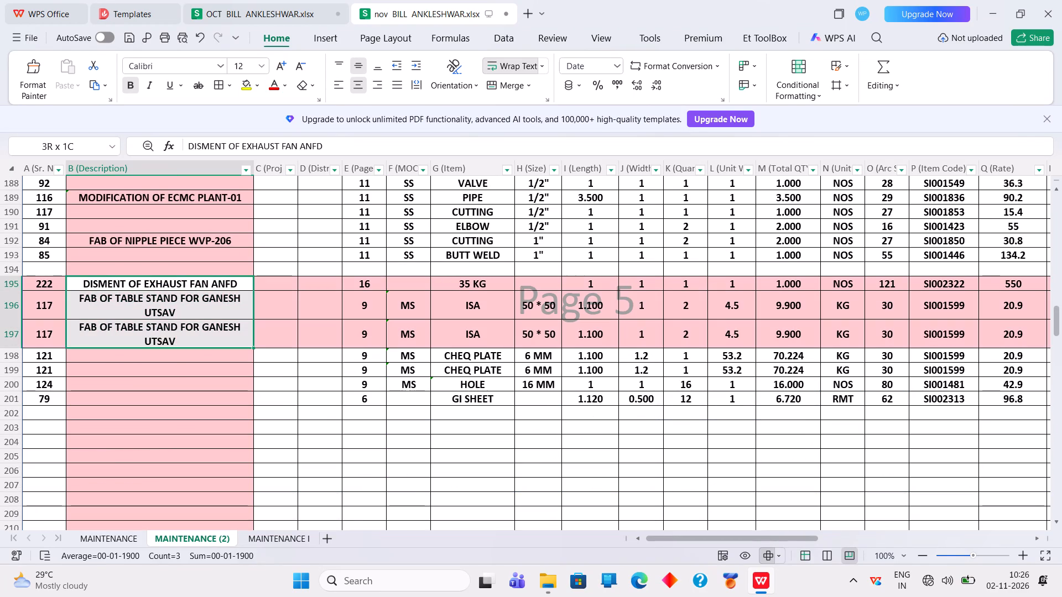
{"action": "left_click_drag", "start_coordinate": [220, 339], "coordinate": [229, 402]}
{"action": "key", "text": "Delete"}
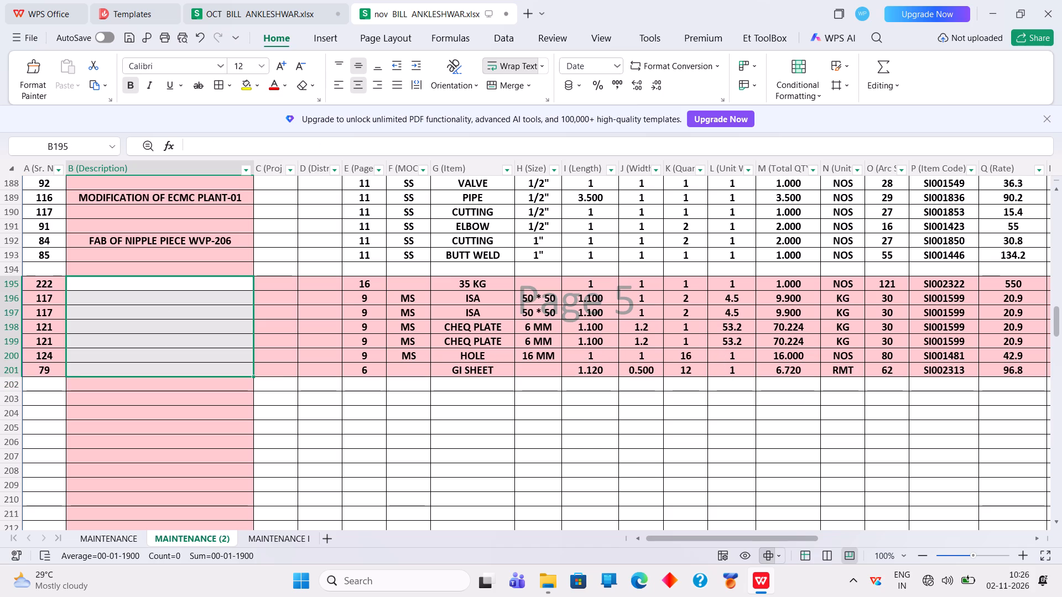
{"action": "left_click", "coordinate": [301, 352]}
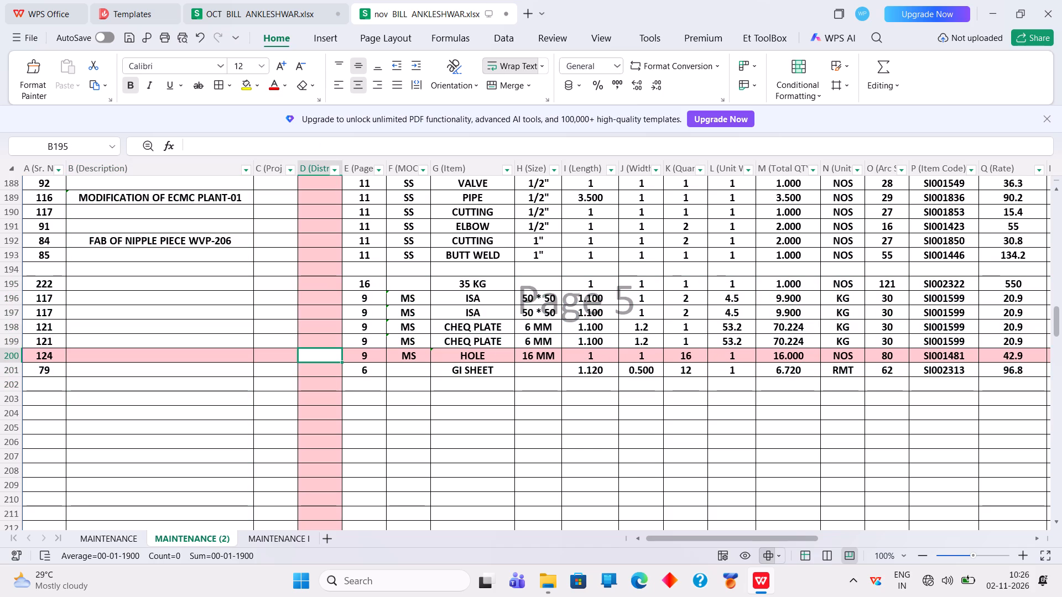
Clear the Description cells from row 195 downward, through the blank rows and the filled bill rows below them.
{"action": "left_click", "coordinate": [200, 385]}
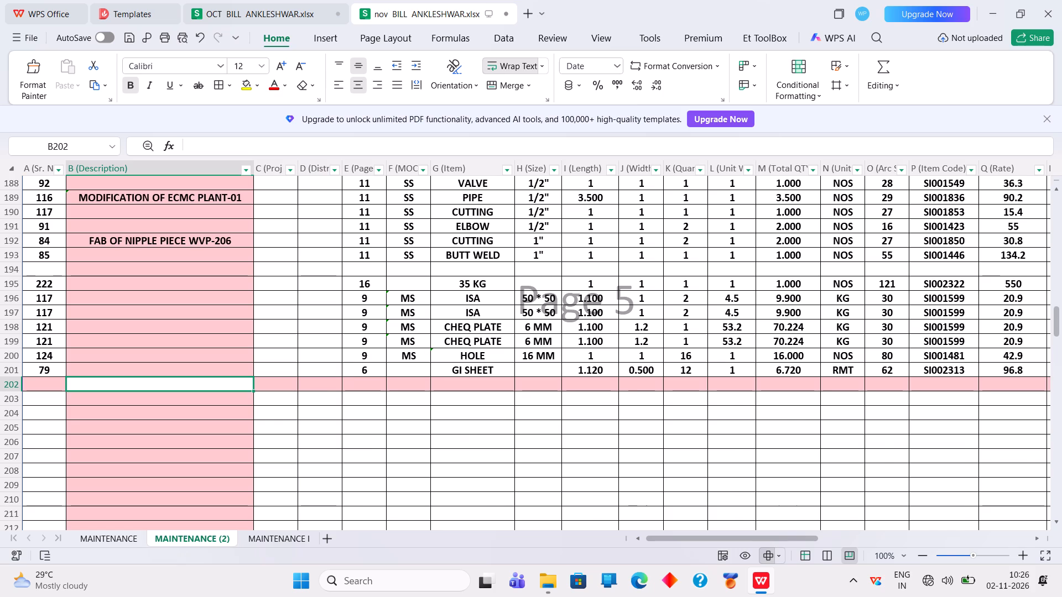
{"action": "scroll", "coordinate": [238, 438], "scroll_direction": "down", "scroll_amount": 5}
{"action": "scroll", "coordinate": [214, 368], "scroll_direction": "up", "scroll_amount": 3}
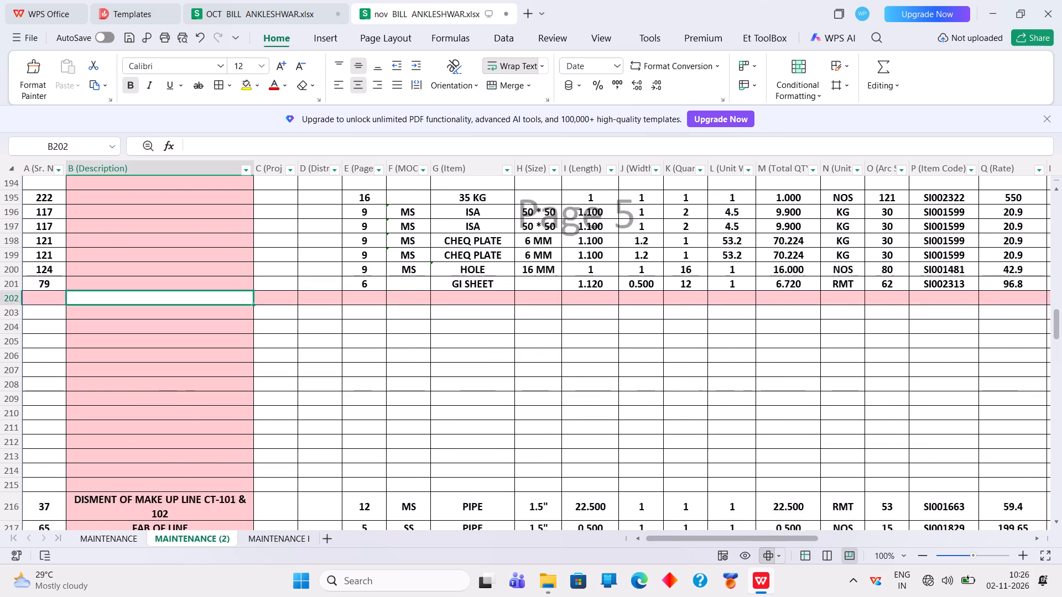
{"action": "scroll", "coordinate": [214, 368], "scroll_direction": "up", "scroll_amount": 2}
{"action": "left_click_drag", "start_coordinate": [200, 282], "coordinate": [200, 338]}
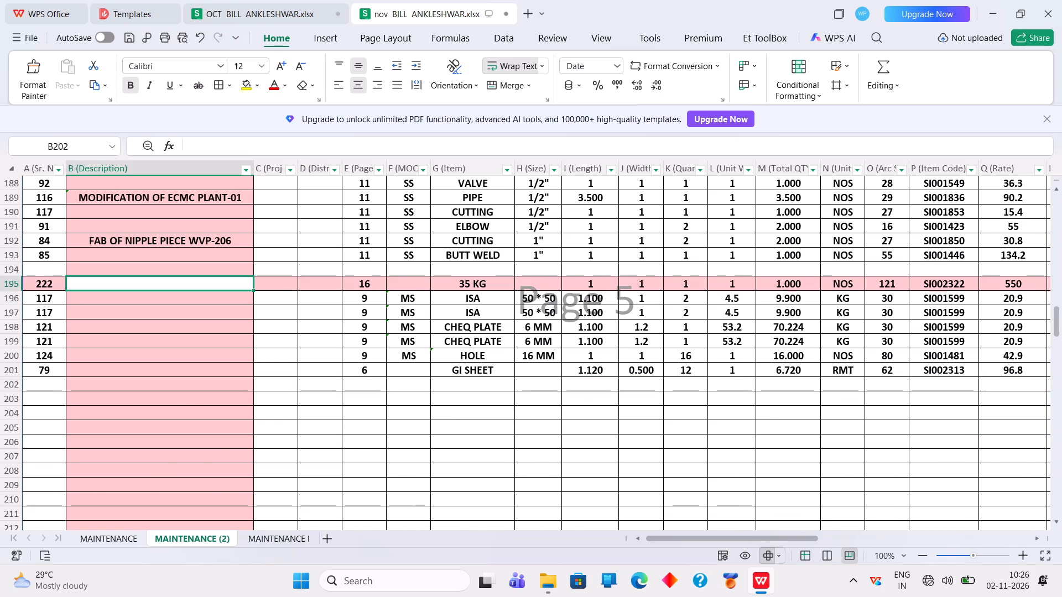
{"action": "left_click_drag", "start_coordinate": [200, 338], "coordinate": [194, 596]}
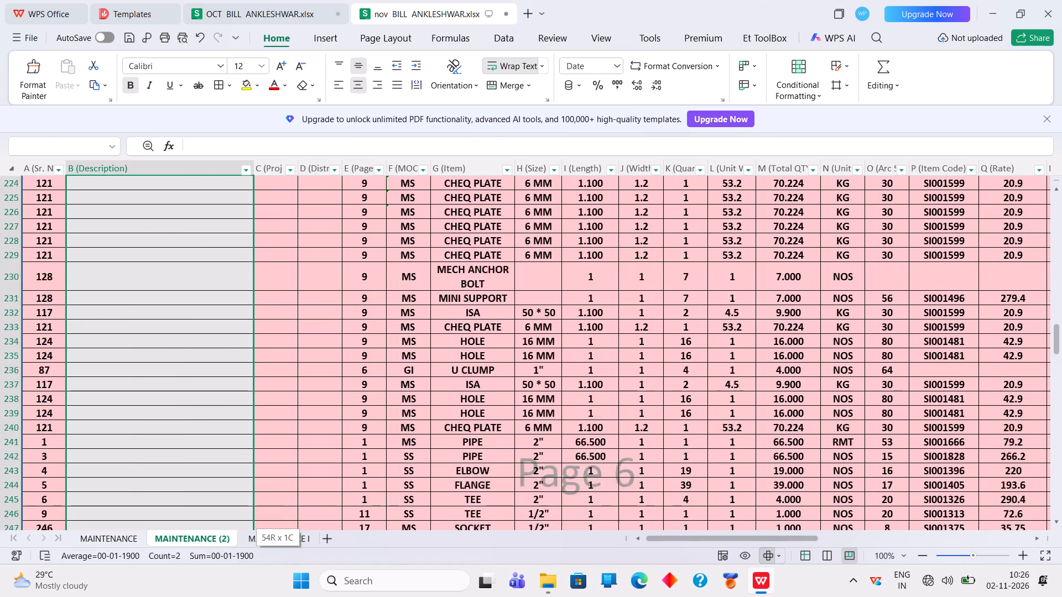
{"action": "left_click_drag", "start_coordinate": [194, 596], "coordinate": [195, 596]}
{"action": "key", "text": "Delete"}
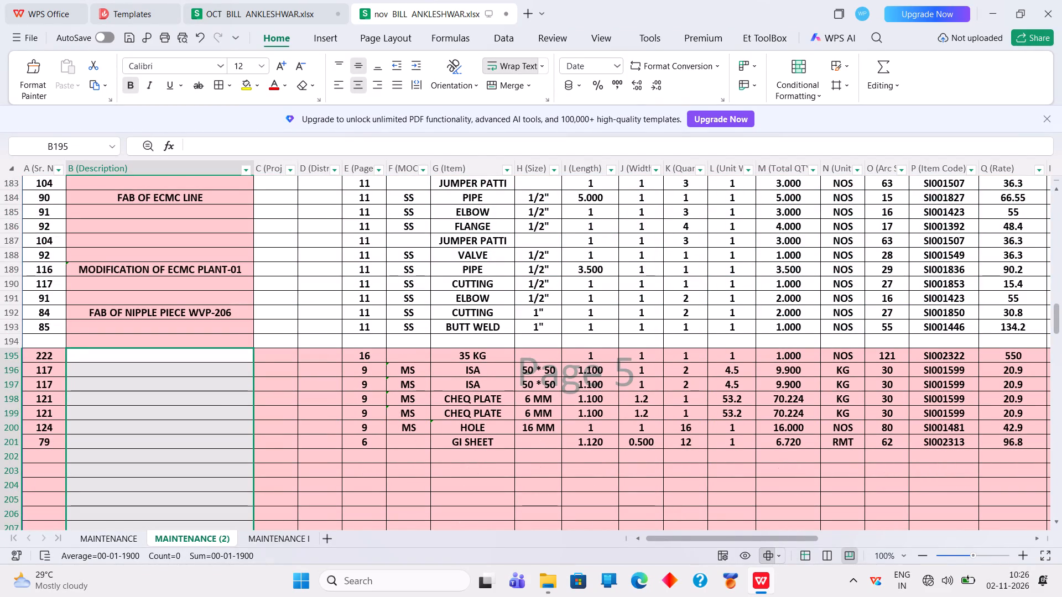
{"action": "left_click", "coordinate": [128, 357]}
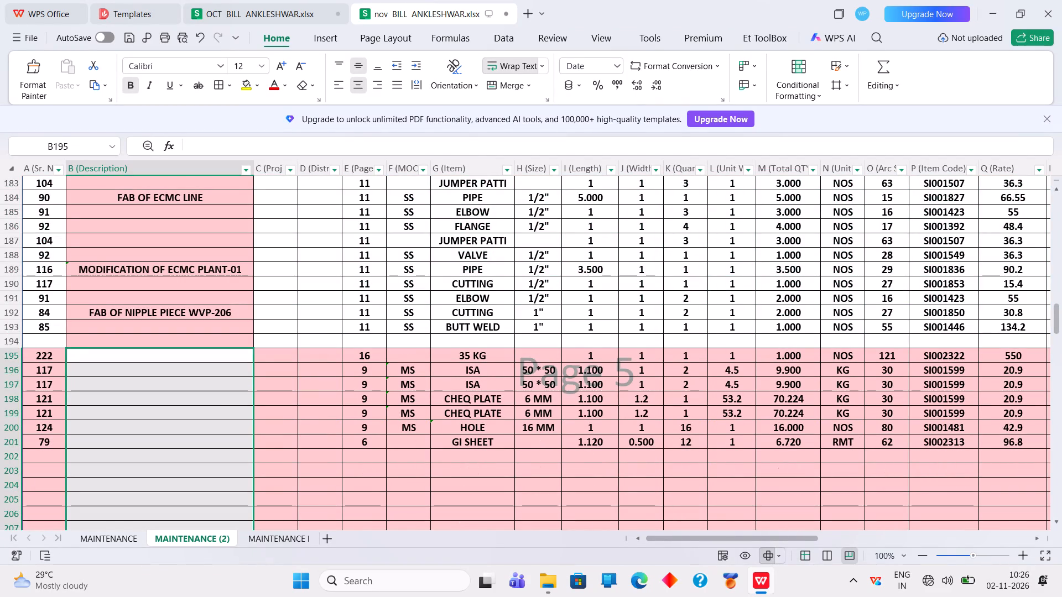
Fill the Sr. No. series from row 193 into row 194, giving 86.
{"action": "left_click", "coordinate": [57, 328]}
{"action": "left_click_drag", "start_coordinate": [66, 333], "coordinate": [66, 348]}
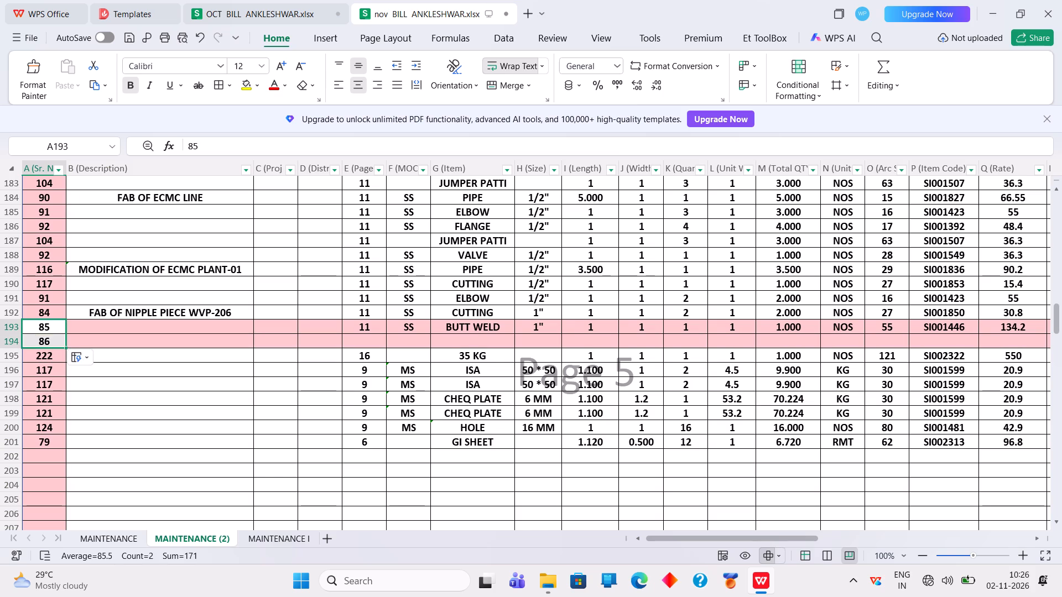
Delete the 14 blank rows 202 to 215 below the GI SHEET row.
{"action": "left_click", "coordinate": [231, 460]}
{"action": "left_click_drag", "start_coordinate": [228, 455], "coordinate": [217, 580]}
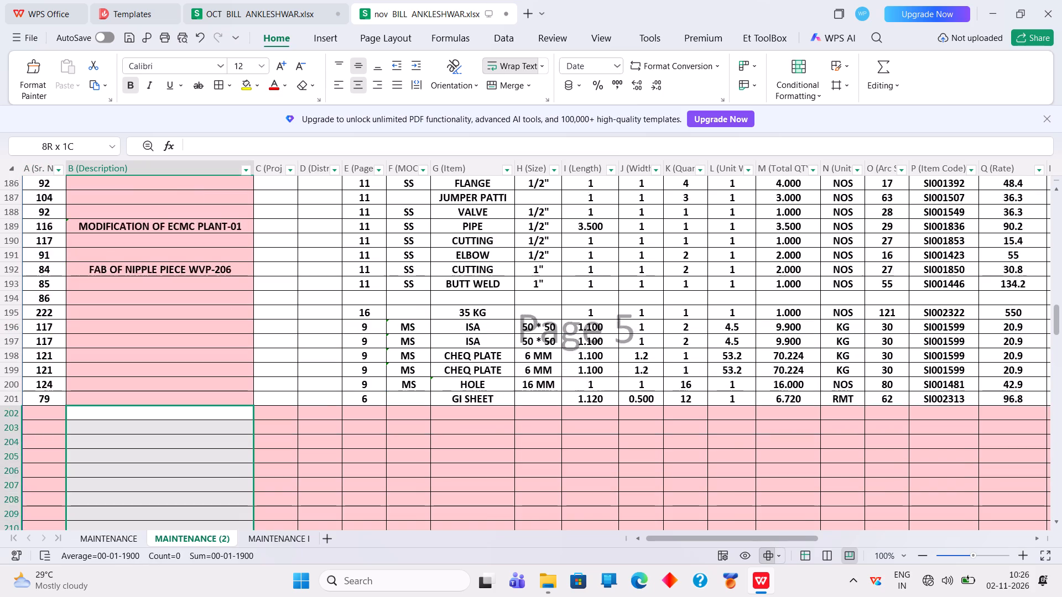
{"action": "left_click_drag", "start_coordinate": [217, 580], "coordinate": [252, 382]}
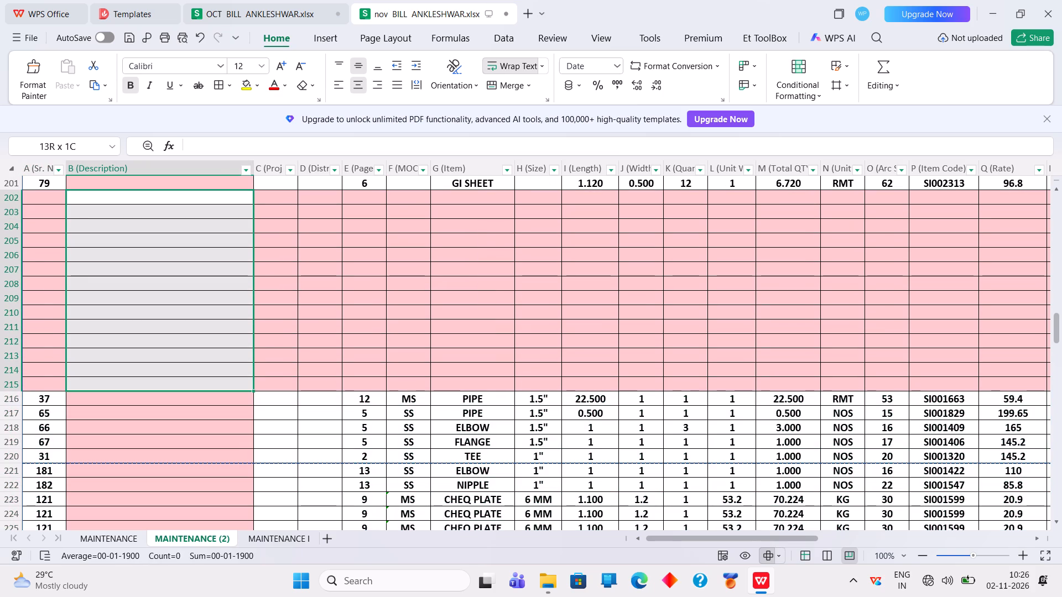
{"action": "left_click_drag", "start_coordinate": [252, 382], "coordinate": [253, 381]}
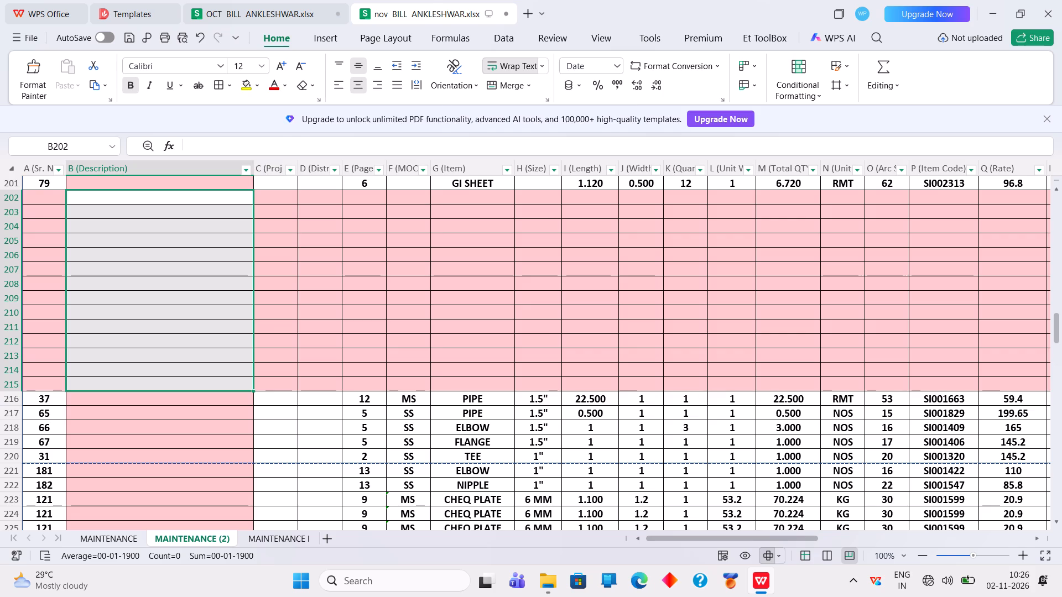
{"action": "right_click", "coordinate": [242, 374]}
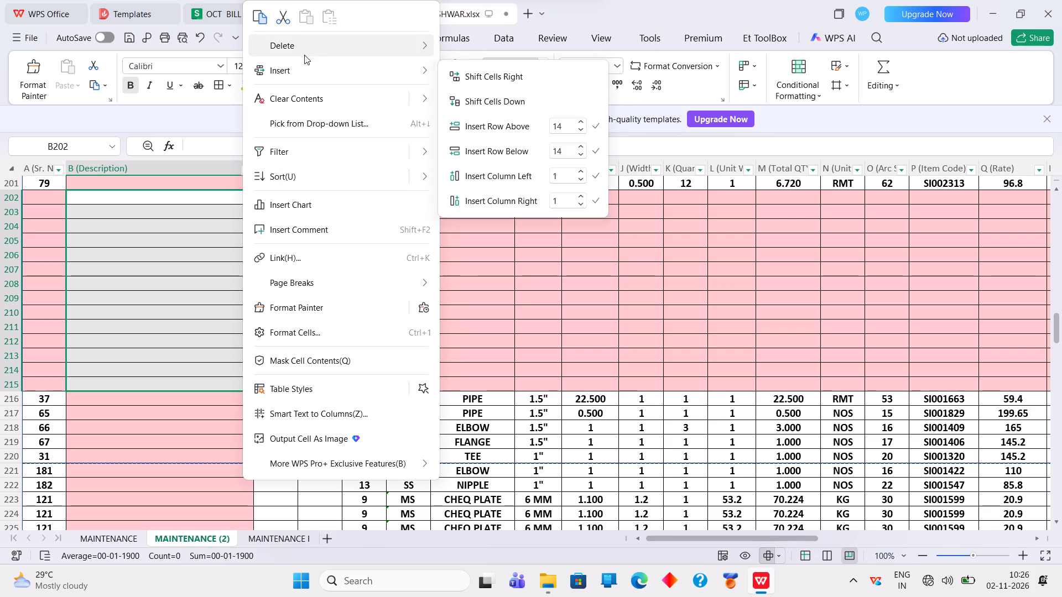
{"action": "left_click", "coordinate": [511, 109]}
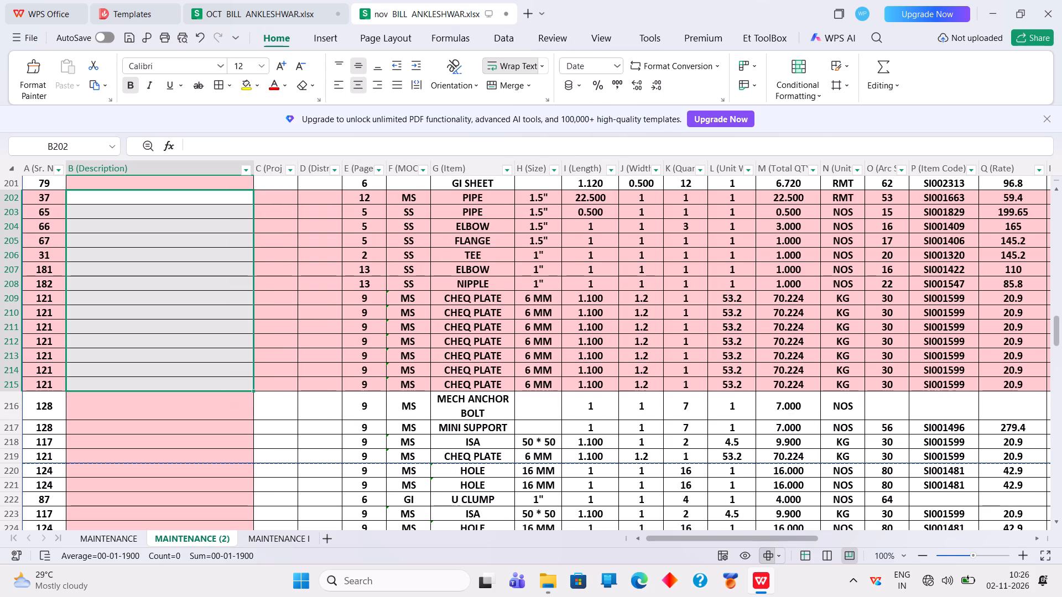
Enter the descriptions DISMENT OF EXHAUST FAN OH PLANT in row 195 and FAB OF SHED FOR TOILET in row 196.
{"action": "scroll", "coordinate": [512, 284], "scroll_direction": "up", "scroll_amount": 4}
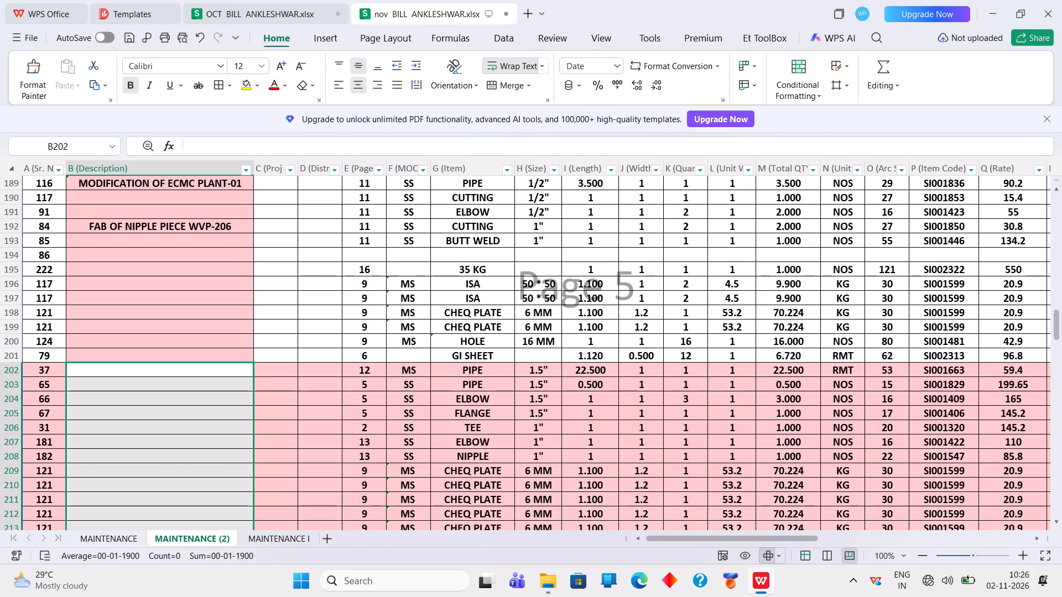
{"action": "left_click", "coordinate": [239, 271]}
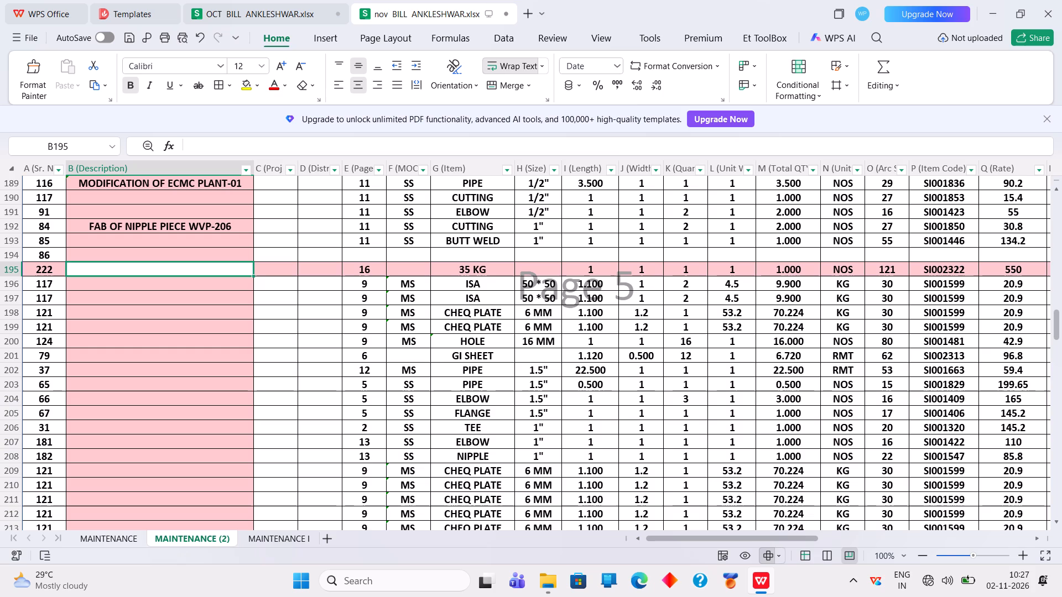
{"action": "type", "text": "DIS"}
{"action": "type", "text": "MENT OF EXHA"}
{"action": "type", "text": "UST"}
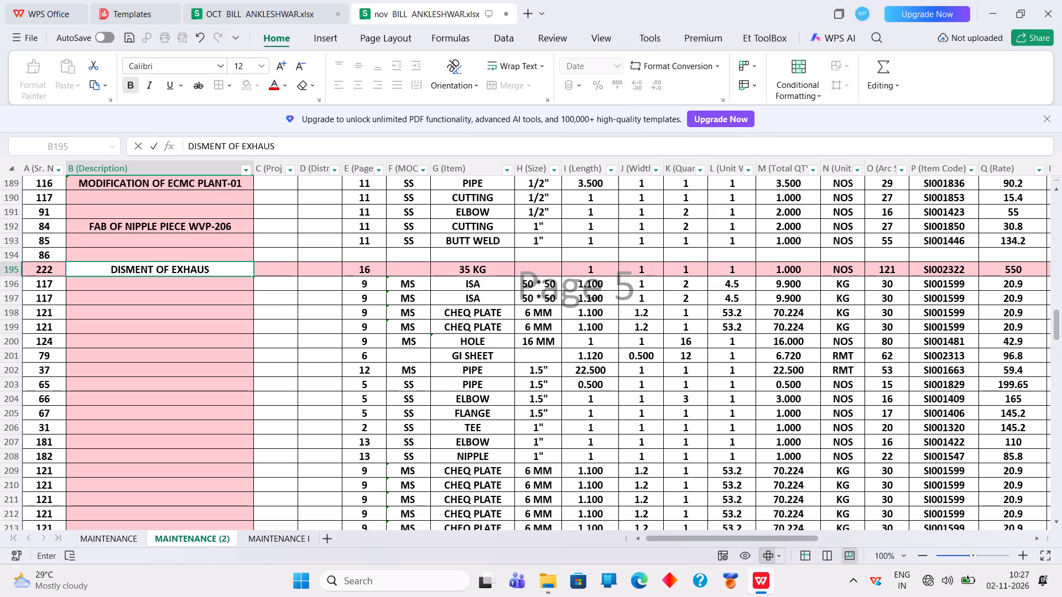
{"action": "key", "text": "space"}
{"action": "type", "text": "FAN OH PLANT"}
{"action": "key", "text": "Return"}
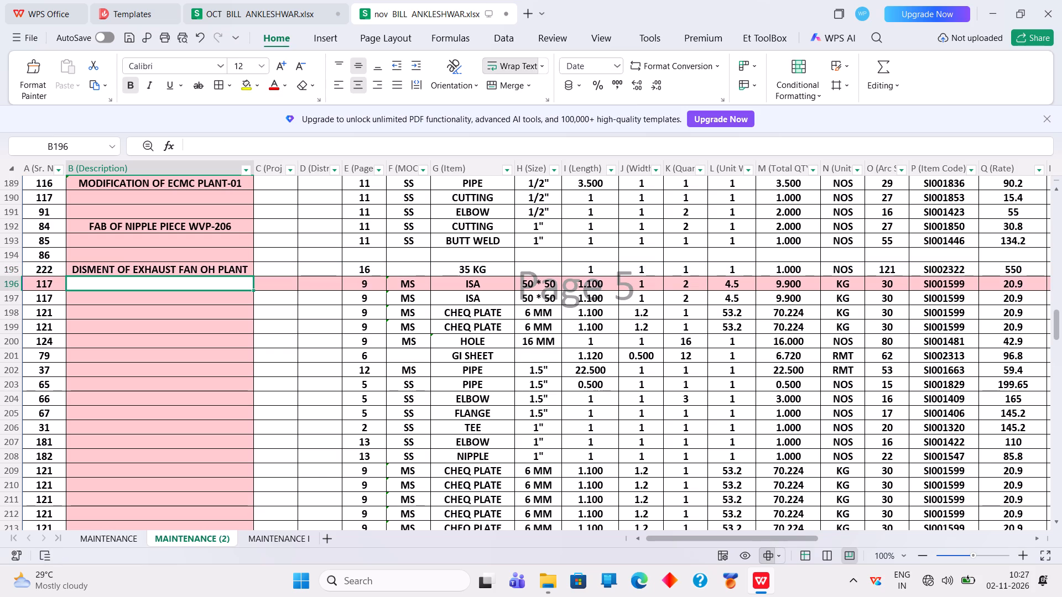
{"action": "type", "text": "FAB OF SHED FOR TOILET"}
{"action": "key", "text": "Return"}
Enter the description DISMENT OF LINE FUNNEL CONDENSER MEE PLANT for the 1.5" MS PIPE in row 202.
{"action": "key", "text": "Return"}
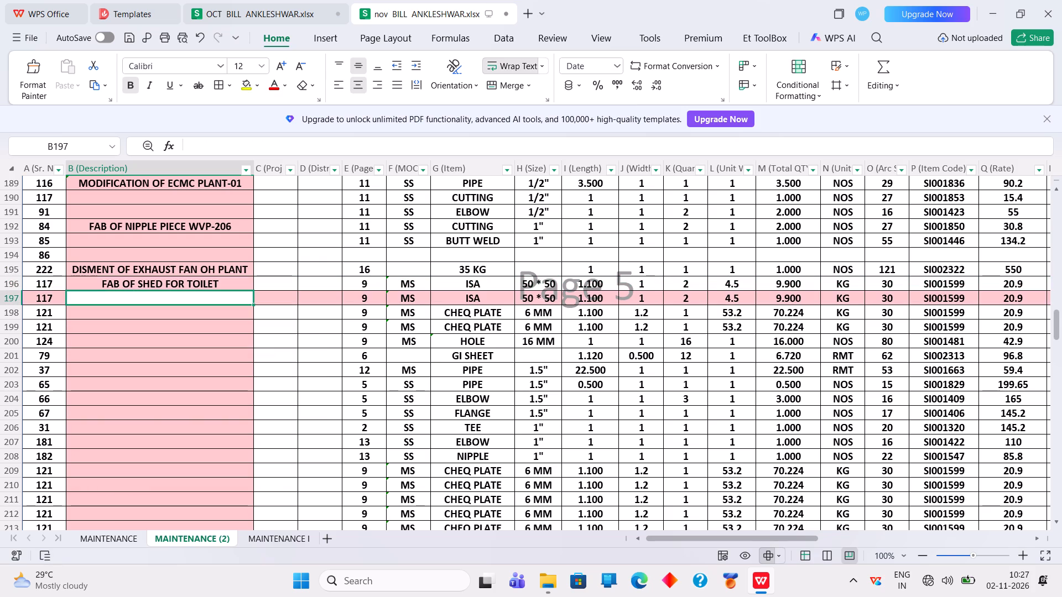
{"action": "key", "text": "Return"}
{"action": "key", "text": "Return"}
{"action": "key", "text": "Return"}
{"action": "key", "text": "Return"}
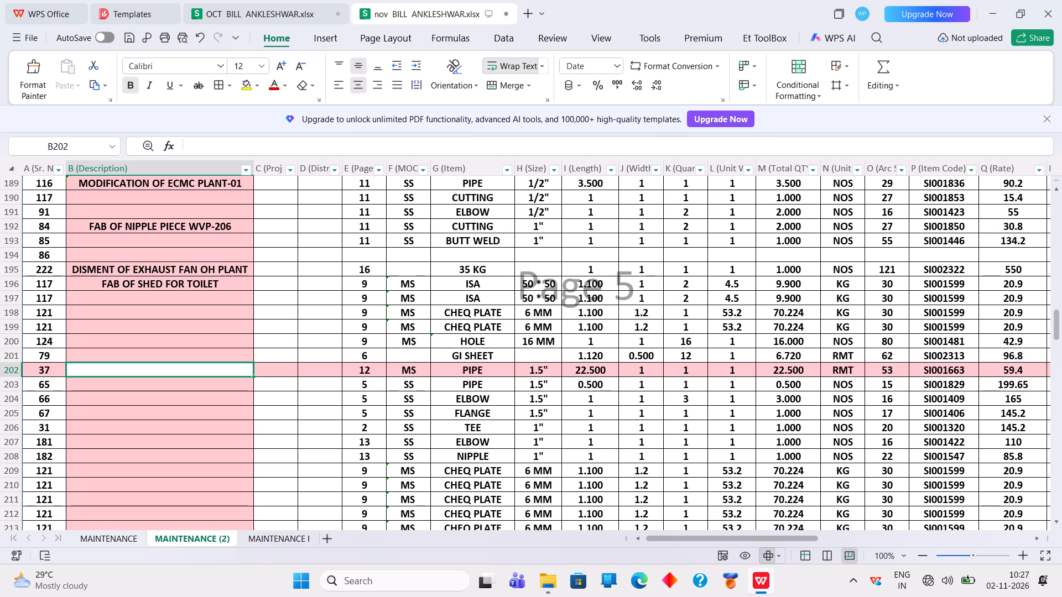
{"action": "type", "text": "DISMENT OF"}
{"action": "key", "text": "space"}
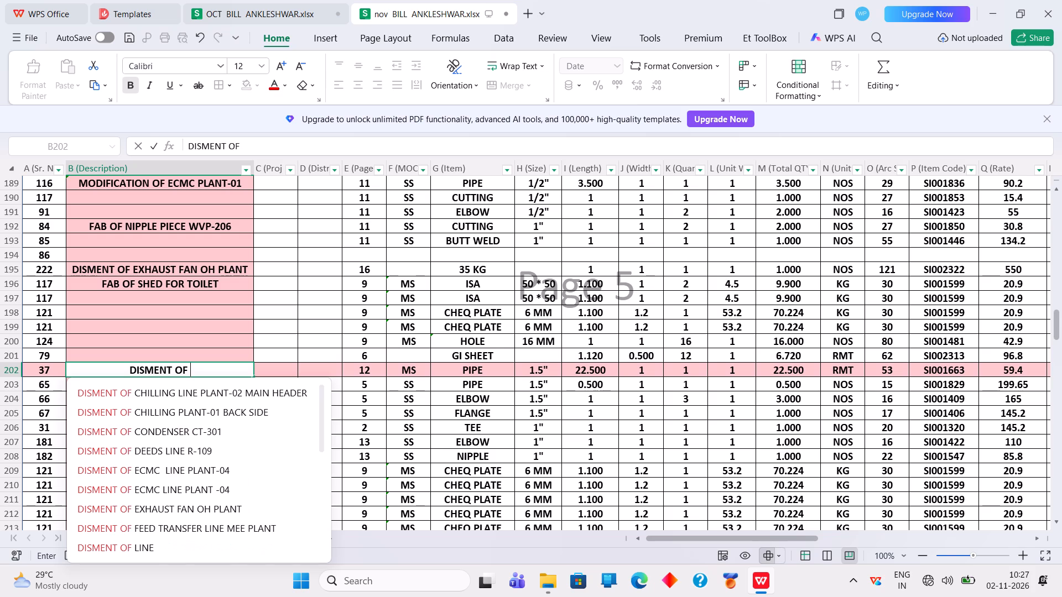
{"action": "type", "text": "LINE"}
{"action": "key", "text": "space"}
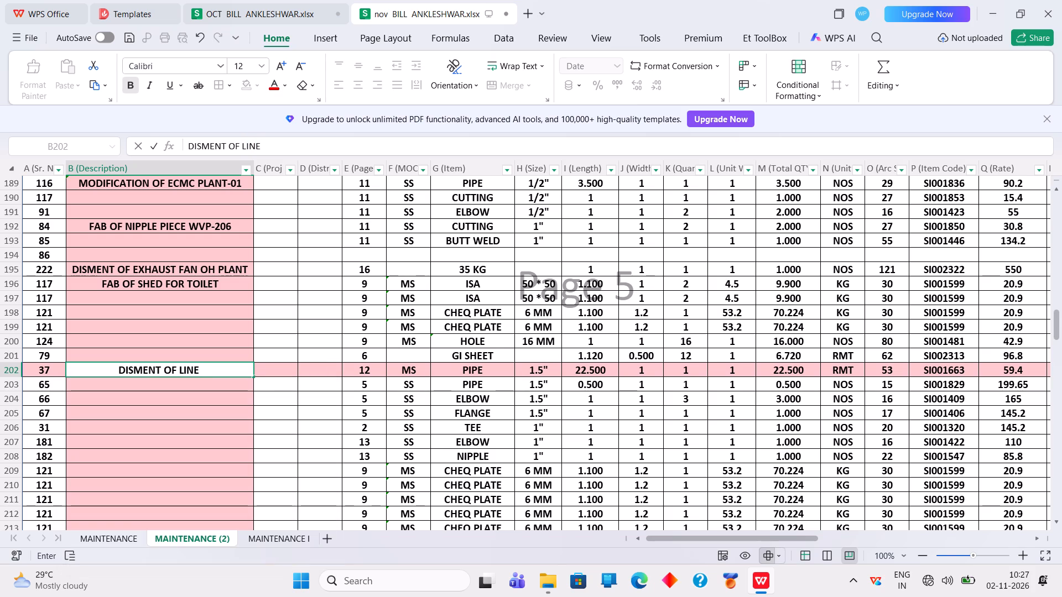
{"action": "key", "text": "f"}
{"action": "type", "text": "UNNE"}
{"action": "type", "text": "L CONDENSER LI"}
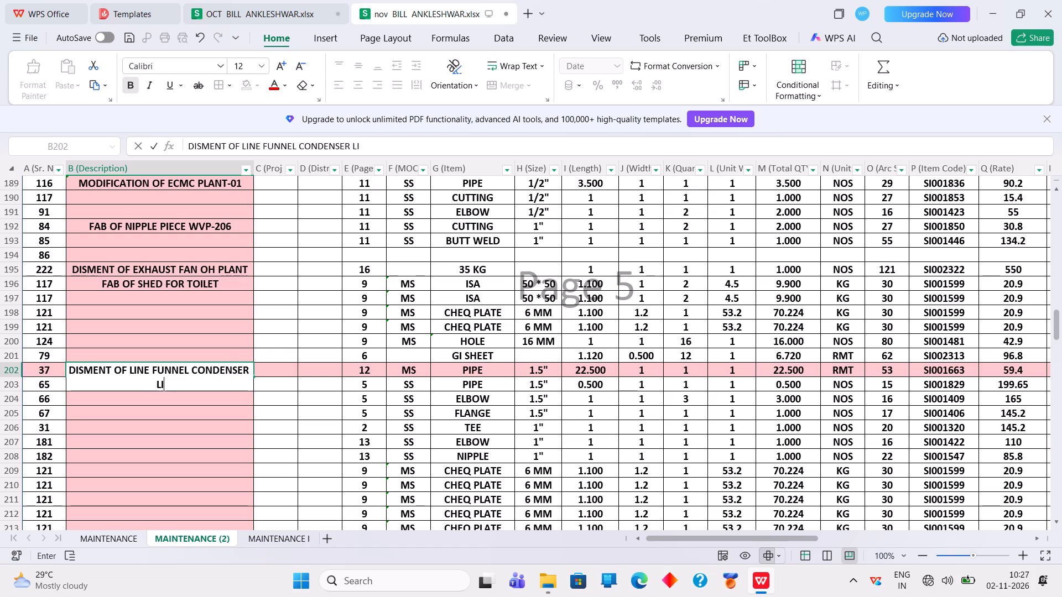
{"action": "key", "text": "BackSpace"}
{"action": "key", "text": "BackSpace"}
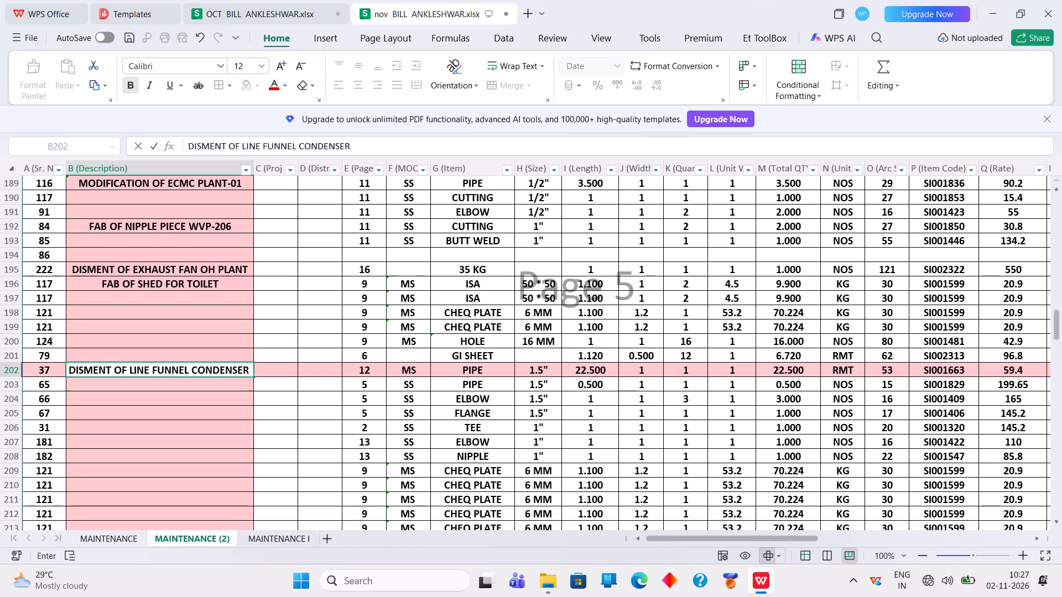
{"action": "key", "text": "space"}
{"action": "type", "text": "M"}
{"action": "type", "text": "EE"}
{"action": "key", "text": "space"}
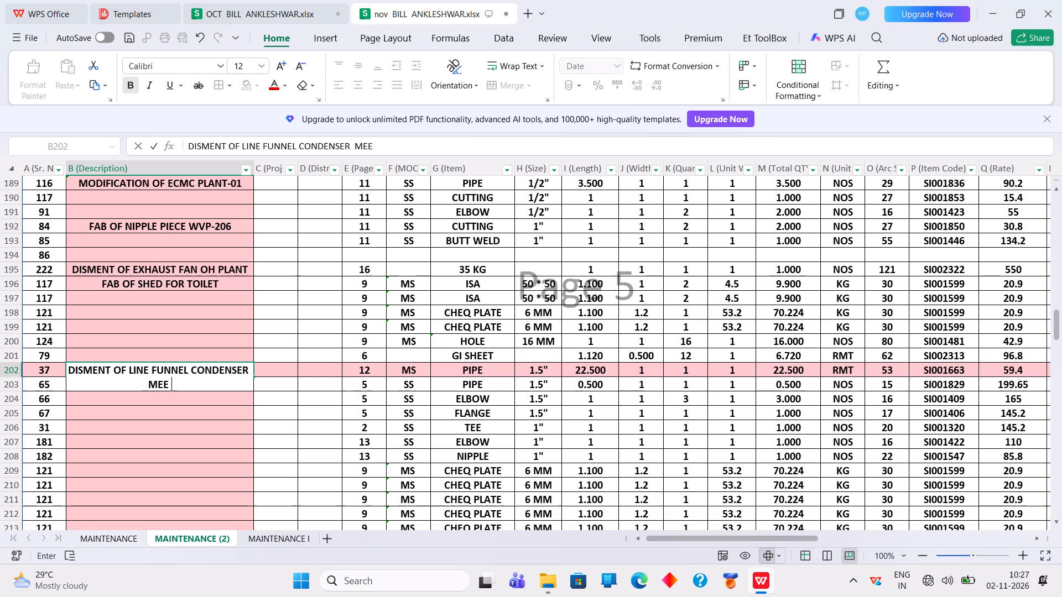
{"action": "type", "text": "PLANT"}
{"action": "key", "text": "Return"}
Enter the description FAB OF LINE for the SS PIPE in row 203.
{"action": "type", "text": "FAB OF LI"}
{"action": "type", "text": "NE"}
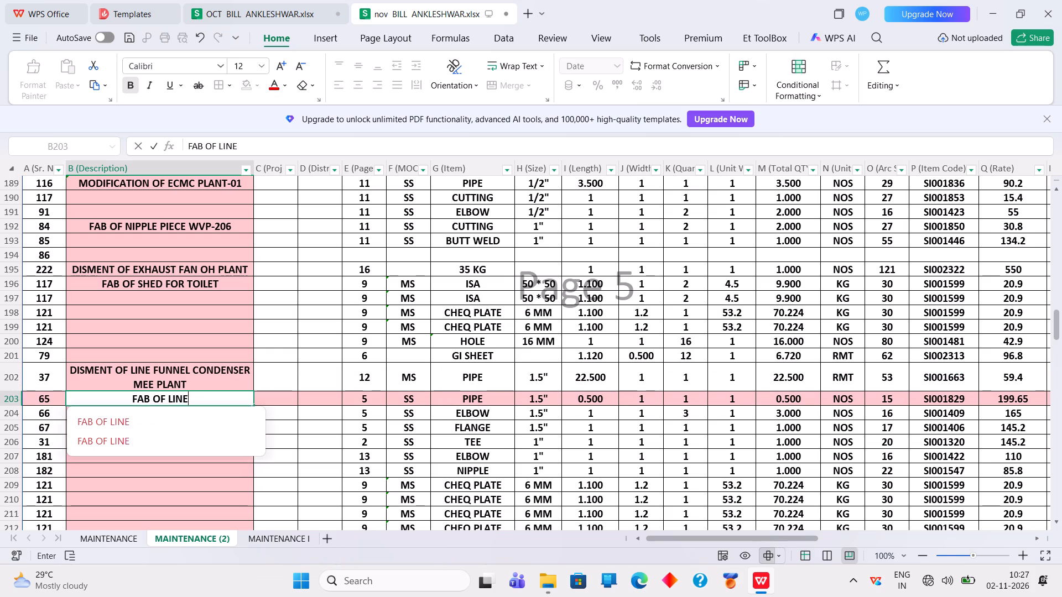
{"action": "key", "text": "Return"}
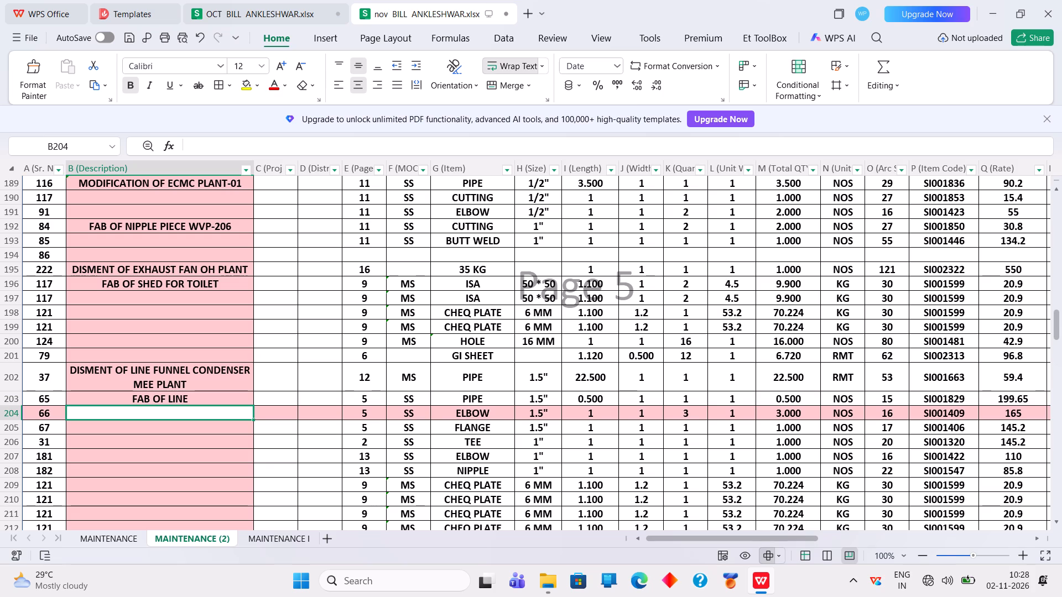
Set the quantity of the 35 KG exhaust fan item in row 195 to 2.
{"action": "left_click", "coordinate": [685, 270]}
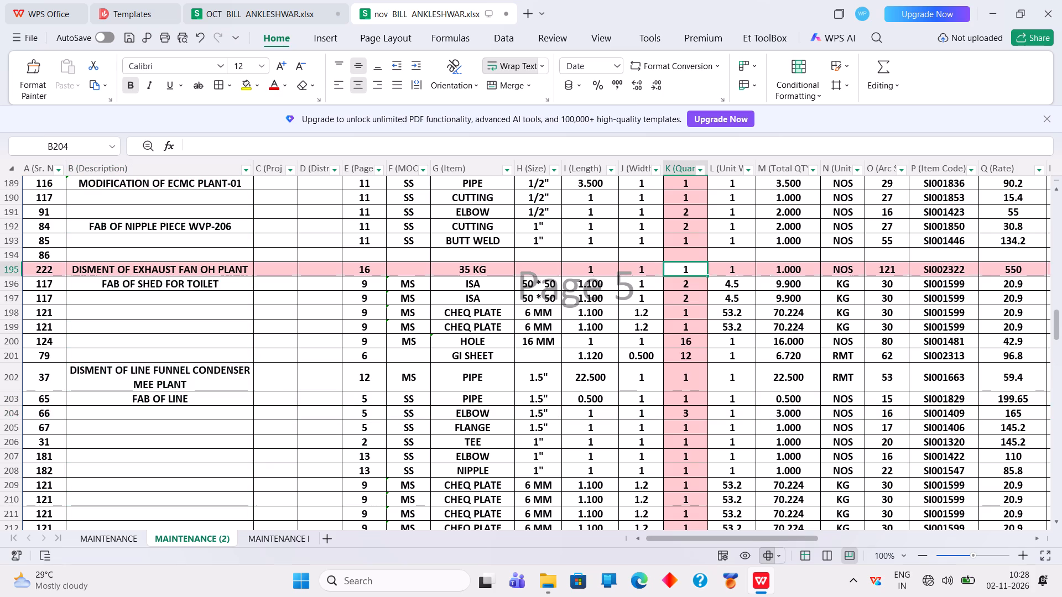
{"action": "key", "text": "2"}
{"action": "key", "text": "Return"}
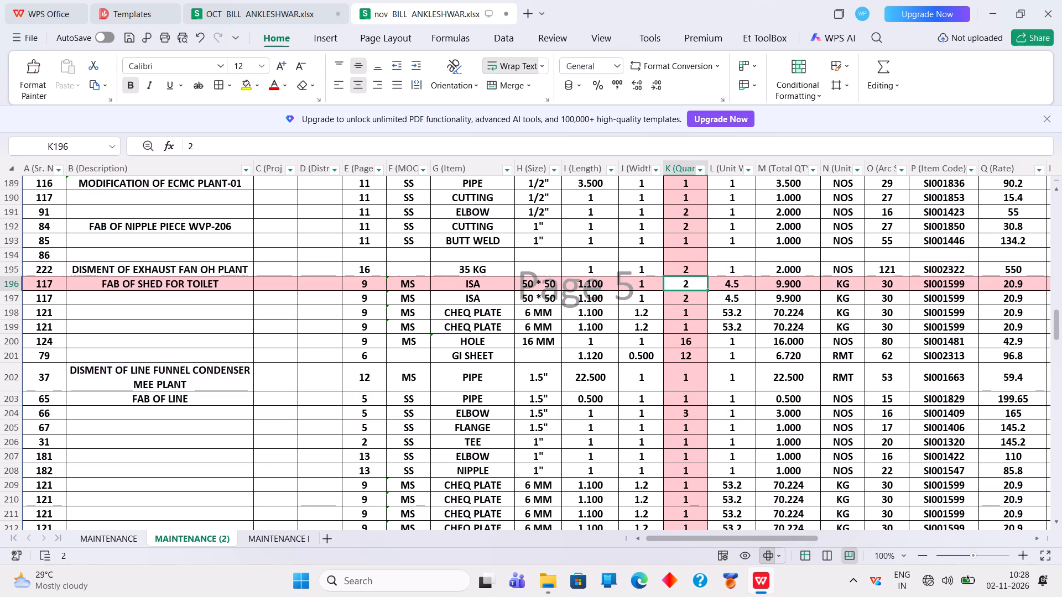
Enter lengths for rows 196 to 201: 0.950 and 0.560 for ISA, 0.080 for both CHEQ PLATE rows, 1 for HOLE, 0.950 for GI SHEET.
{"action": "left_click", "coordinate": [578, 286]}
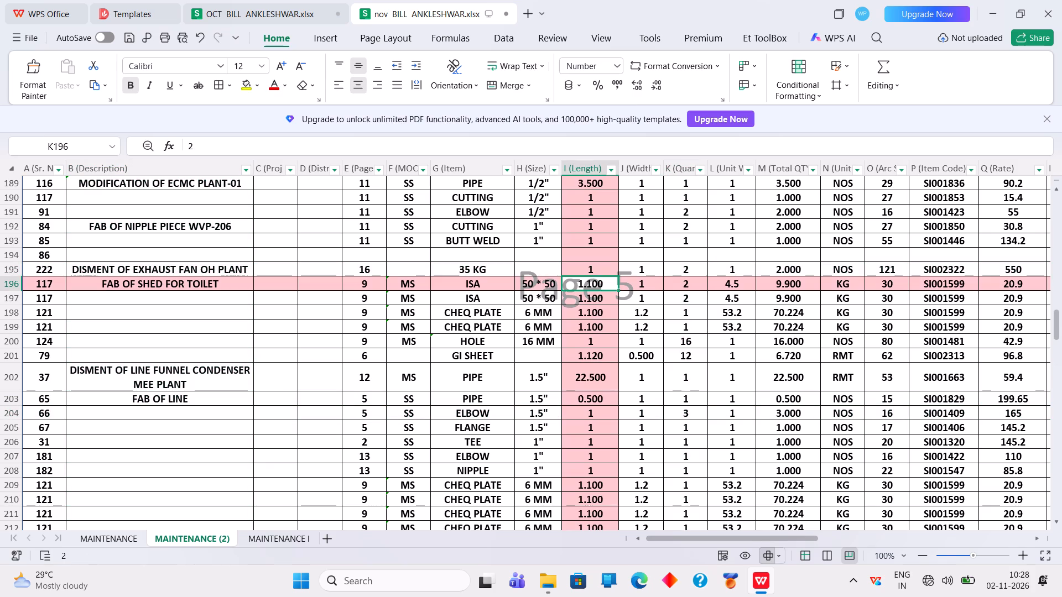
{"action": "type", "text": ".950"}
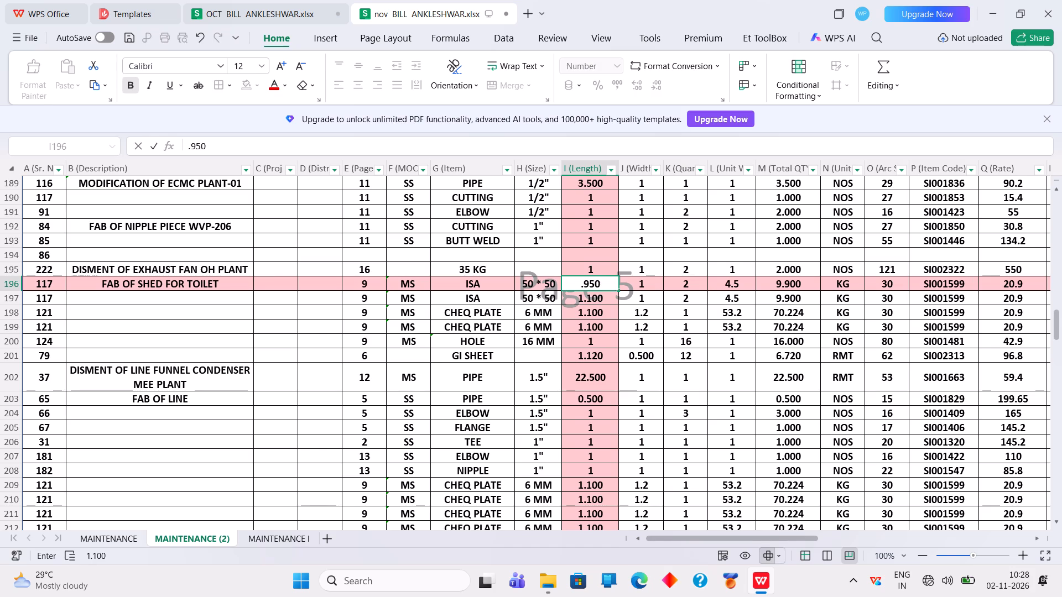
{"action": "key", "text": "Return"}
{"action": "key", "text": "period"}
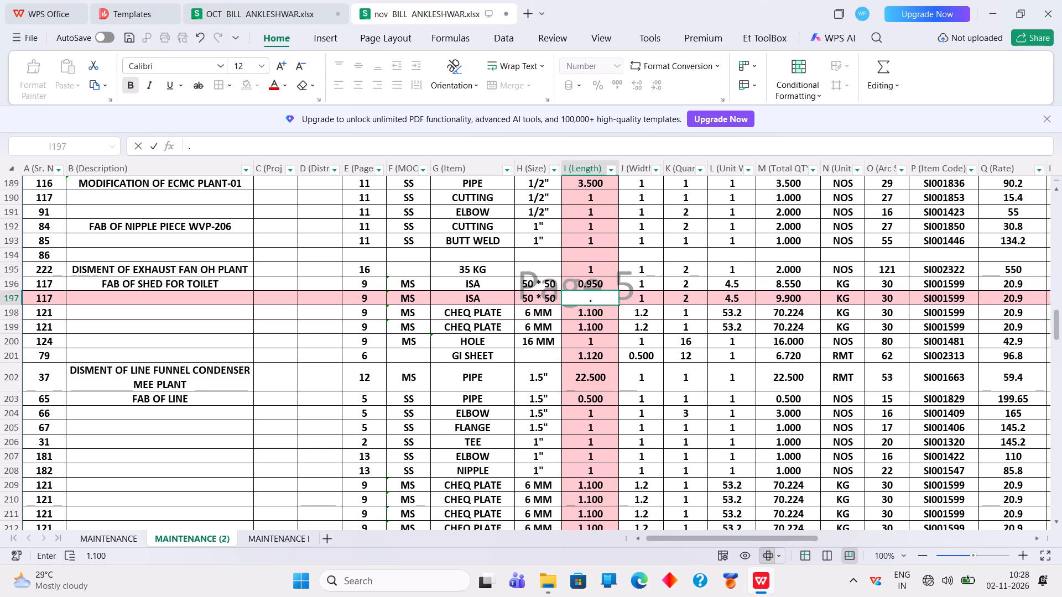
{"action": "type", "text": "560"}
{"action": "key", "text": "Return"}
{"action": "type", "text": ".080"}
{"action": "key", "text": "Return"}
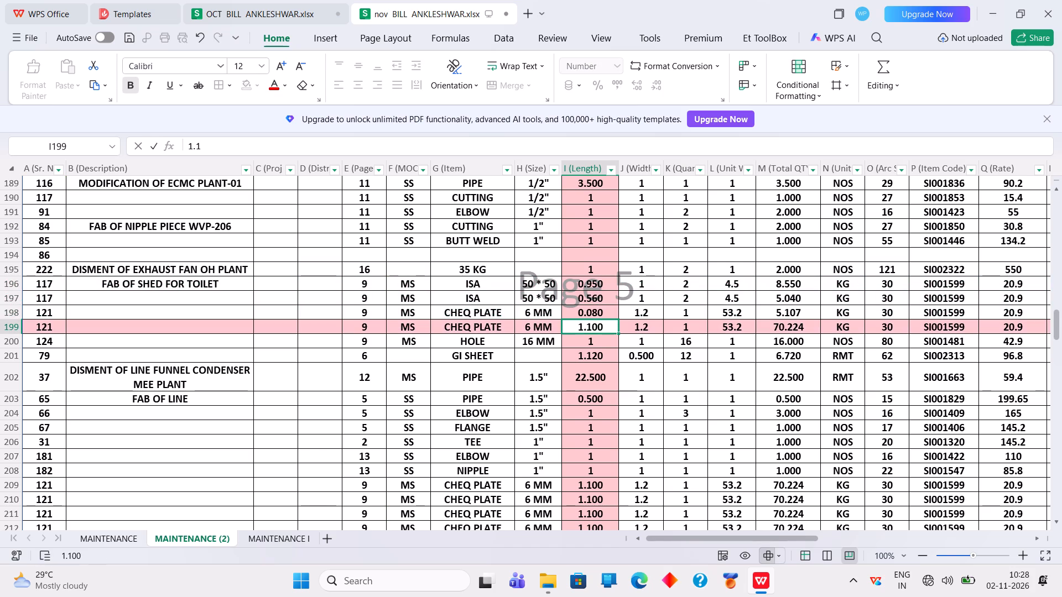
{"action": "type", "text": ".080"}
{"action": "key", "text": "Return"}
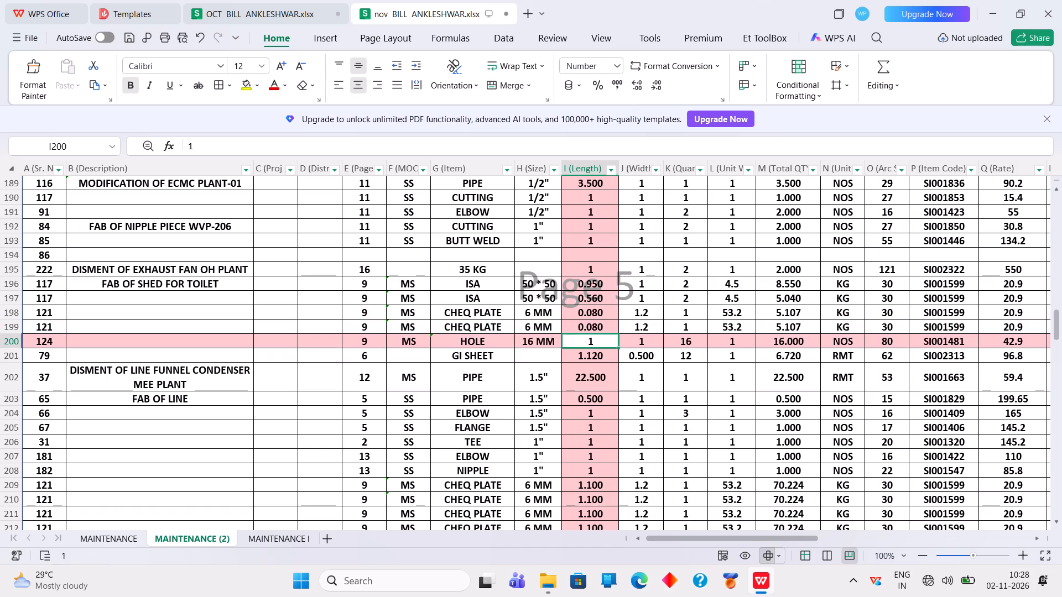
{"action": "key", "text": "period"}
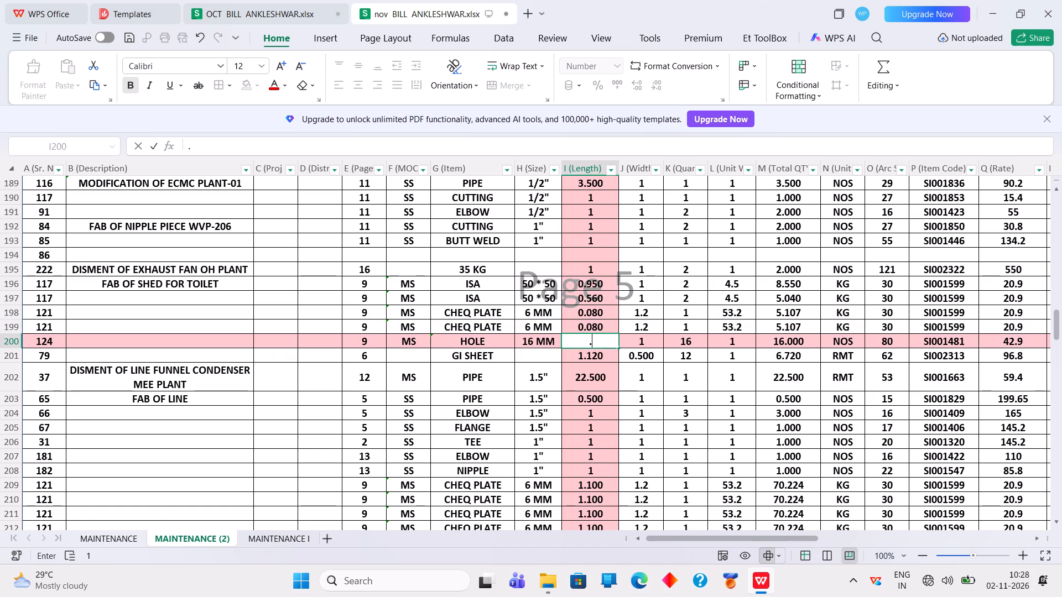
{"action": "key", "text": "BackSpace"}
{"action": "key", "text": "1"}
{"action": "key", "text": "Return"}
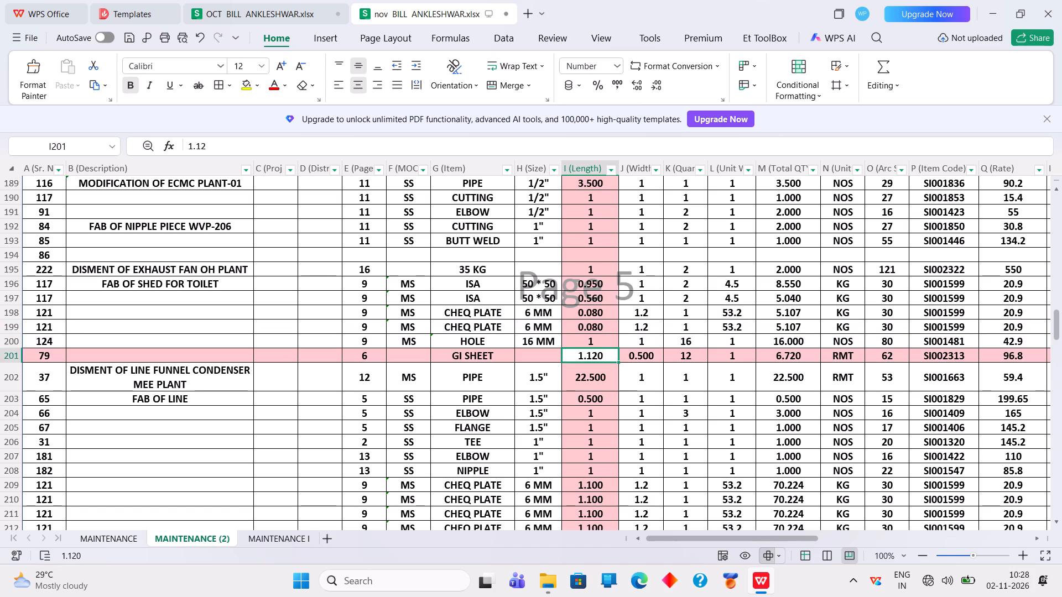
{"action": "type", "text": ".950"}
{"action": "key", "text": "Return"}
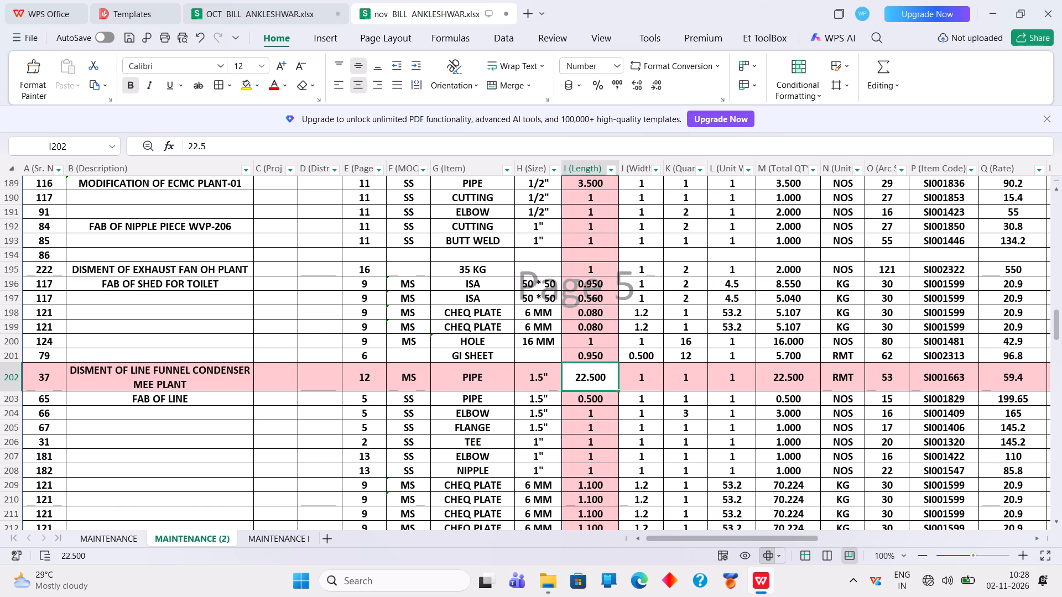
Enter widths 0.180 and 0.1 for the CHEQ PLATE rows 198 and 199, 1 for HOLE, and 1.560 for GI SHEET.
{"action": "left_click", "coordinate": [646, 310]}
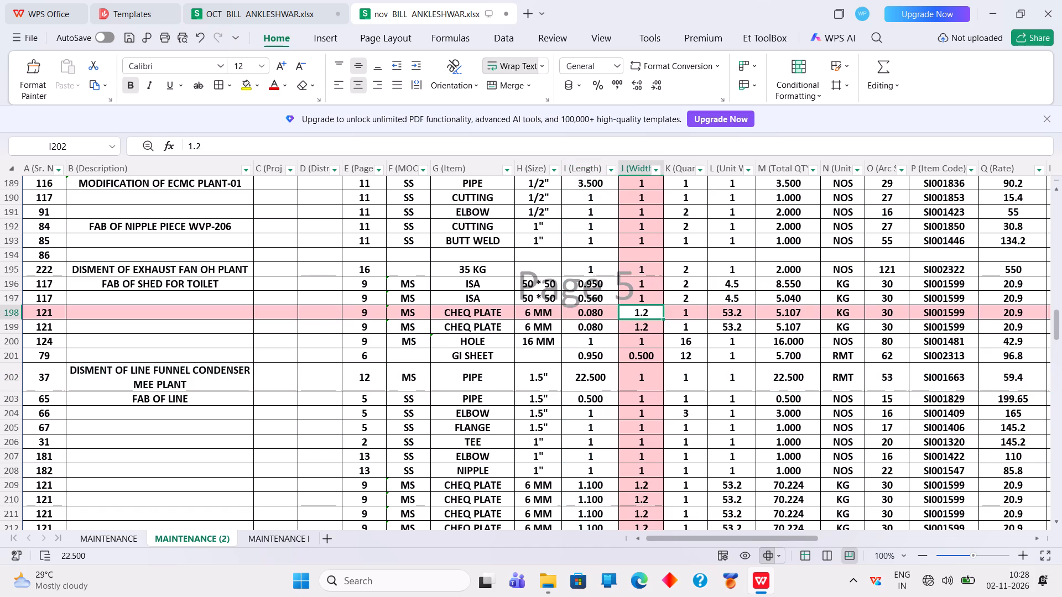
{"action": "type", "text": ".180"}
{"action": "key", "text": "Return"}
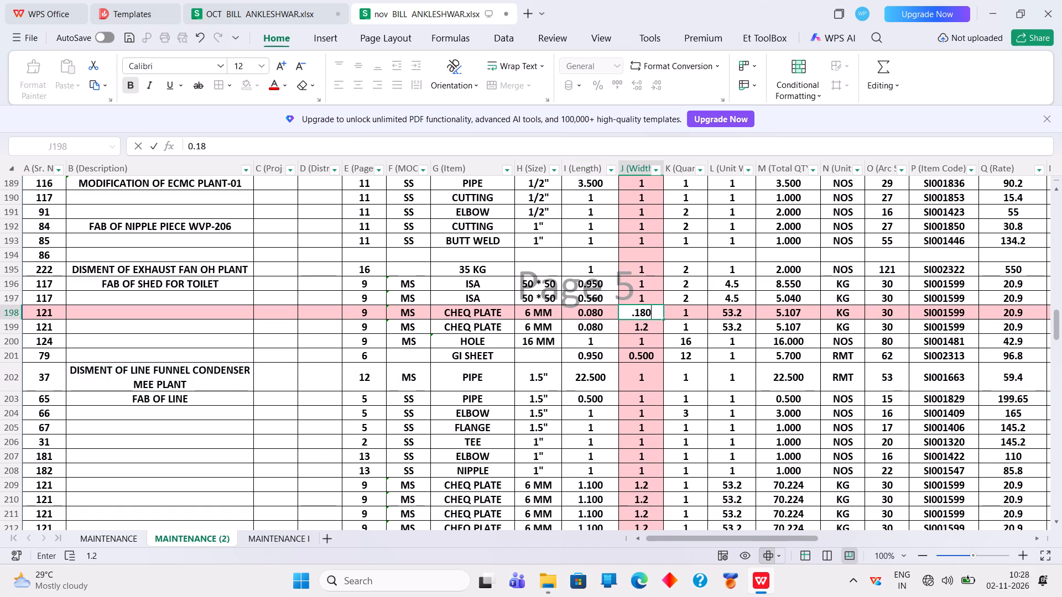
{"action": "type", "text": ".1"}
{"action": "key", "text": "Return"}
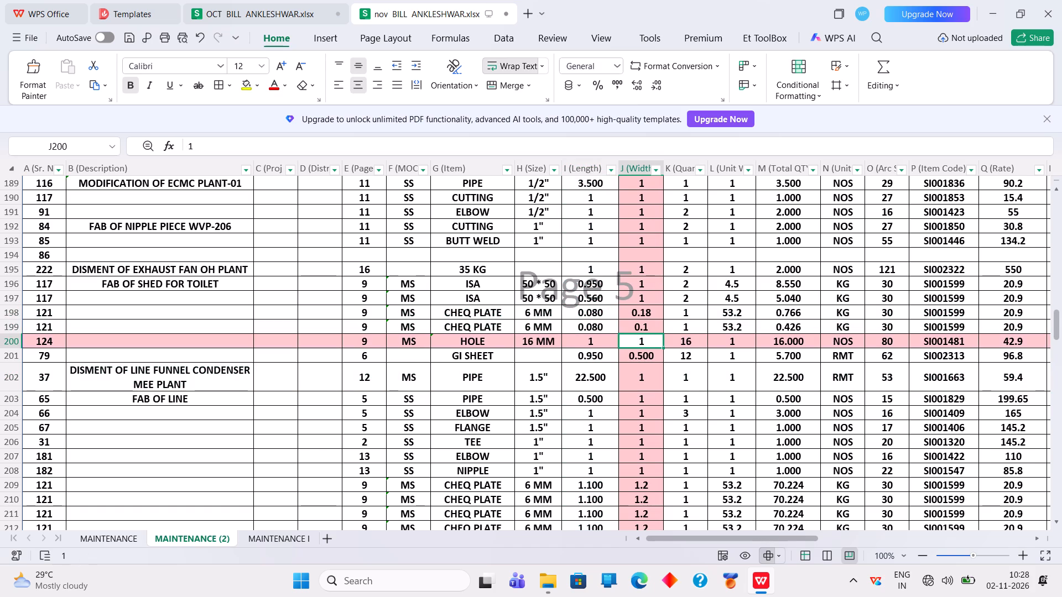
{"action": "key", "text": "1"}
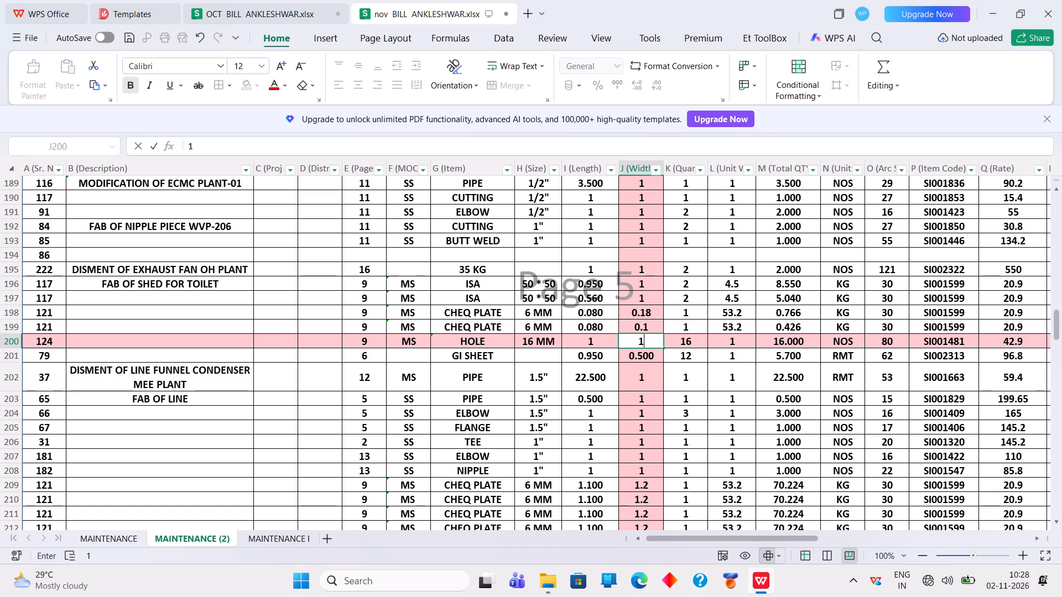
{"action": "key", "text": "Return"}
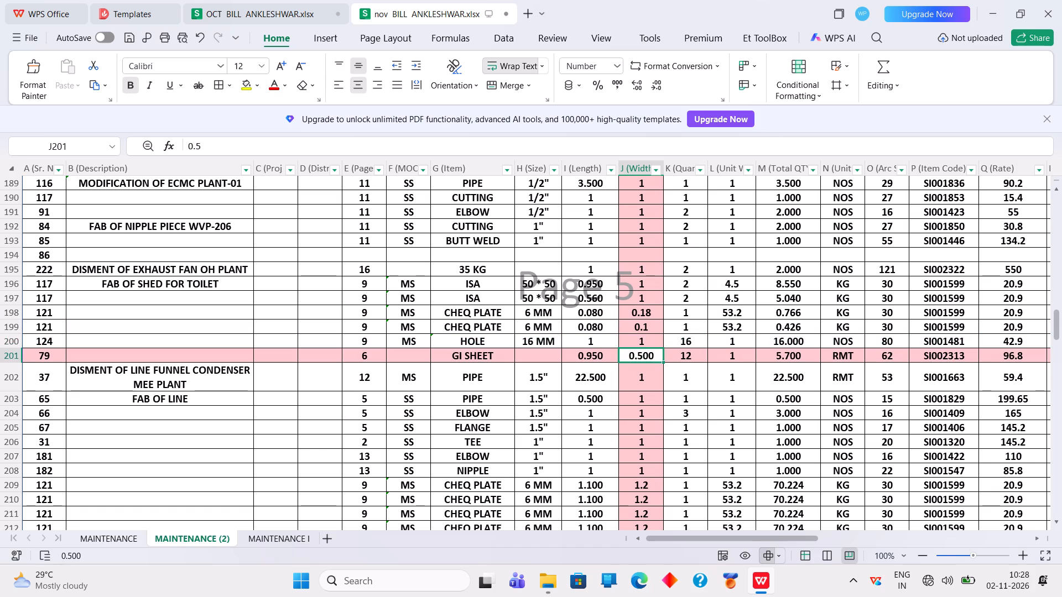
{"action": "type", "text": "1.560"}
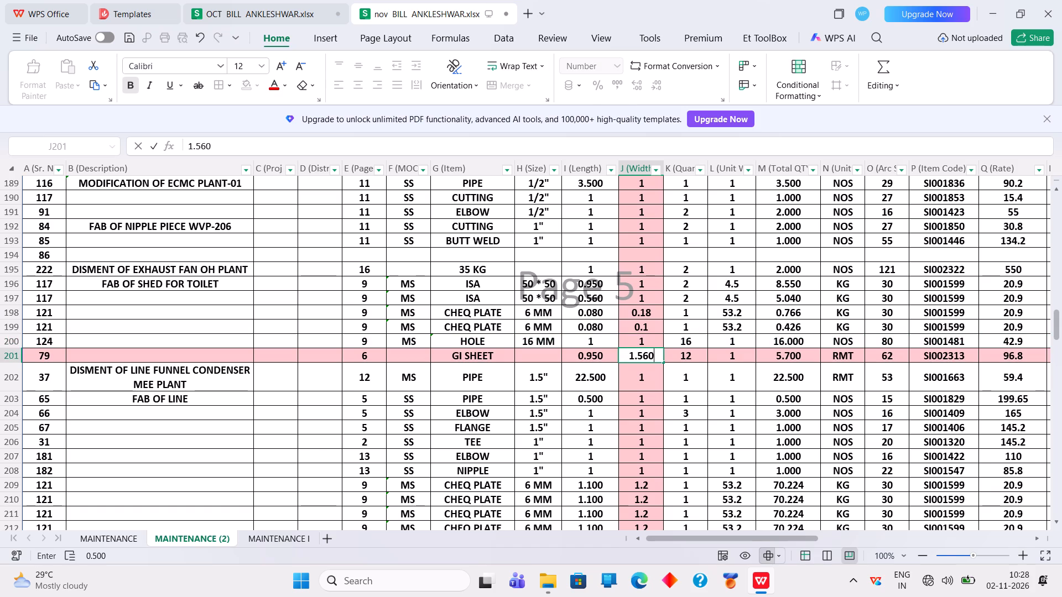
{"action": "key", "text": "Return"}
Enter the quantities 2, 1, 2, 2, 4, 8 and 1 in rows 195 to 201.
{"action": "left_click", "coordinate": [683, 271]}
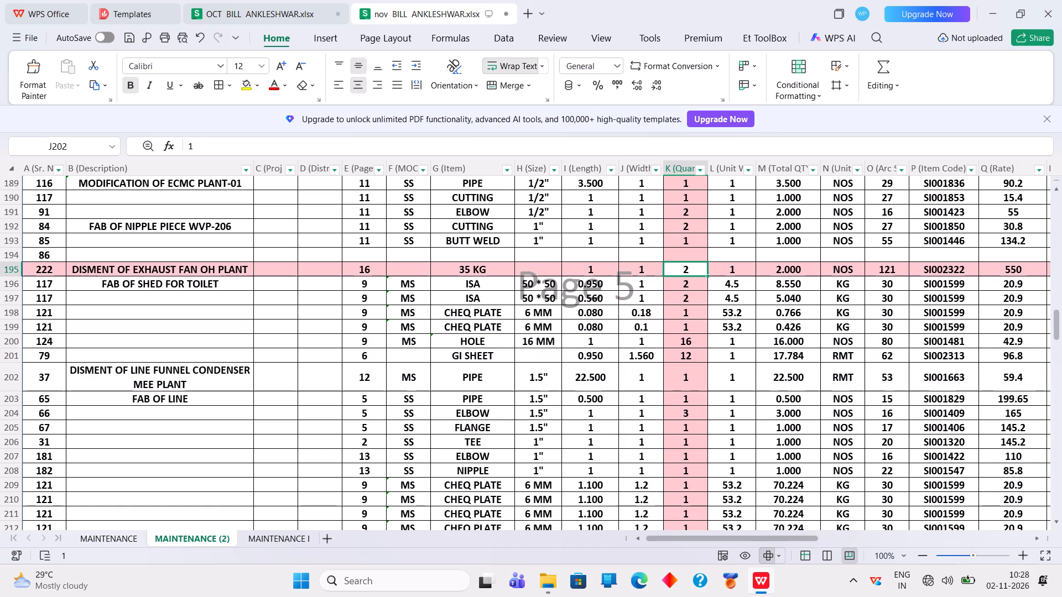
{"action": "key", "text": "2"}
{"action": "key", "text": "Return"}
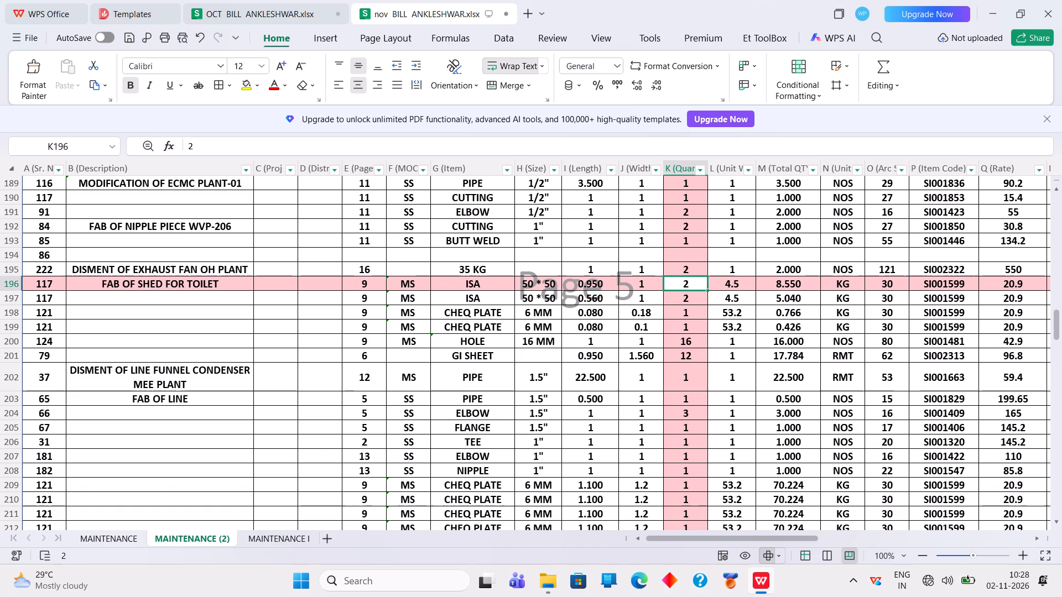
{"action": "key", "text": "1"}
{"action": "key", "text": "Return"}
{"action": "key", "text": "2"}
{"action": "key", "text": "Return"}
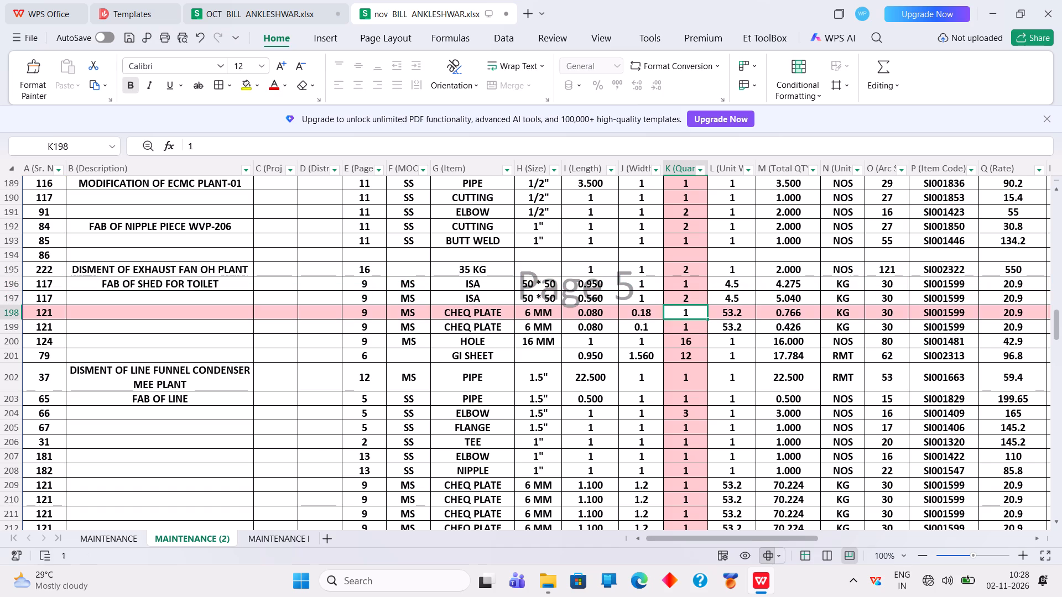
{"action": "key", "text": "2"}
{"action": "key", "text": "Return"}
{"action": "key", "text": "4"}
{"action": "key", "text": "Return"}
{"action": "key", "text": "8"}
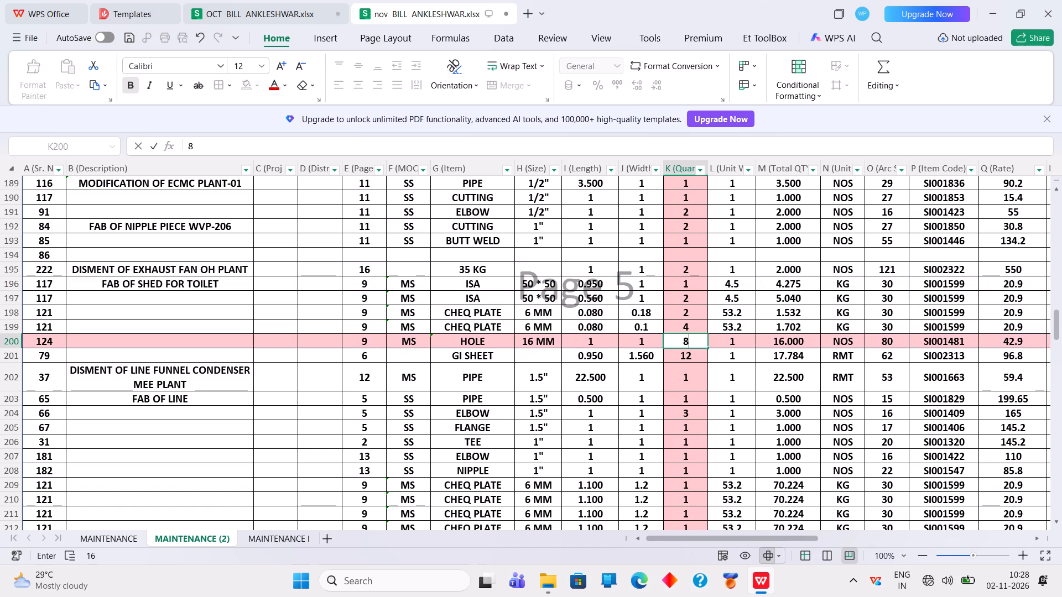
{"action": "key", "text": "Return"}
{"action": "key", "text": "1"}
{"action": "key", "text": "Return"}
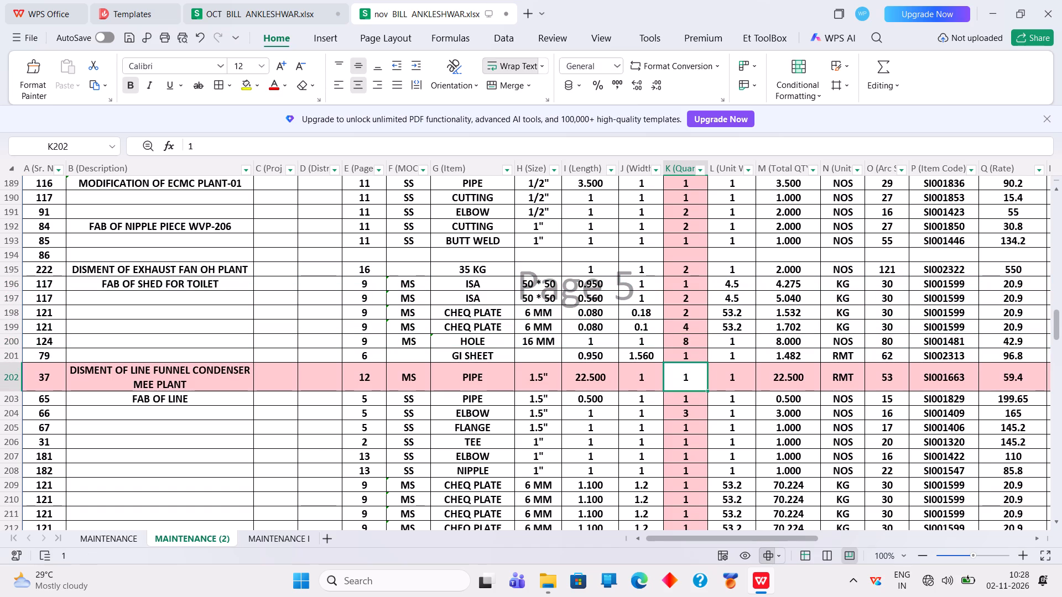
{"action": "left_click", "coordinate": [603, 378]}
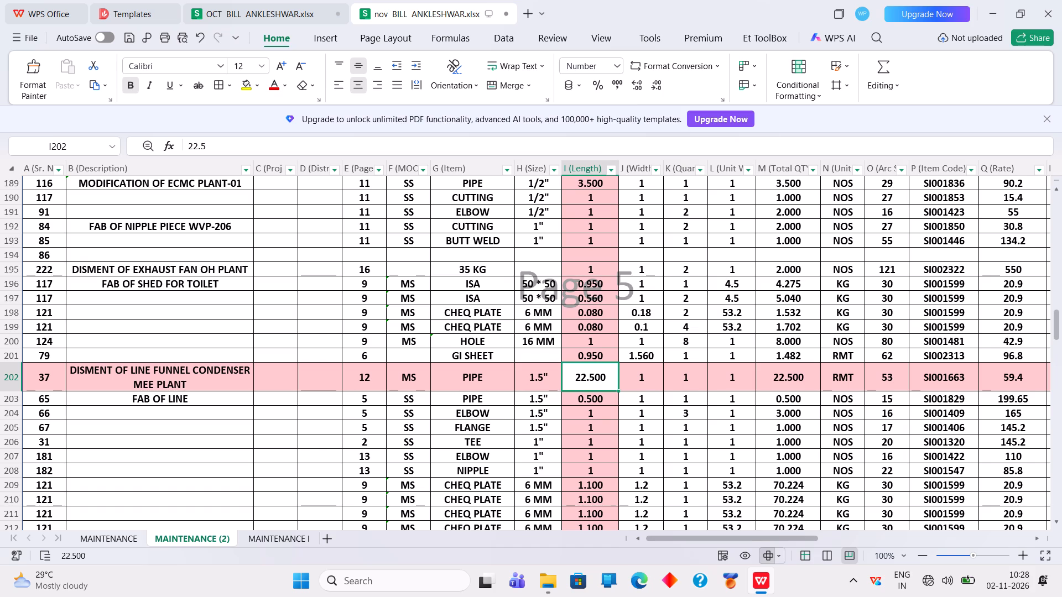
Go through the Arc S numbers from row 195 and set the GI SHEET number in row 201 to 61.
{"action": "left_click", "coordinate": [873, 269]}
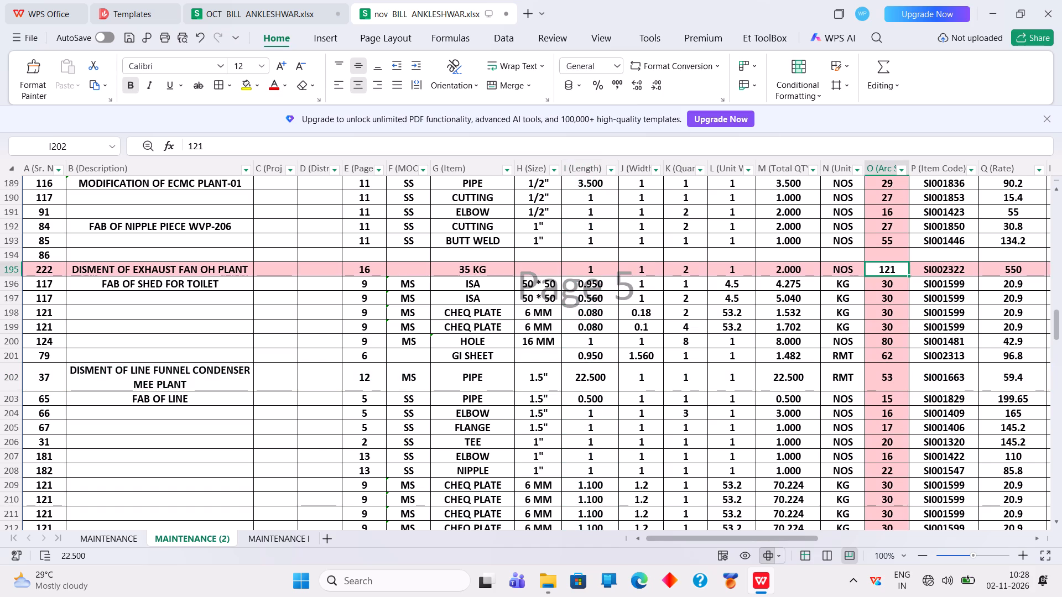
{"action": "key", "text": "Return"}
{"action": "key", "text": "Return"}
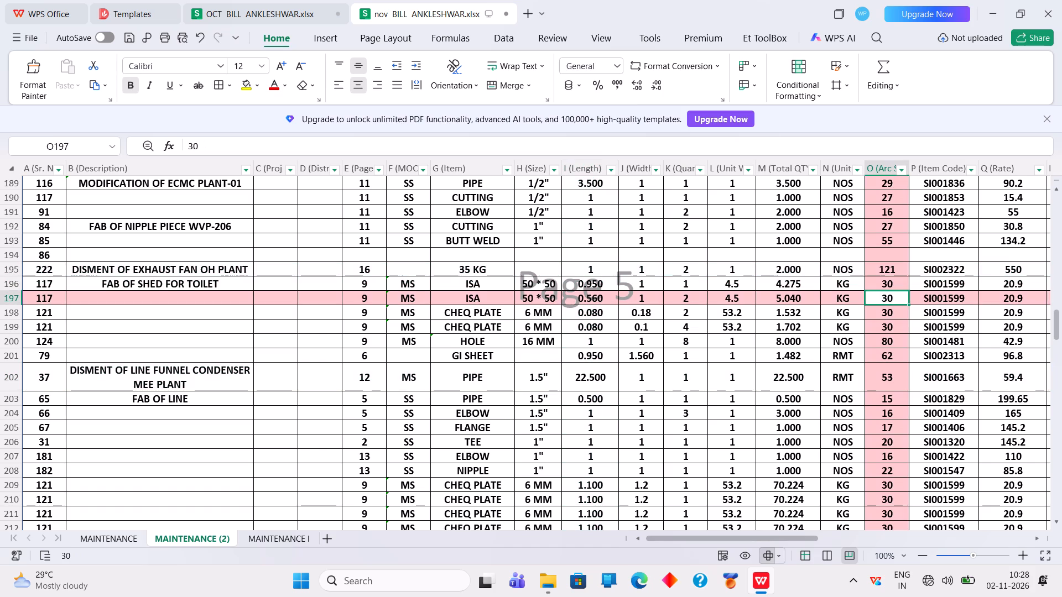
{"action": "key", "text": "Return"}
{"action": "key", "text": "Return"}
{"action": "key", "text": "Return"}
{"action": "key", "text": "Return"}
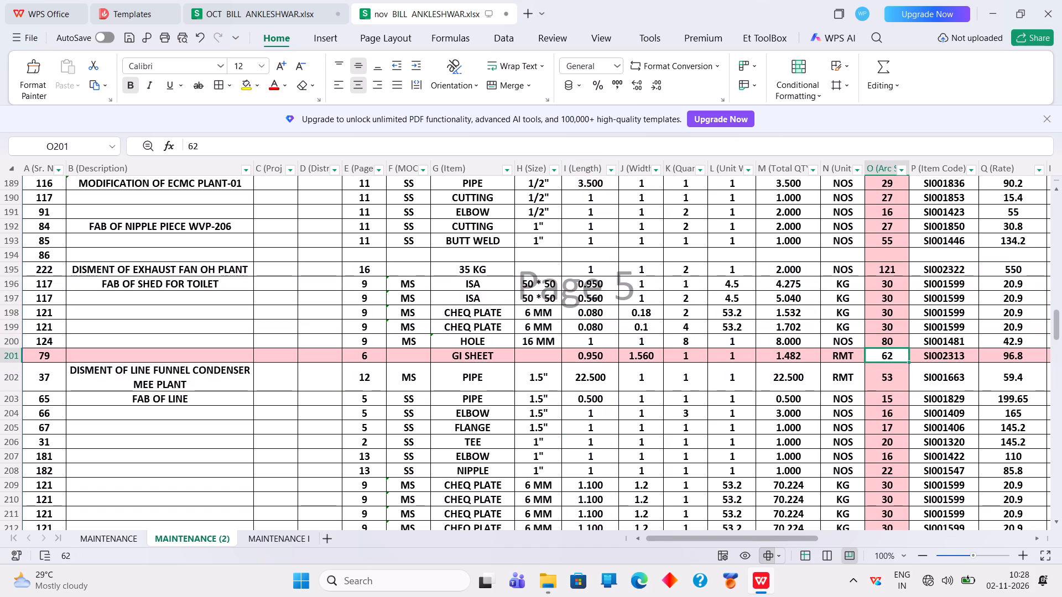
{"action": "type", "text": "61"}
{"action": "key", "text": "Return"}
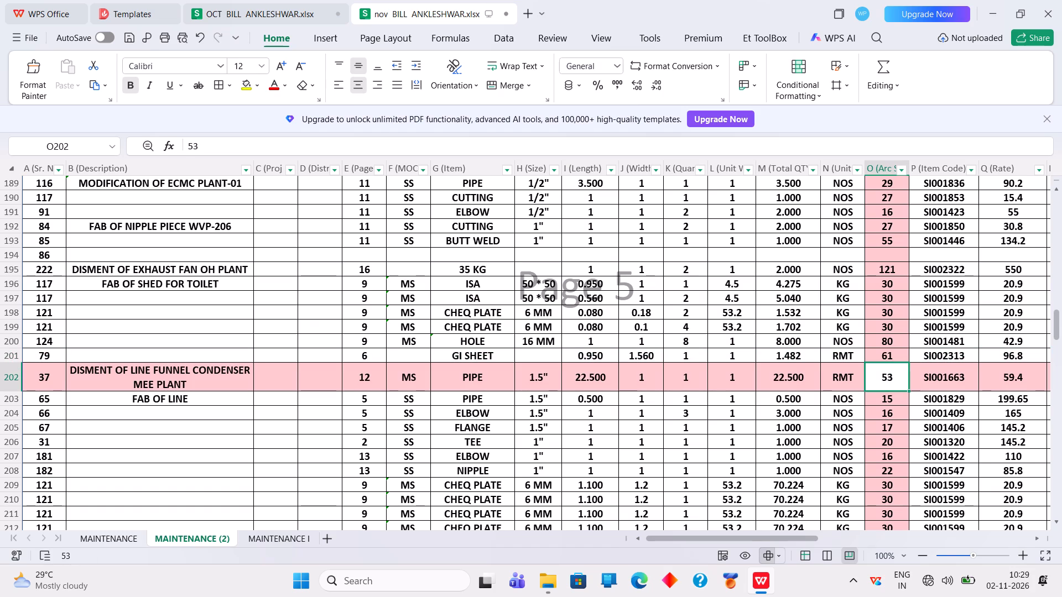
Set the lengths of the MS PIPE in row 202 and the SS PIPE in row 203 to 1.
{"action": "left_click", "coordinate": [592, 379]}
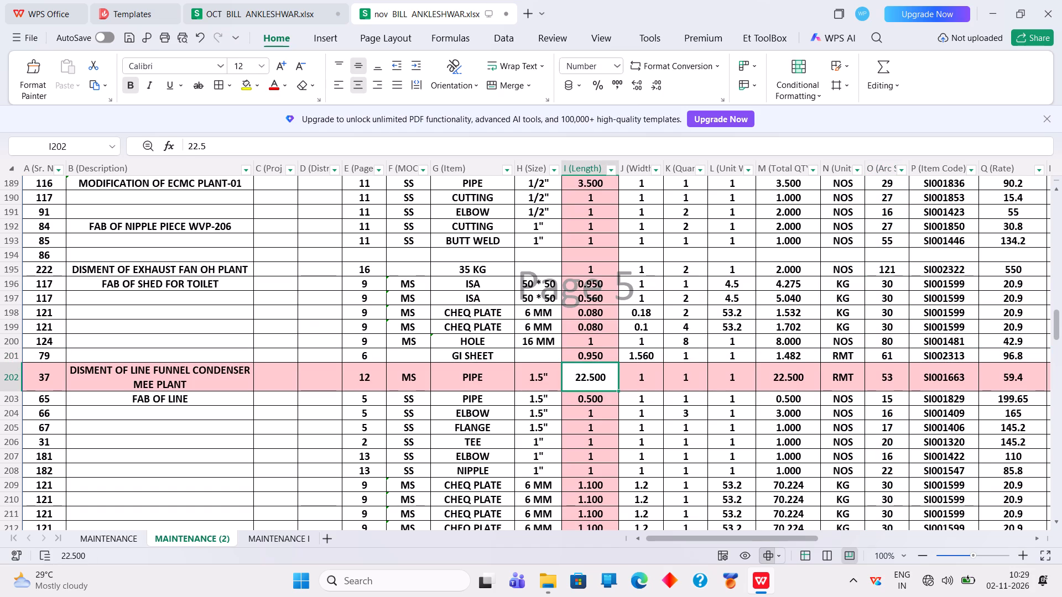
{"action": "key", "text": "1"}
{"action": "key", "text": "Return"}
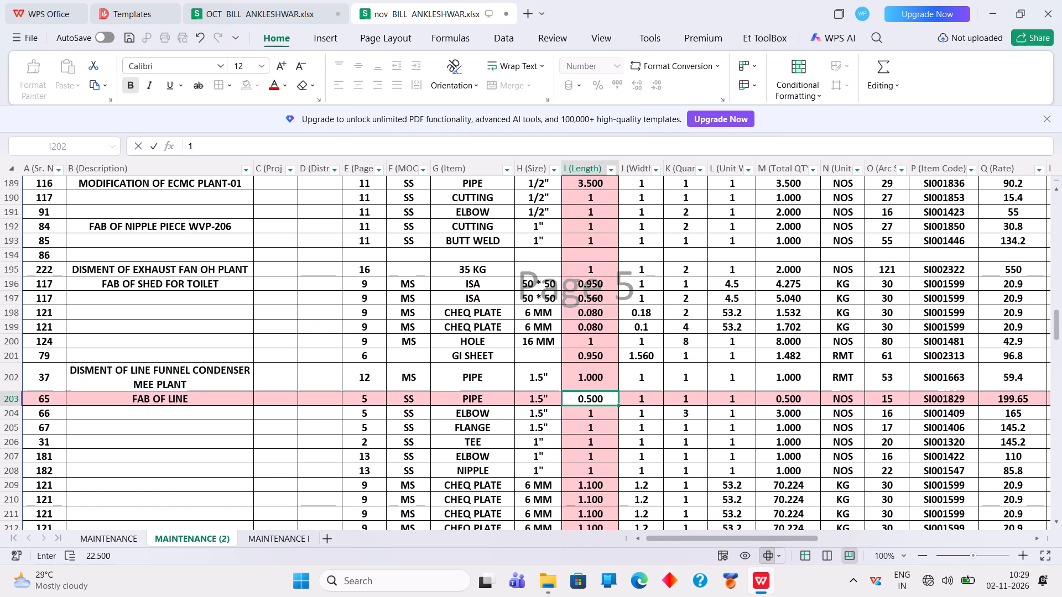
{"action": "key", "text": "1"}
{"action": "key", "text": "Return"}
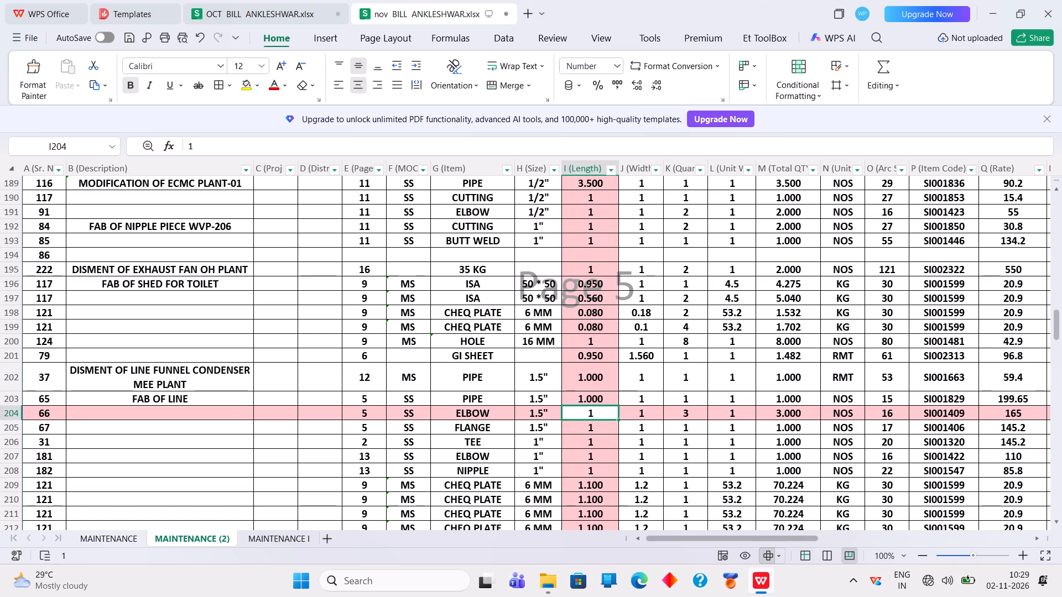
Enter quantities for rows 204 to 208: 1 for the 1.5" ELBOW, 2 for FLANGE, and 1 each for TEE, 1" ELBOW and NIPPLE.
{"action": "left_click", "coordinate": [688, 413]}
{"action": "key", "text": "1"}
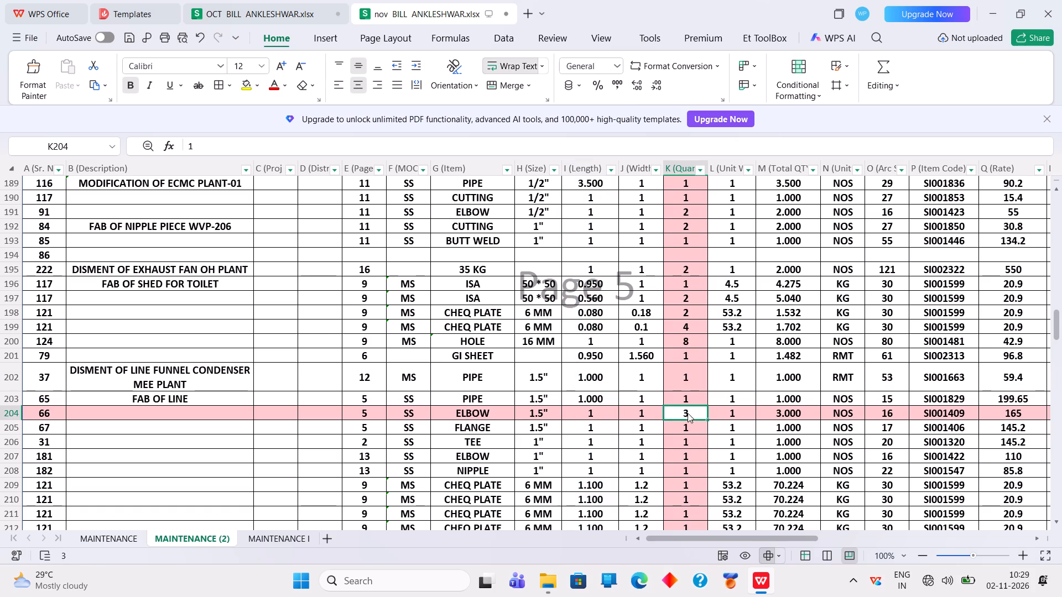
{"action": "key", "text": "Return"}
{"action": "key", "text": "2"}
{"action": "key", "text": "Return"}
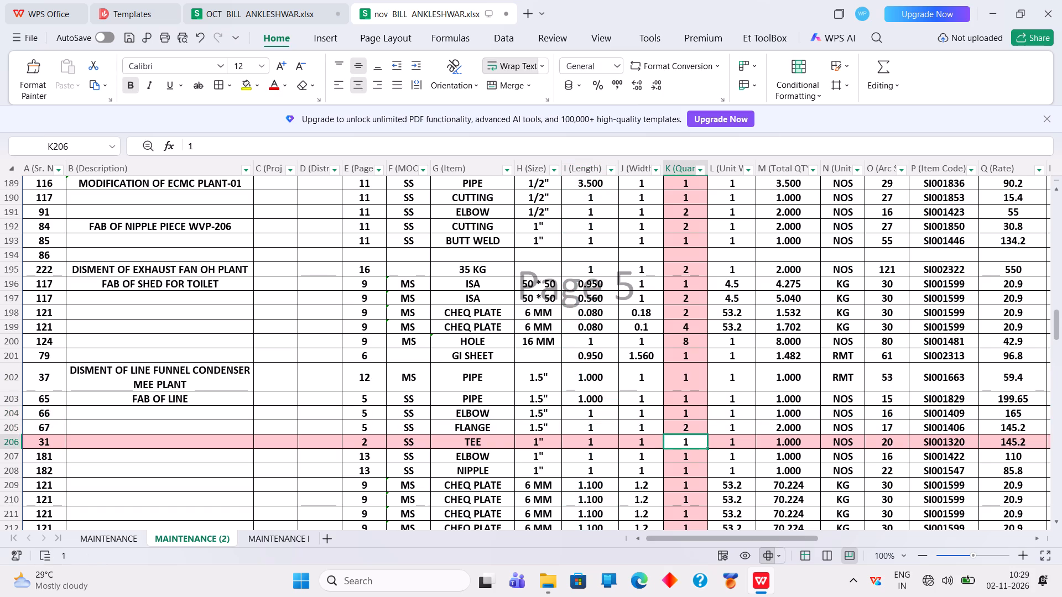
{"action": "key", "text": "1"}
{"action": "key", "text": "Return"}
{"action": "key", "text": "1"}
{"action": "key", "text": "Return"}
{"action": "key", "text": "1"}
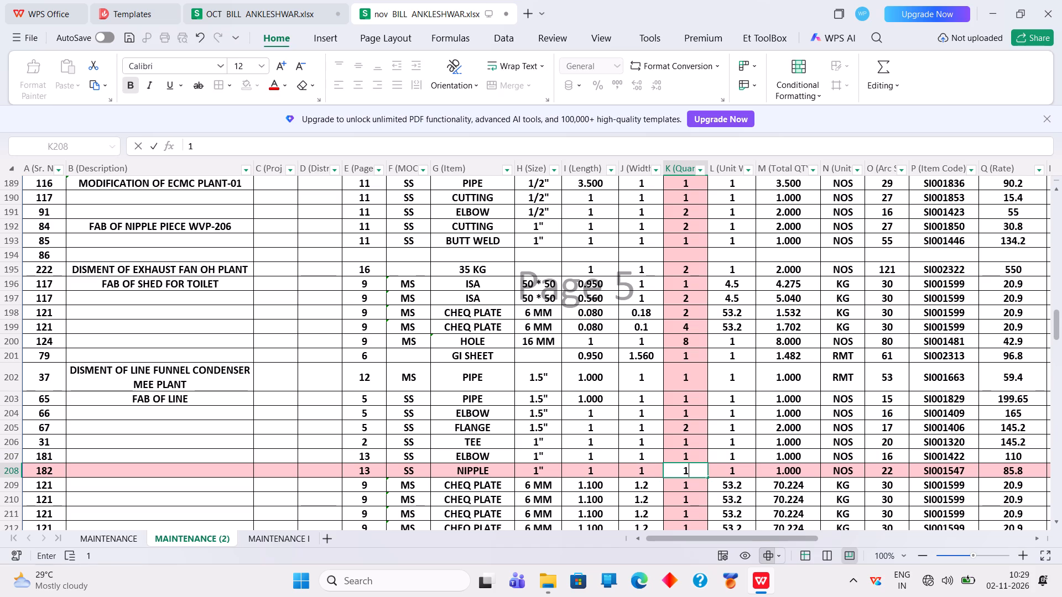
{"action": "key", "text": "Return"}
Check the Arc S numbers of the pipe and fitting rows 202 to 208.
{"action": "left_click", "coordinate": [877, 378]}
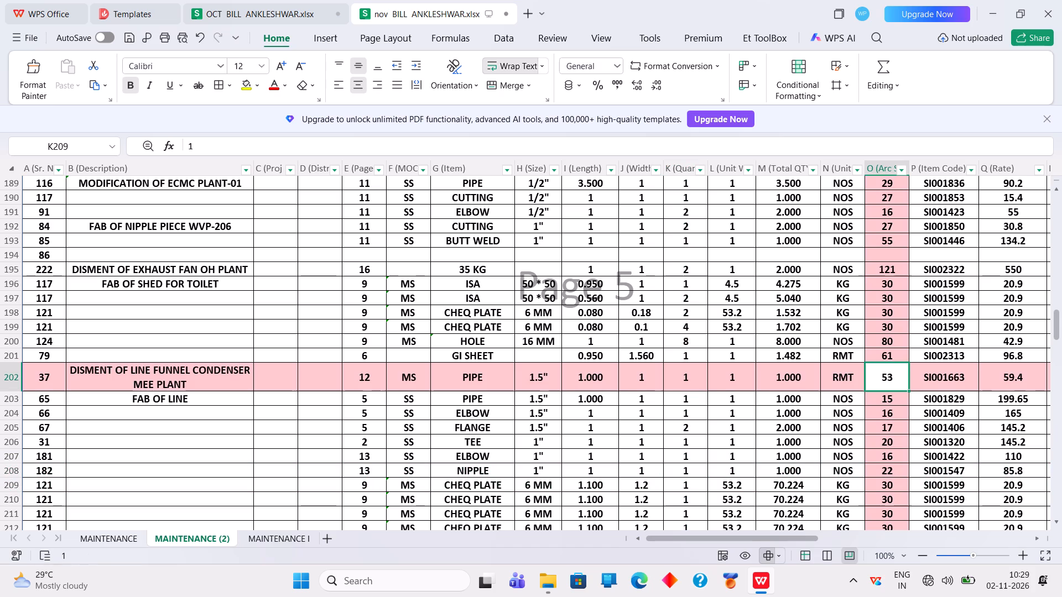
{"action": "key", "text": "Return"}
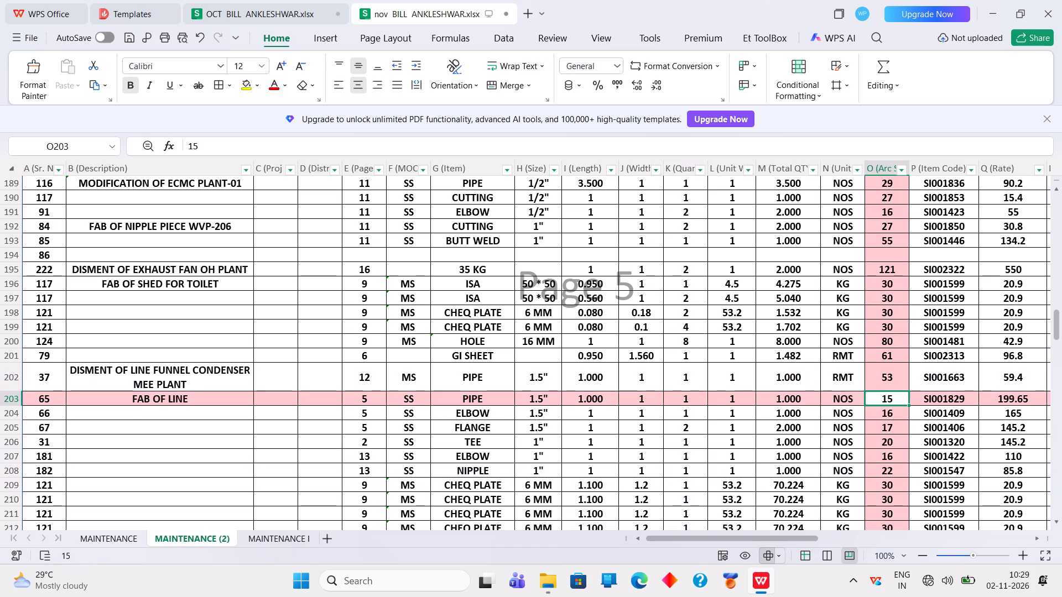
{"action": "key", "text": "Return"}
{"action": "key", "text": "Return"}
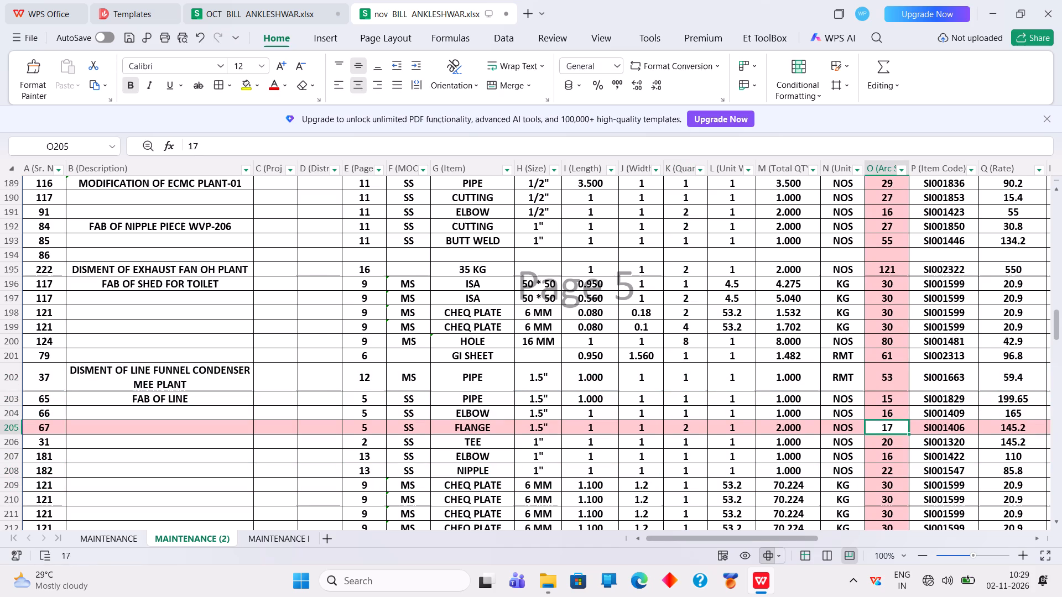
{"action": "key", "text": "Return"}
{"action": "key", "text": "Return"}
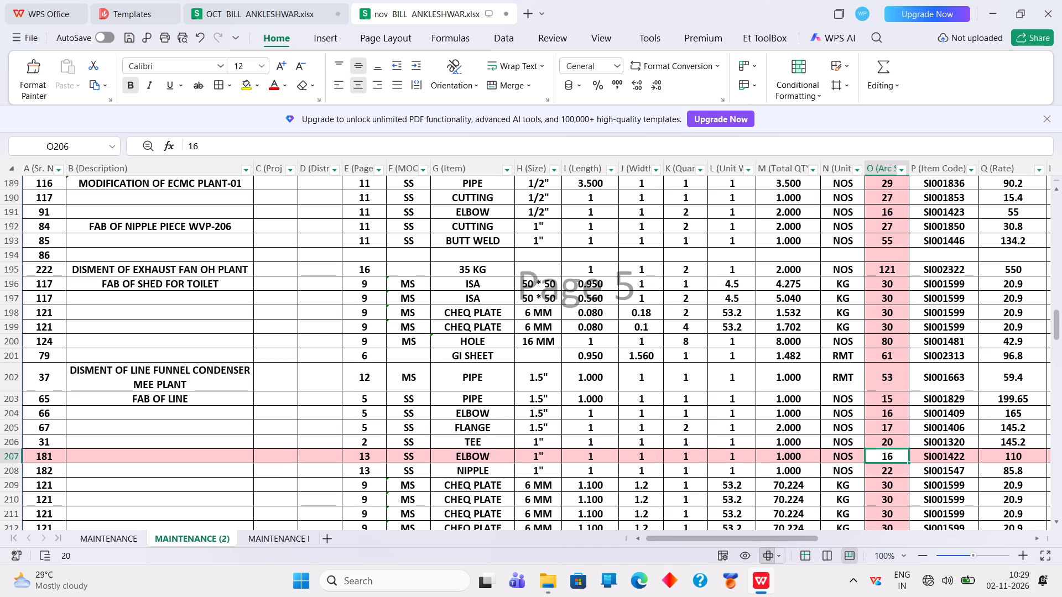
{"action": "key", "text": "Return"}
{"action": "key", "text": "Return"}
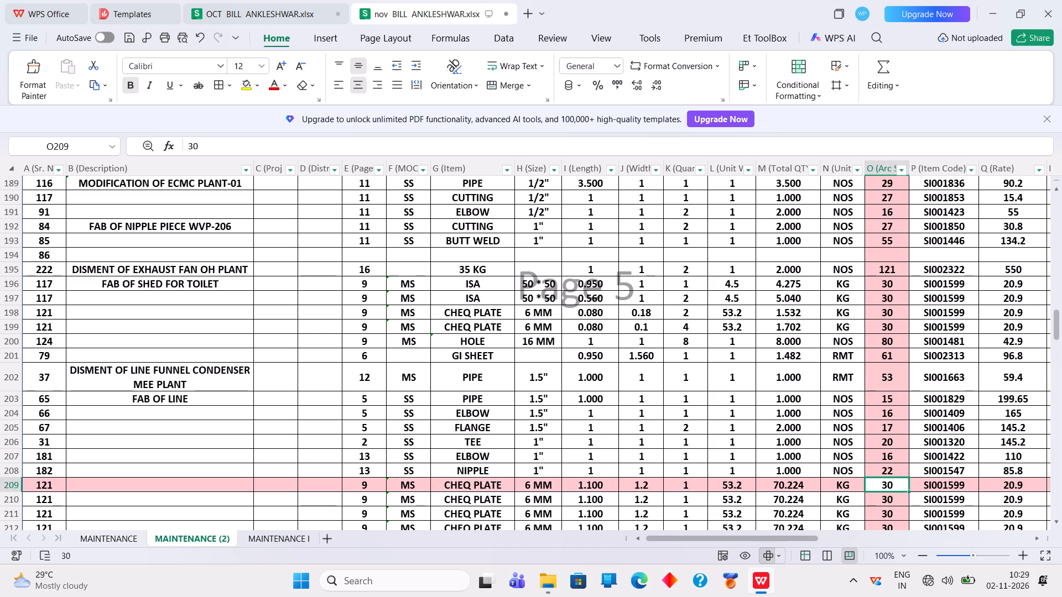
Set the page number of the exhaust fan item in row 195 to 12.
{"action": "left_click", "coordinate": [365, 270]}
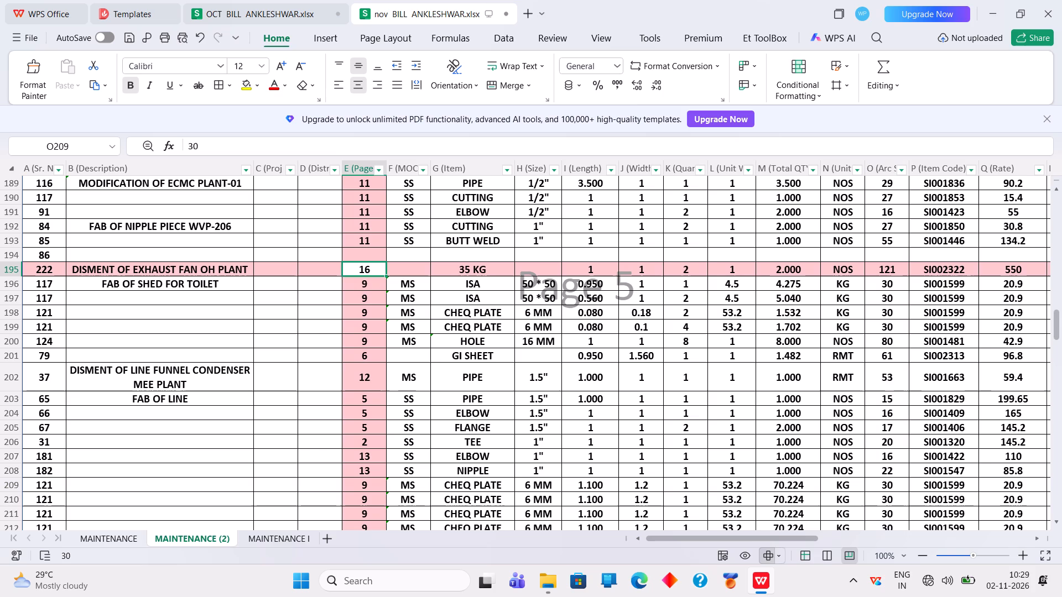
{"action": "type", "text": "12"}
{"action": "key", "text": "Return"}
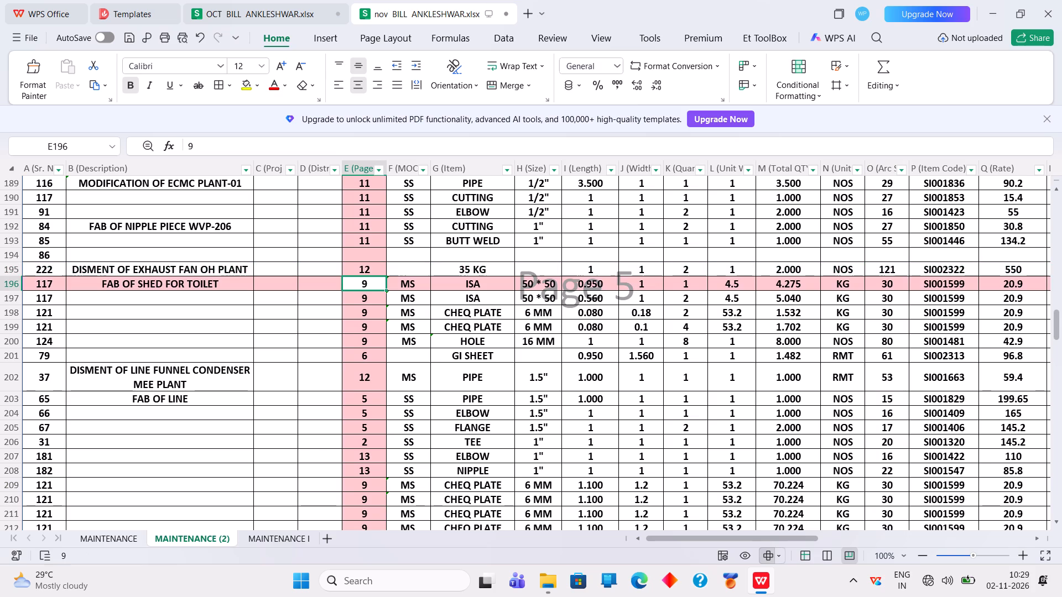